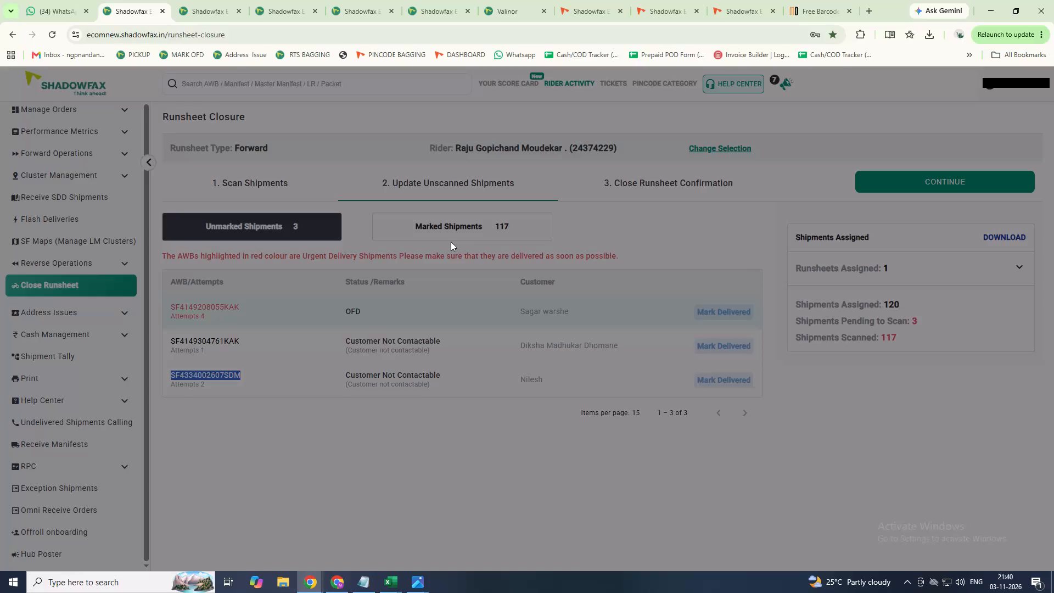
key("ctrl+f")
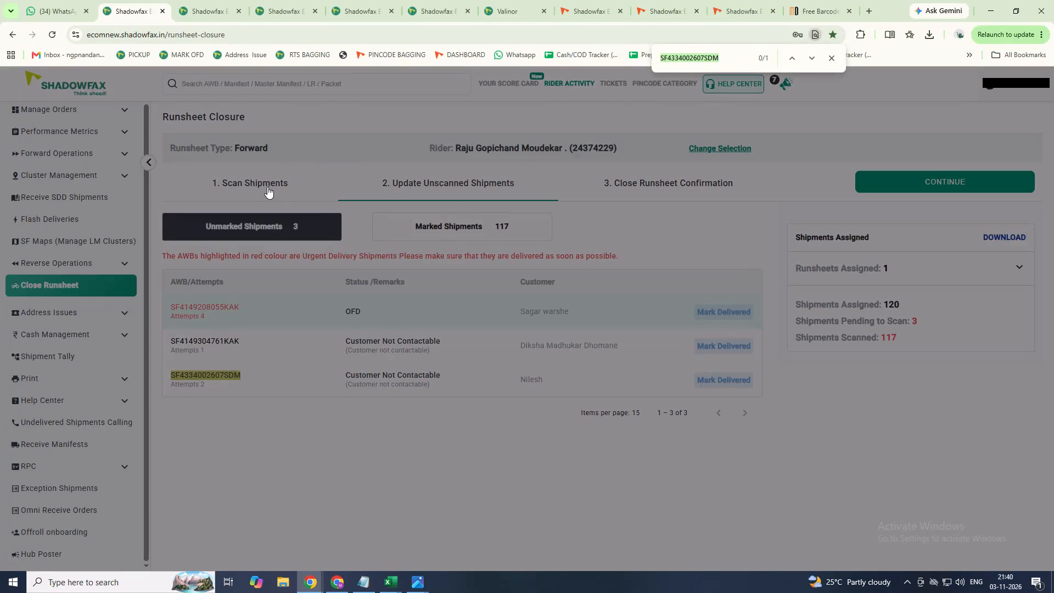
left_click(267, 187)
left_click(857, 232)
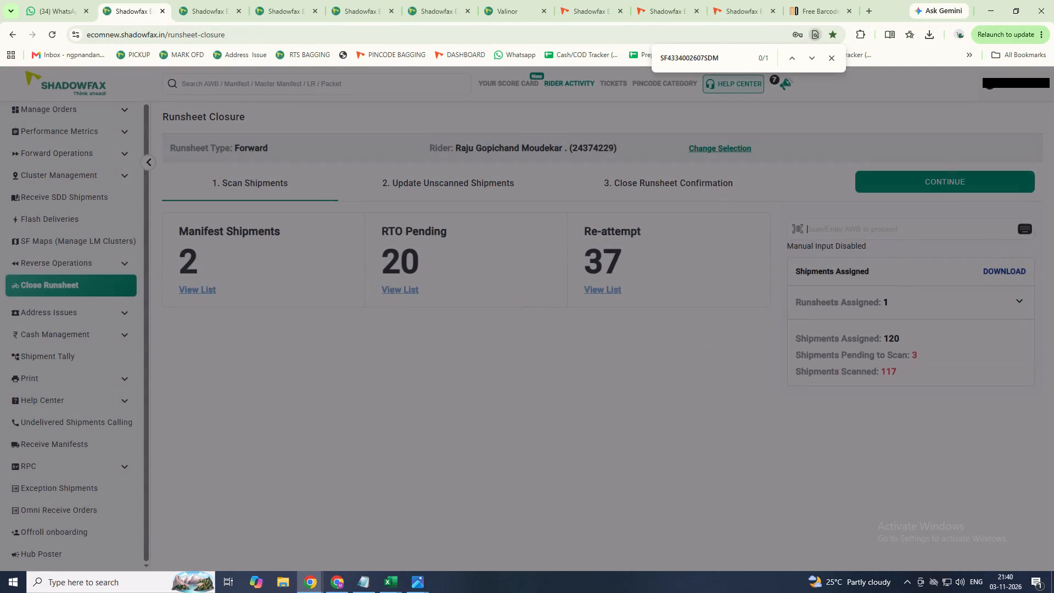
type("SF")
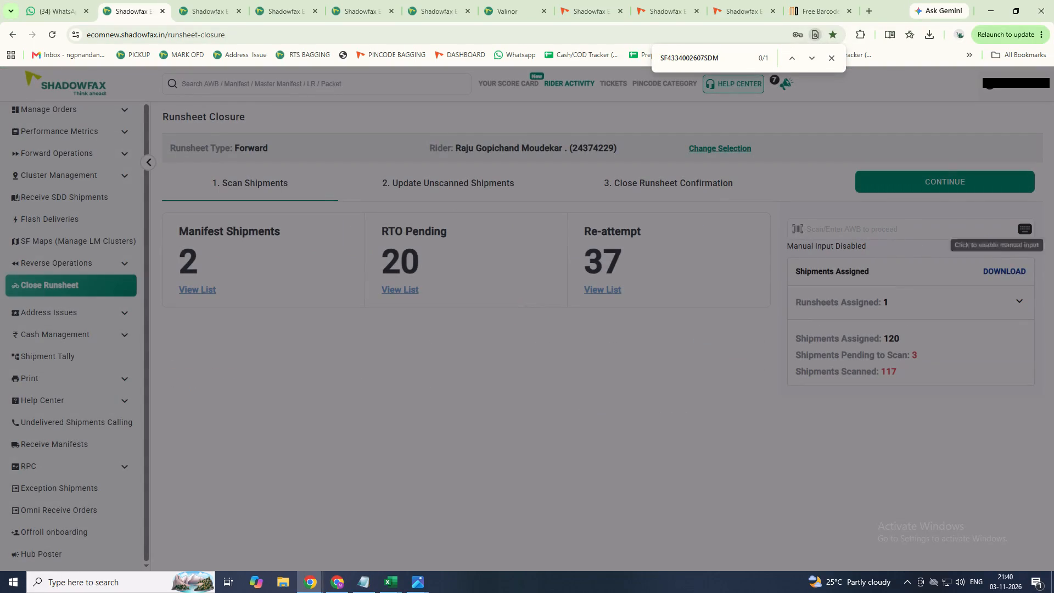
left_click(945, 230)
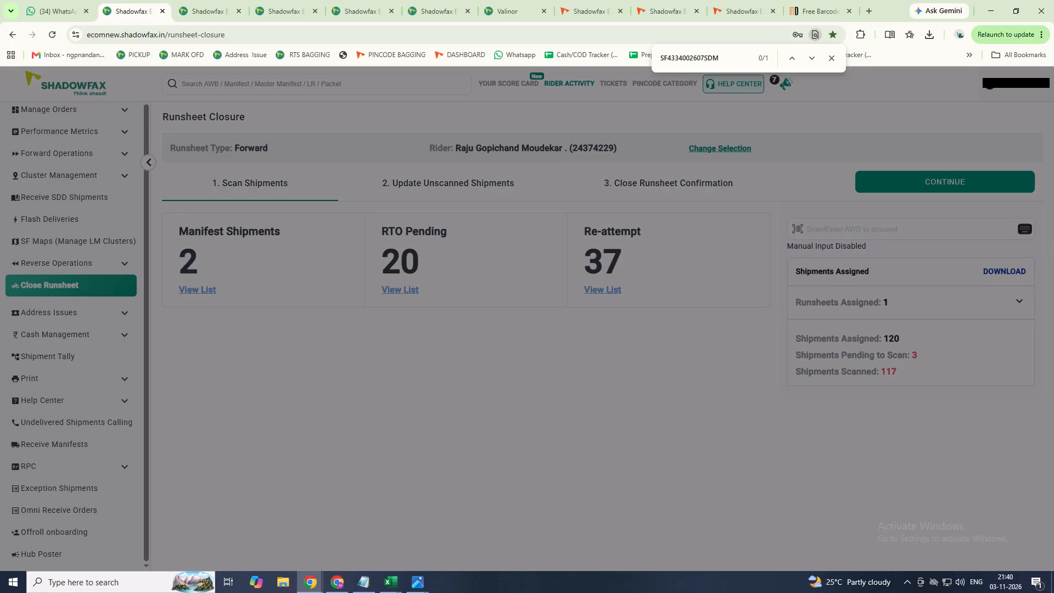
left_click(1023, 225)
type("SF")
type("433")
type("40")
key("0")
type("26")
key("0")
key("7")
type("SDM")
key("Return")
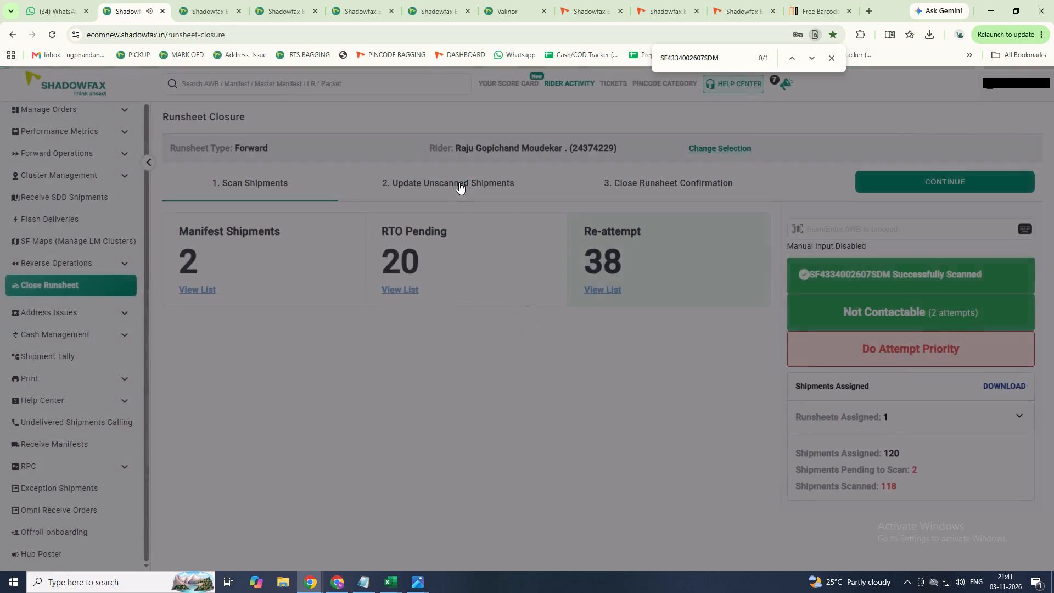
left_click(461, 182)
double_click(222, 340)
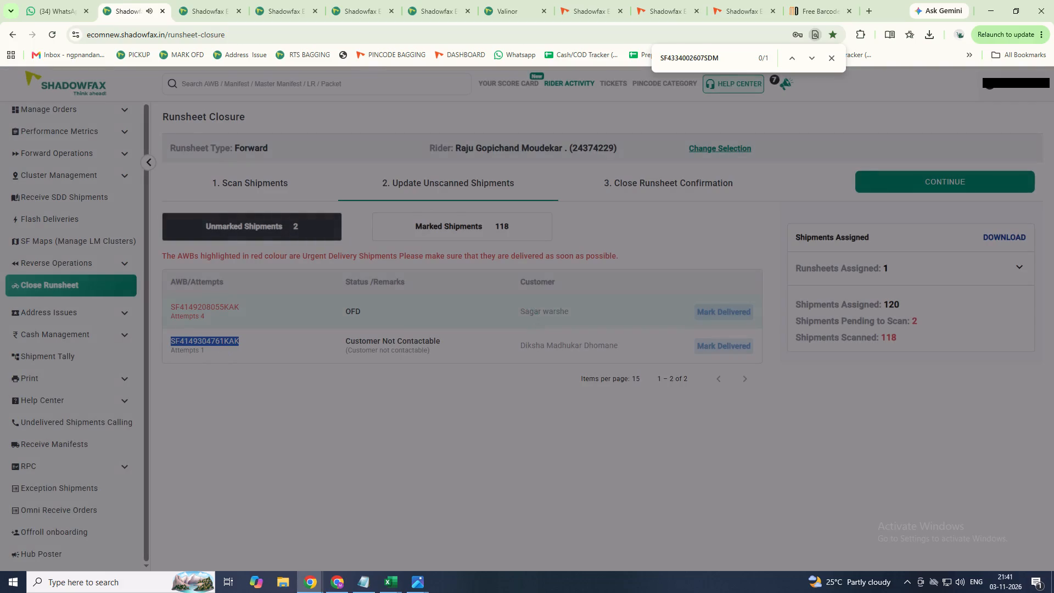
key("ctrl+c")
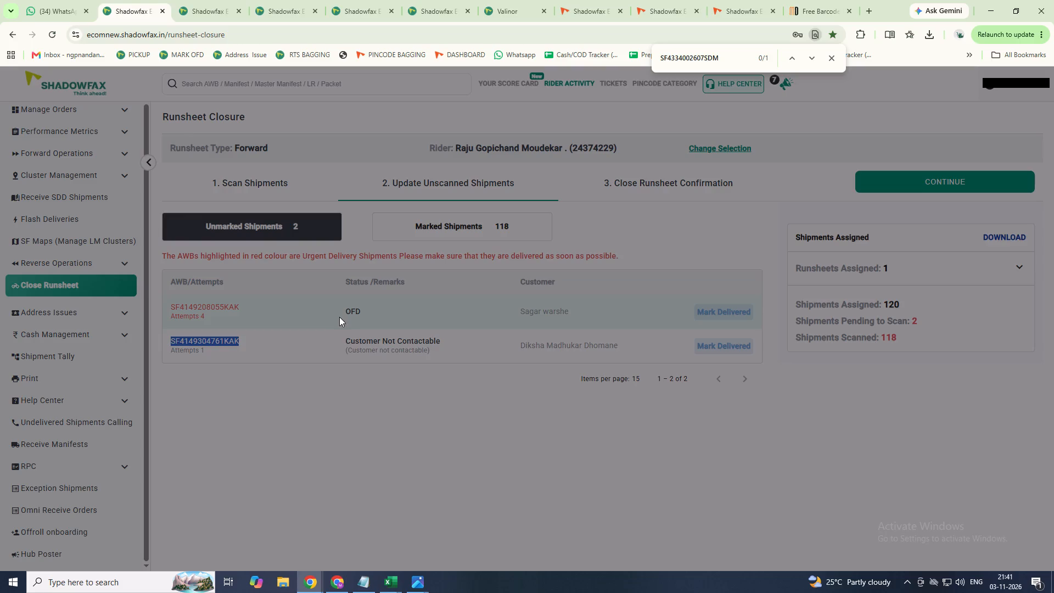
double_click(696, 60)
key("ctrl+f")
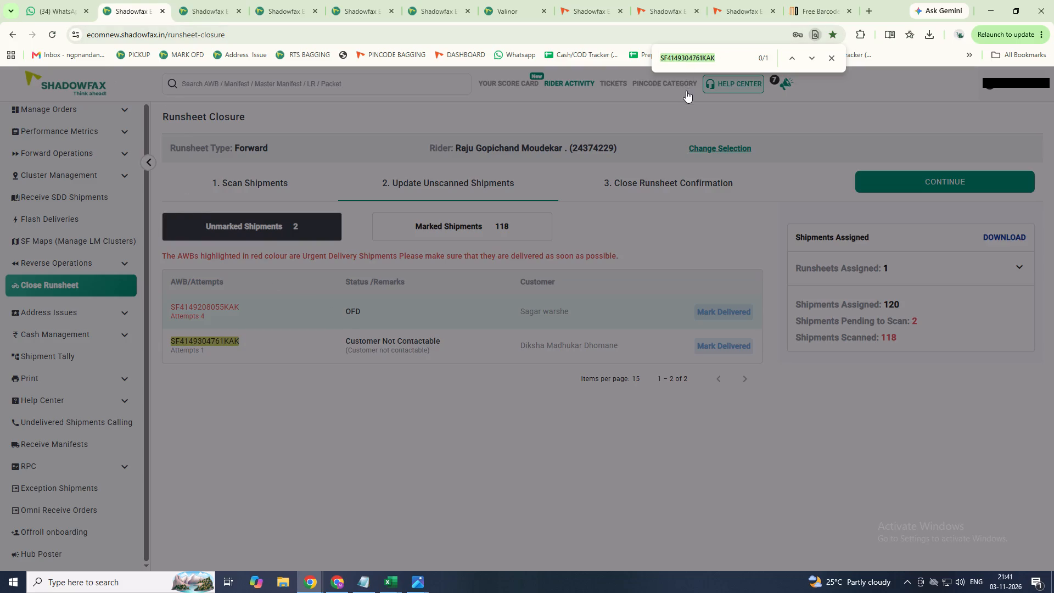
left_click(246, 185)
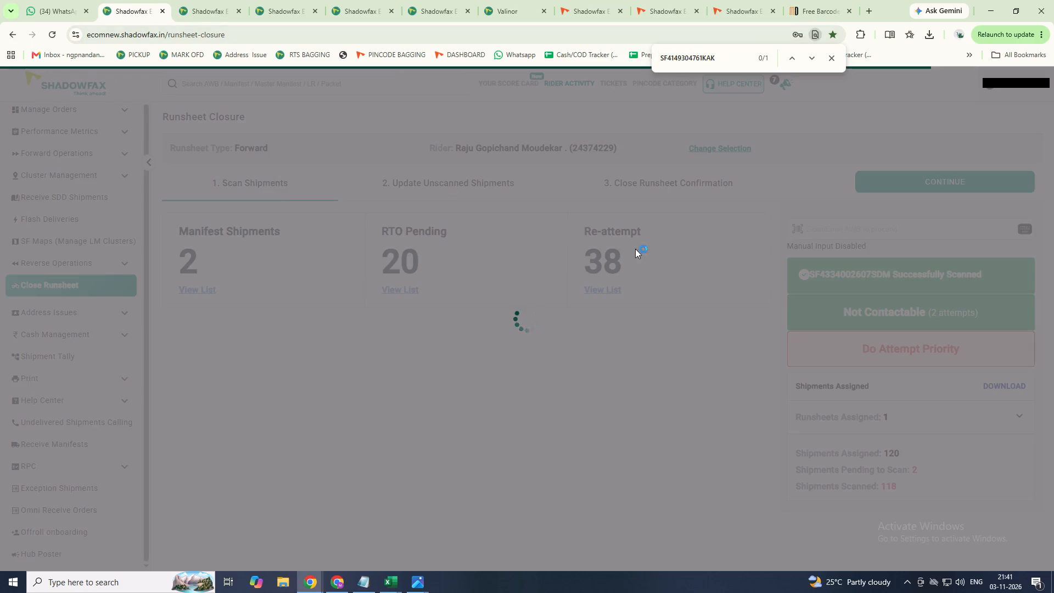
left_click(1017, 230)
left_click(1024, 230)
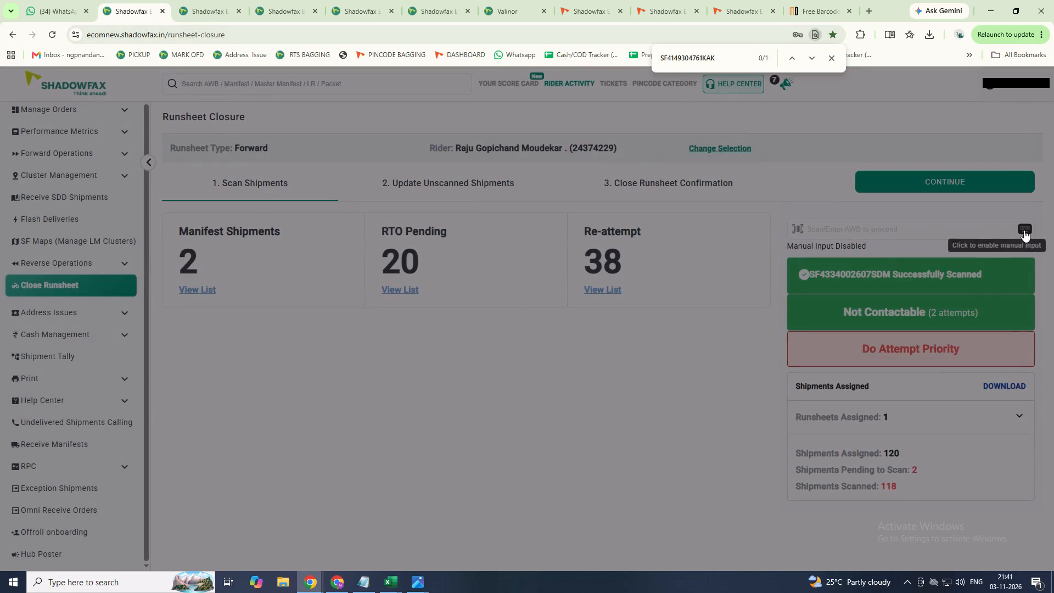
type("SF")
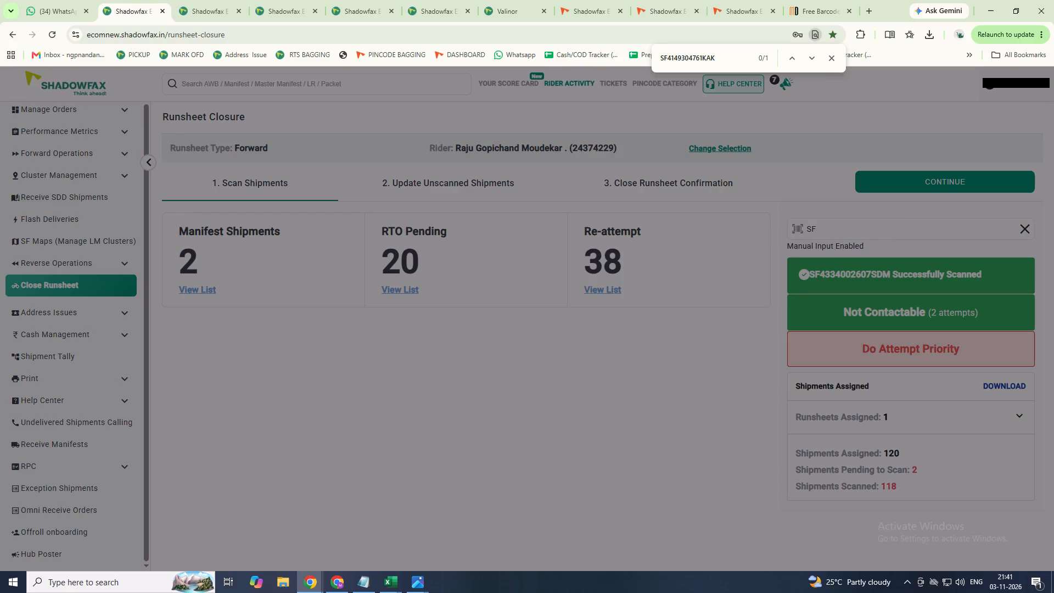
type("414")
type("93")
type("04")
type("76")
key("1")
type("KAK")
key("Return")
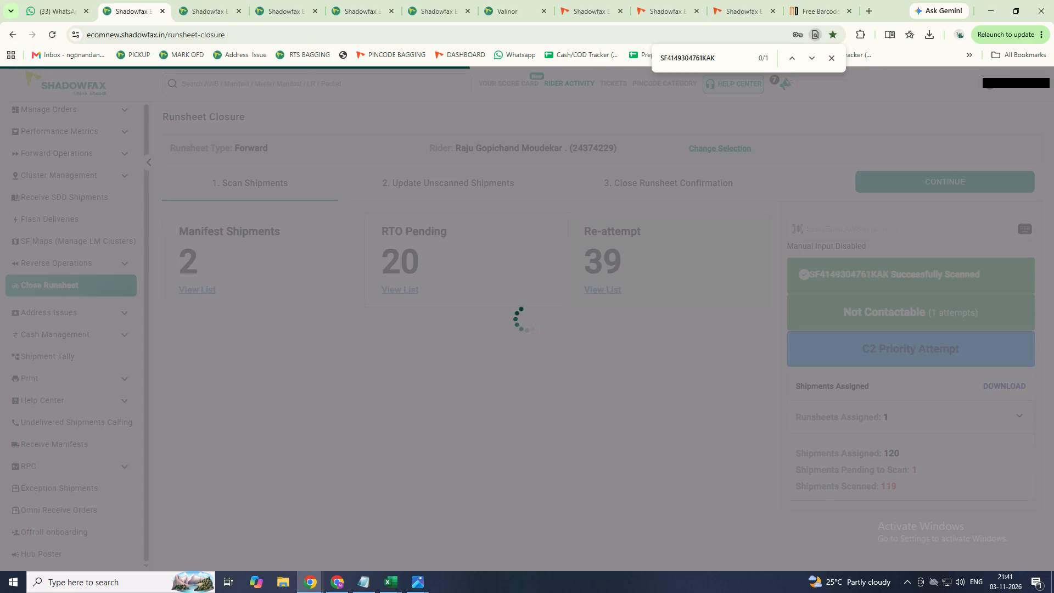
left_click(927, 180)
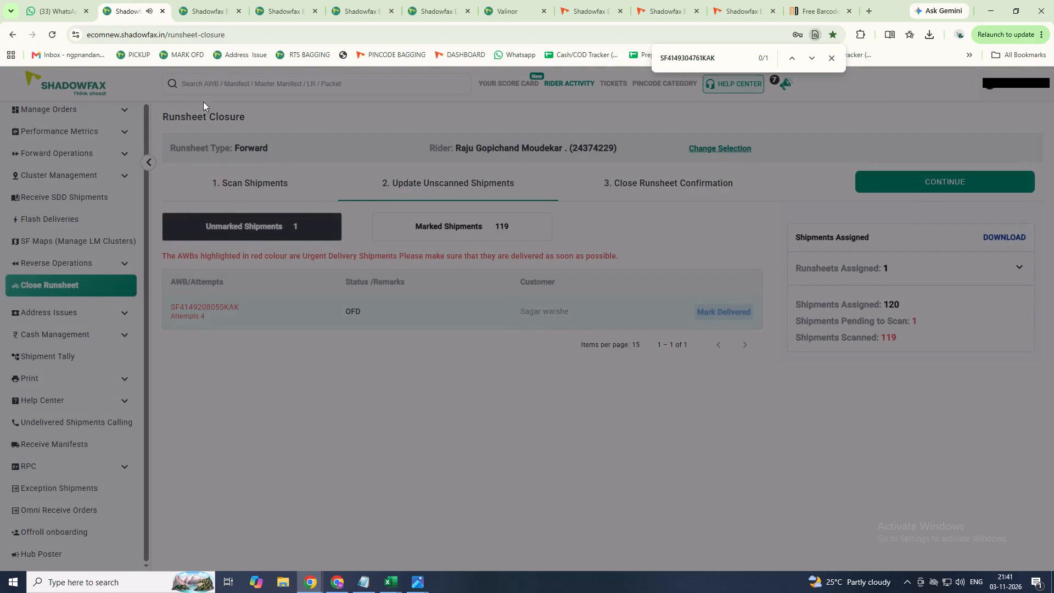
left_click(242, 181)
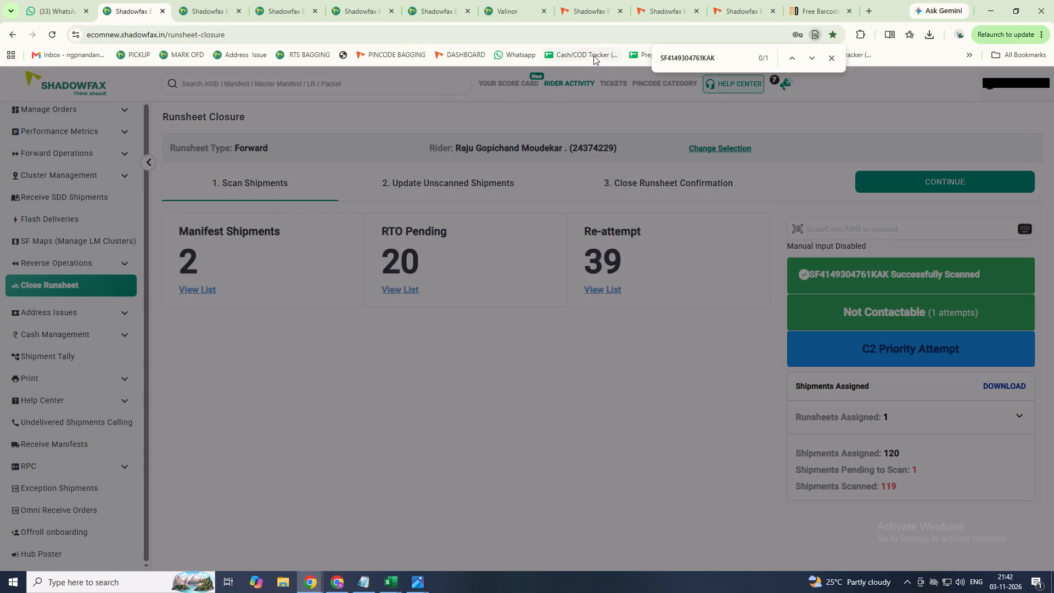
Open the bookmarked Cash/COD Tracker in the browser tab showing Reverse Orders and move that tab next to the WhatsApp tab.
left_click_drag(592, 53, 101, 10)
left_click_drag(101, 10, 227, 15)
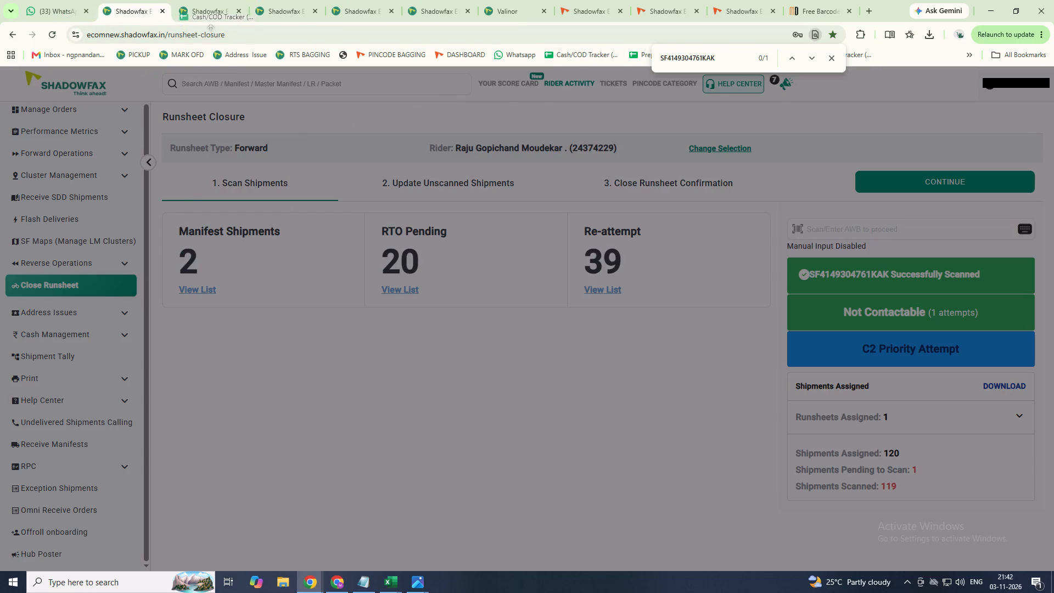
left_click_drag(227, 15, 445, 7)
double_click(442, 7)
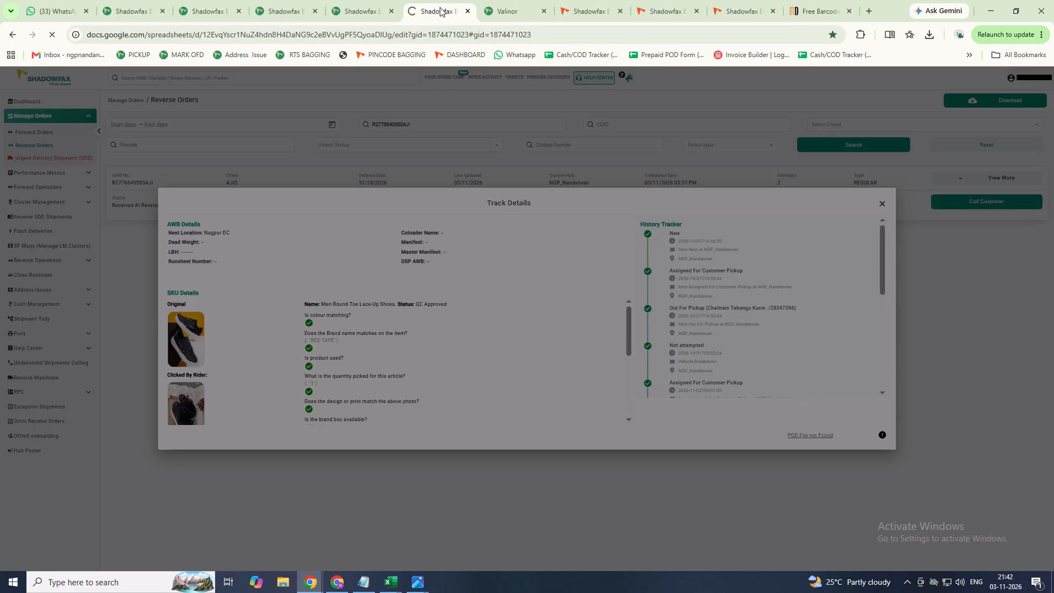
left_click_drag(438, 9, 159, 16)
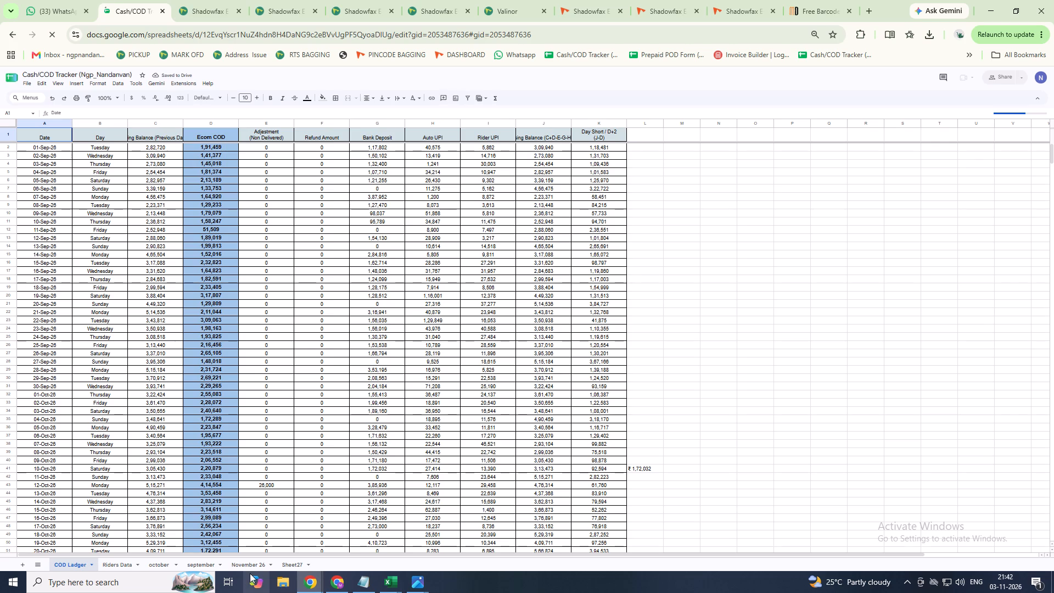
On the November 26 sheet, enter RAJU as the name of rider 15 in the 3-11-2026 block.
left_click(250, 563)
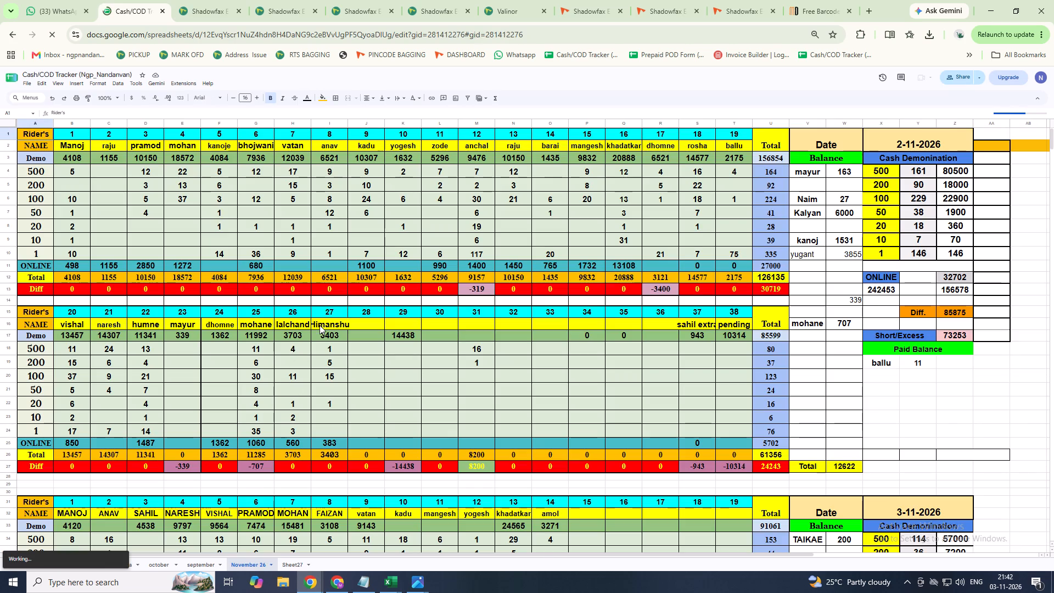
scroll(813, 422, "down", 3)
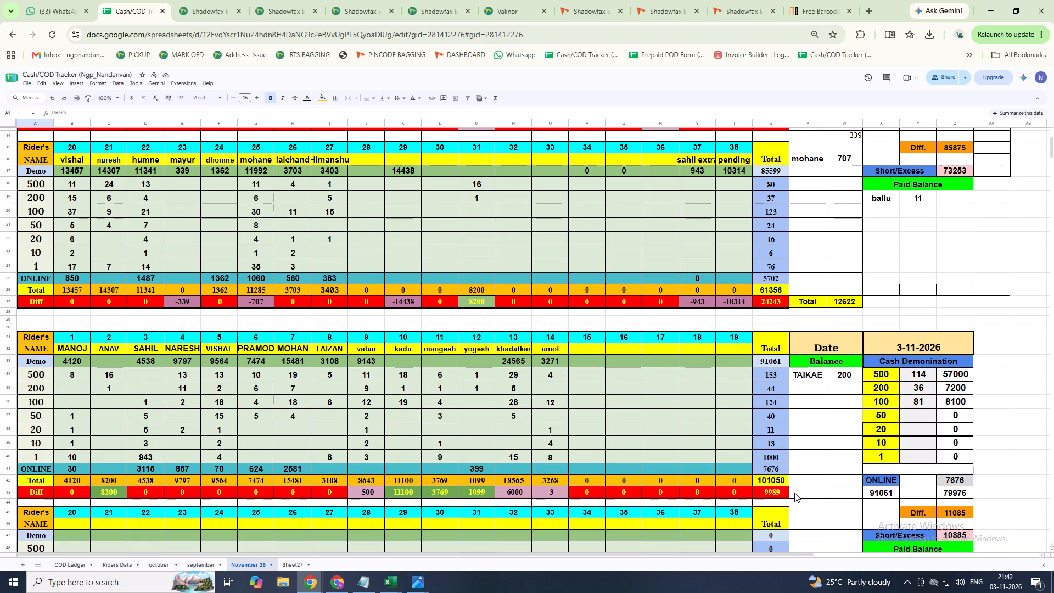
scroll(809, 440, "down", 2)
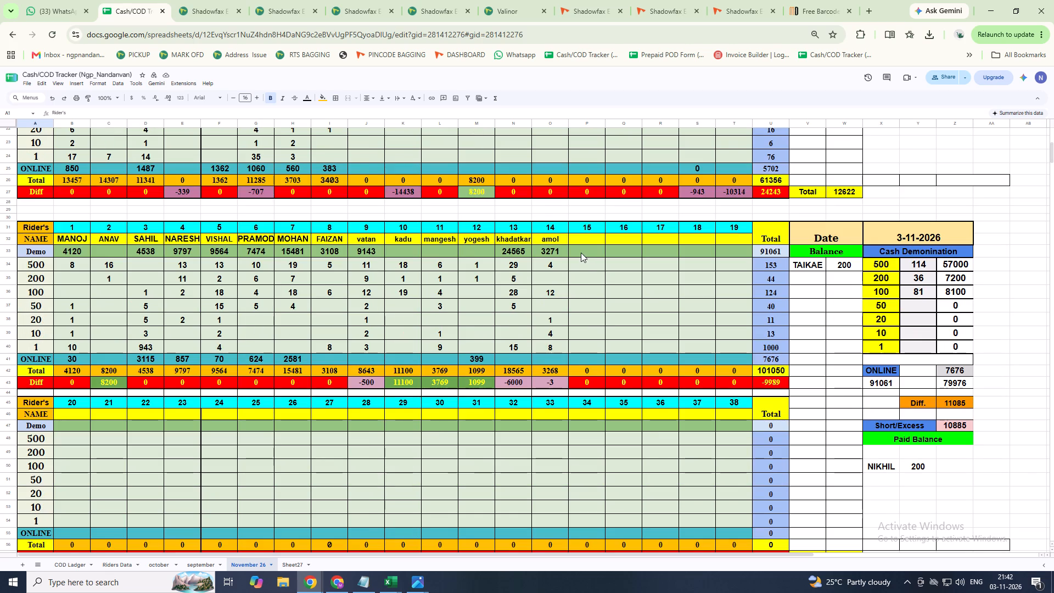
left_click(576, 238)
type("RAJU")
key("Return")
Enter 9841 as RAJU's Demo amount in the 3-11-2026 block.
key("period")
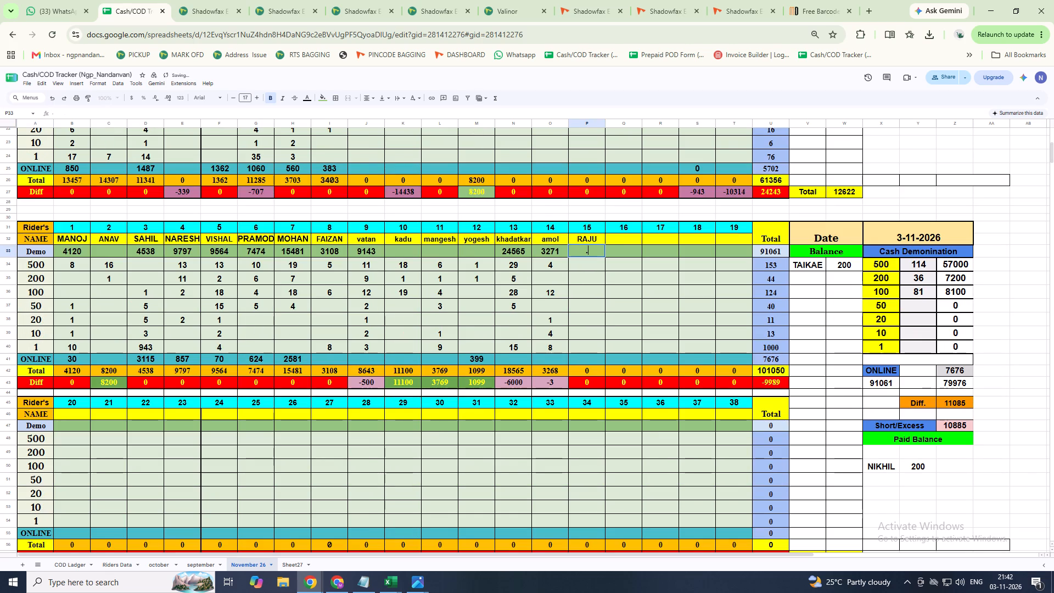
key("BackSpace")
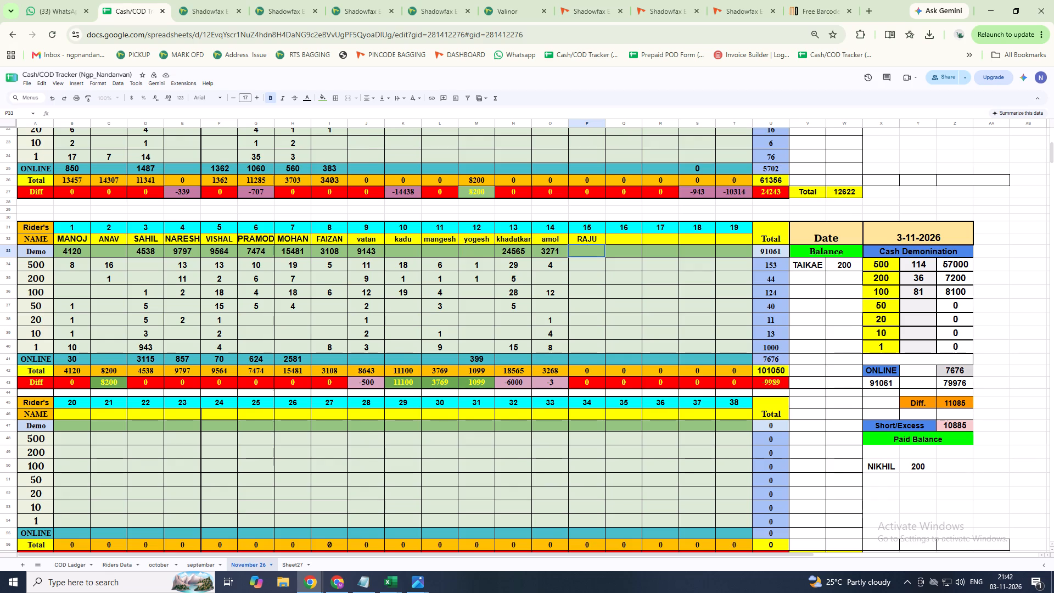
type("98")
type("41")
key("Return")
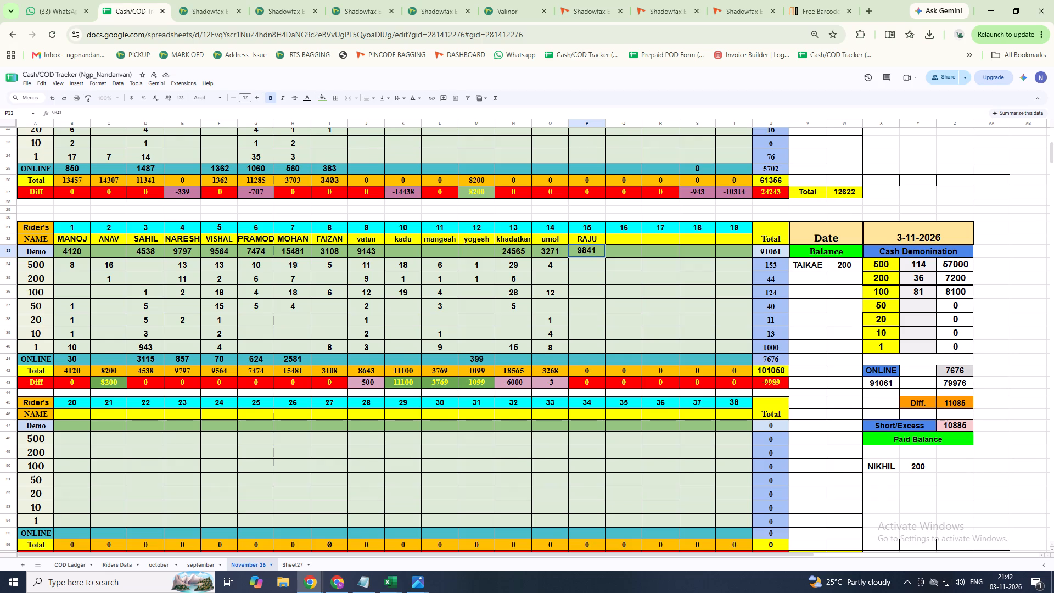
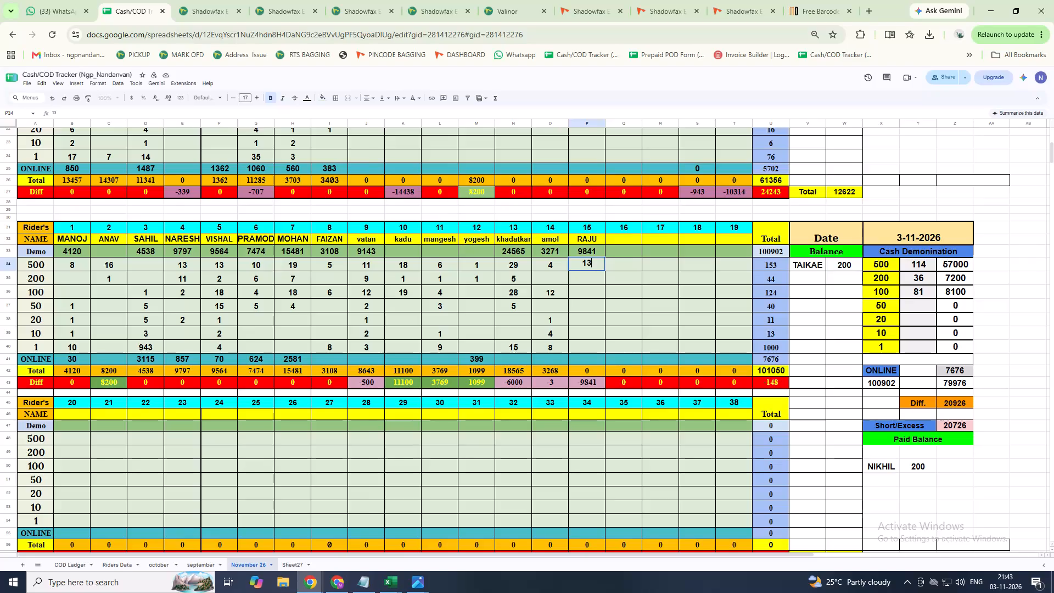
Enter RAJU's note counts in the 3-11-2026 block: 13 for 500, 2 for 200, 22 for 100 and 1 for 50.
key("Return")
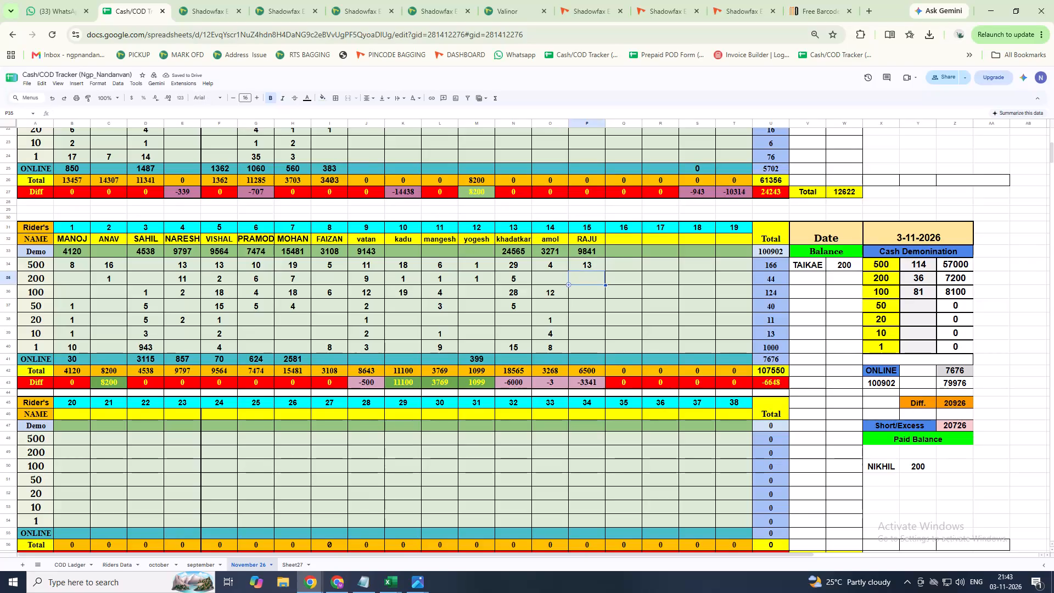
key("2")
key("Return")
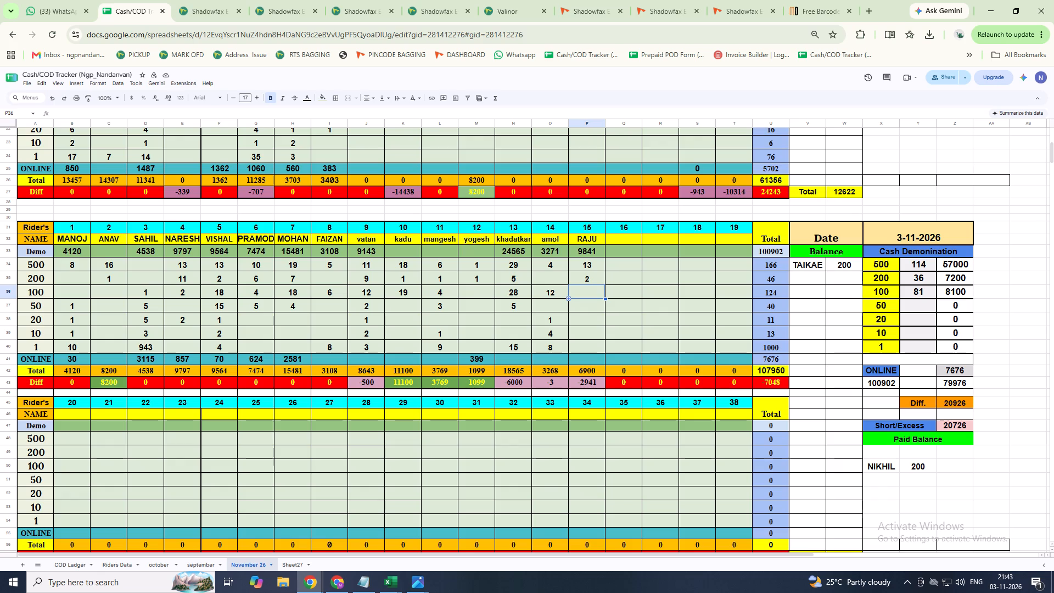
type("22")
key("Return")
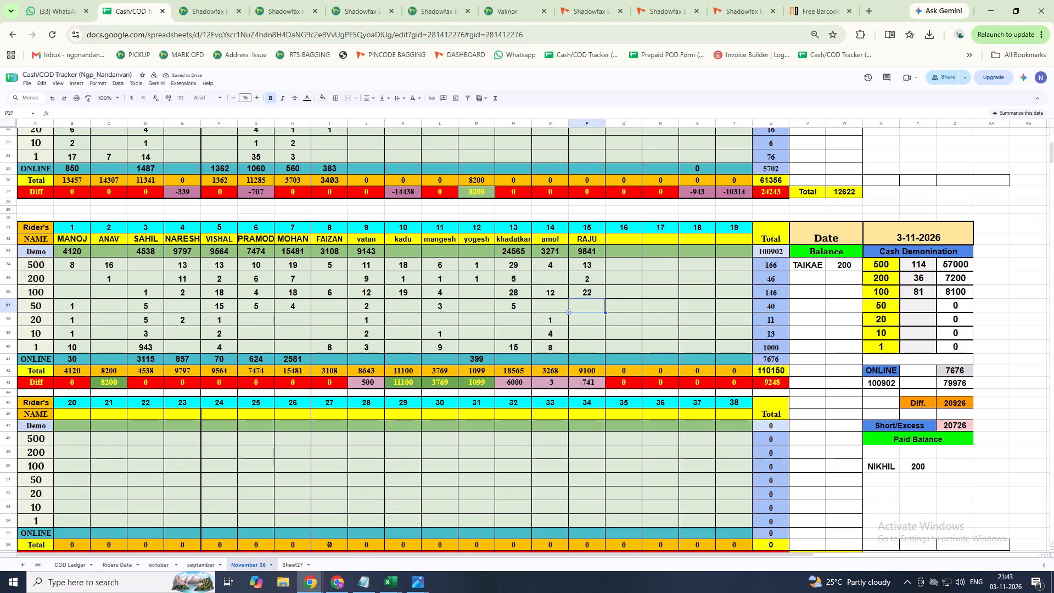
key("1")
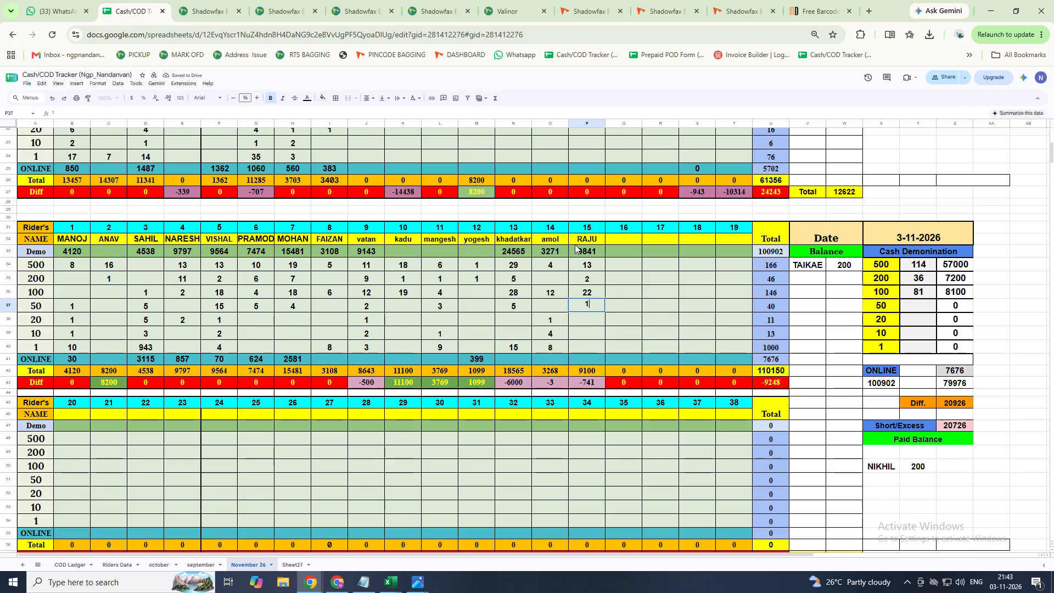
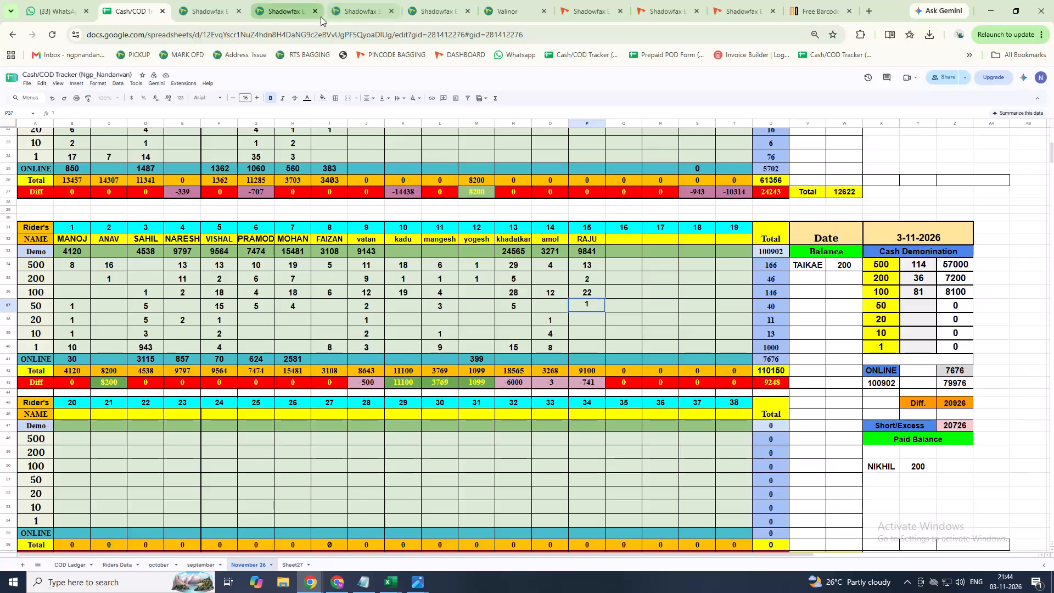
Commit the count of 1 for the 50 denomination in RAJU's column of the Cash/COD Tracker.
left_click(290, 2)
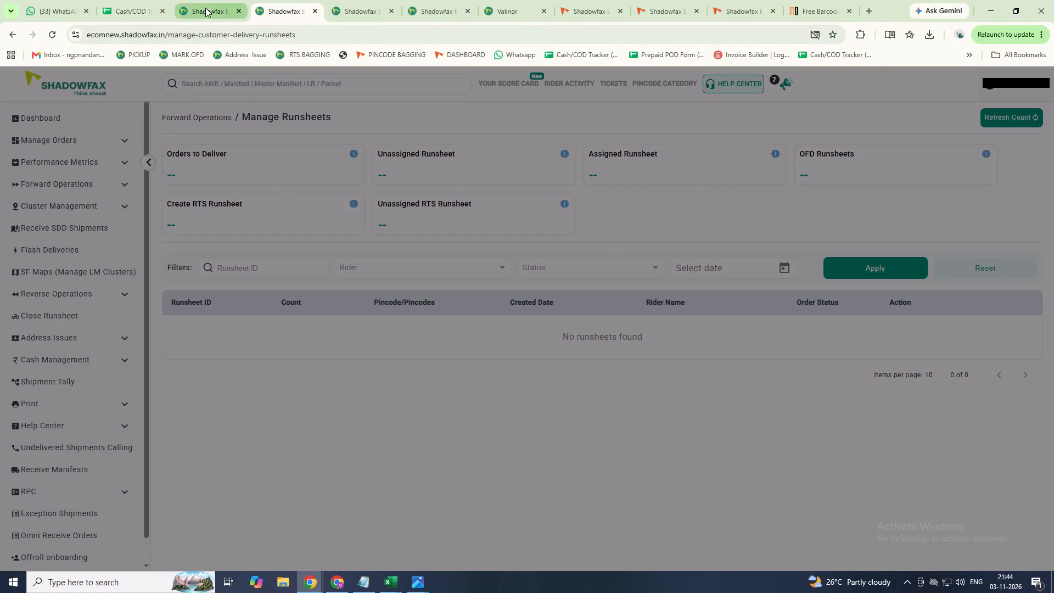
left_click(205, 8)
left_click(135, 8)
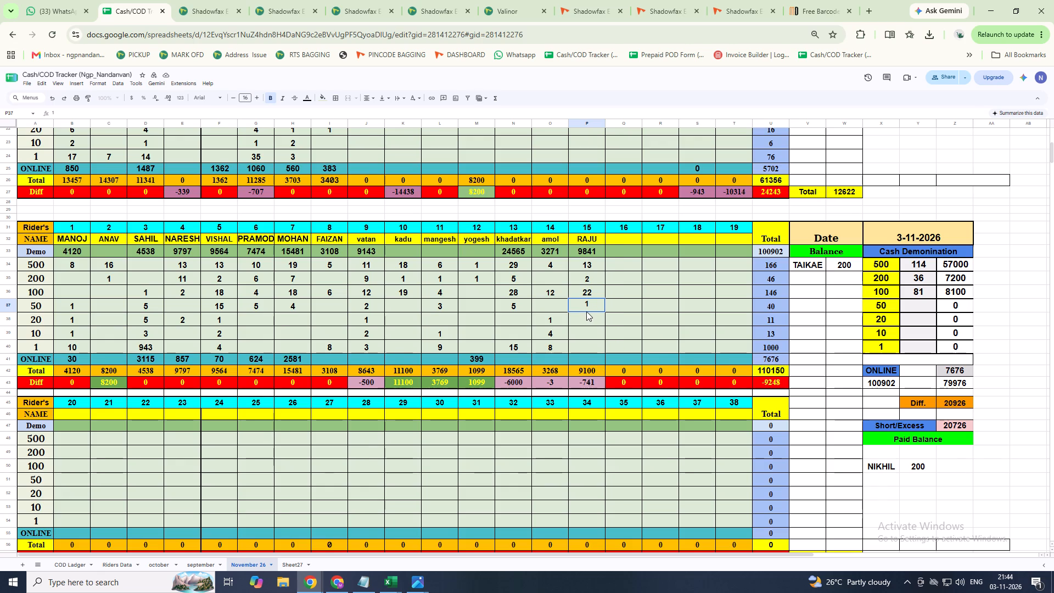
key("Return")
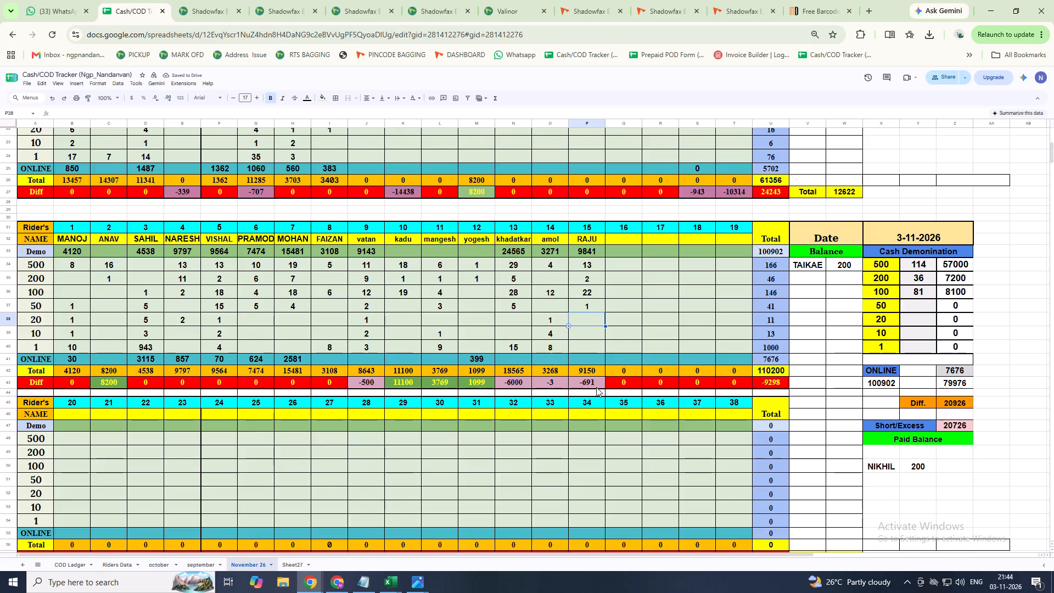
Generate a UPI code for a 691 deposit on Shadowfax's Daily Cash Deposit page.
left_click(285, 9)
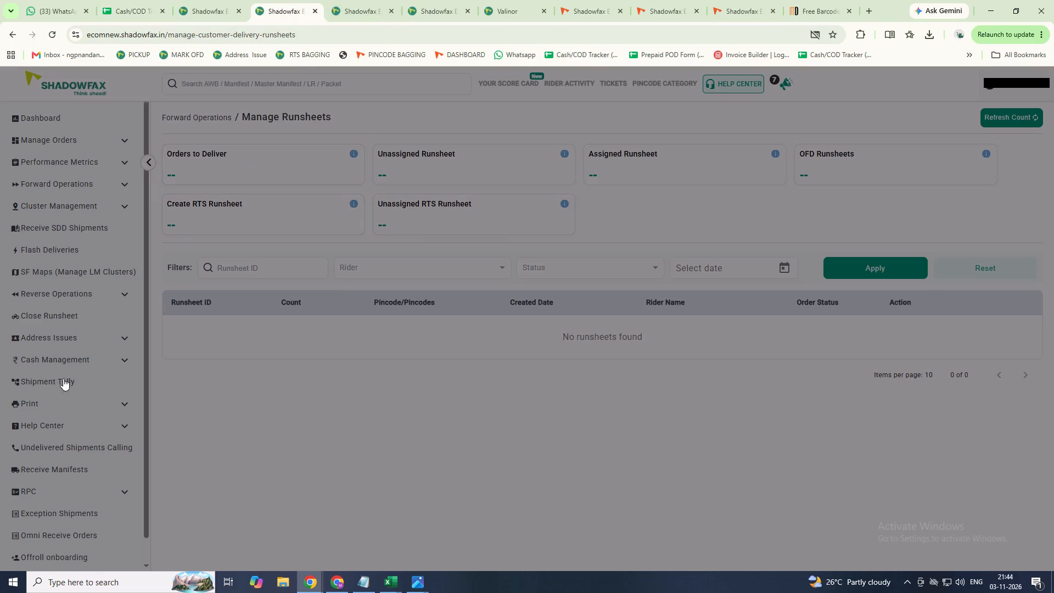
left_click(354, 9)
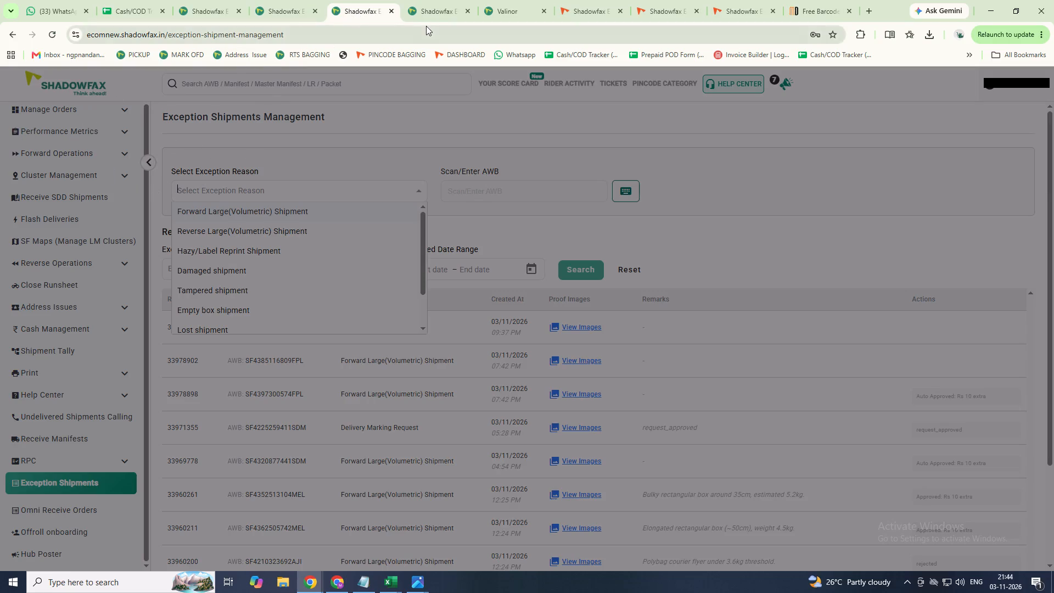
left_click(428, 9)
left_click(60, 110)
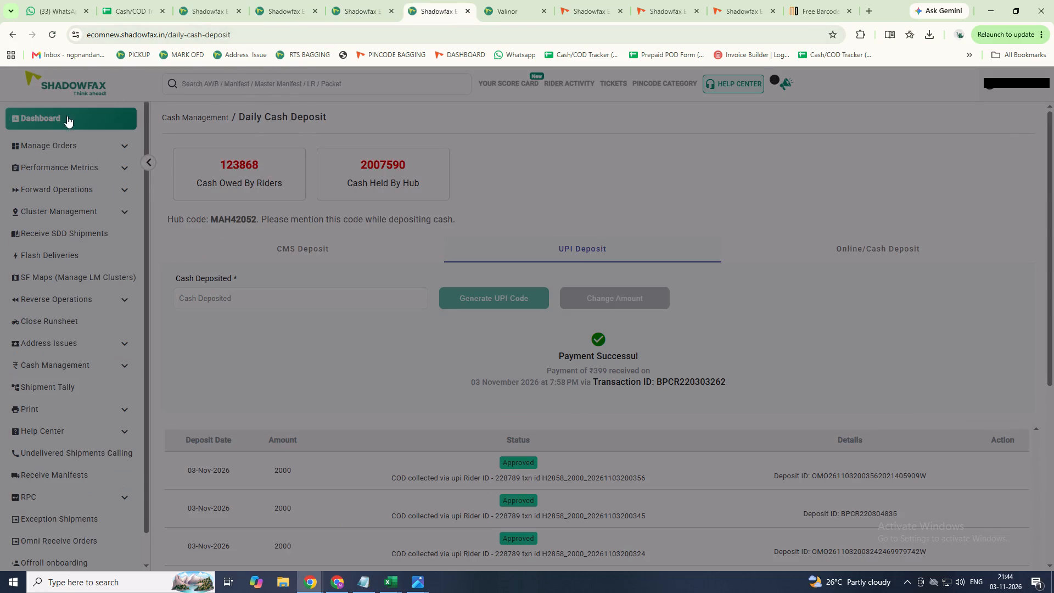
left_click(352, 303)
type("691")
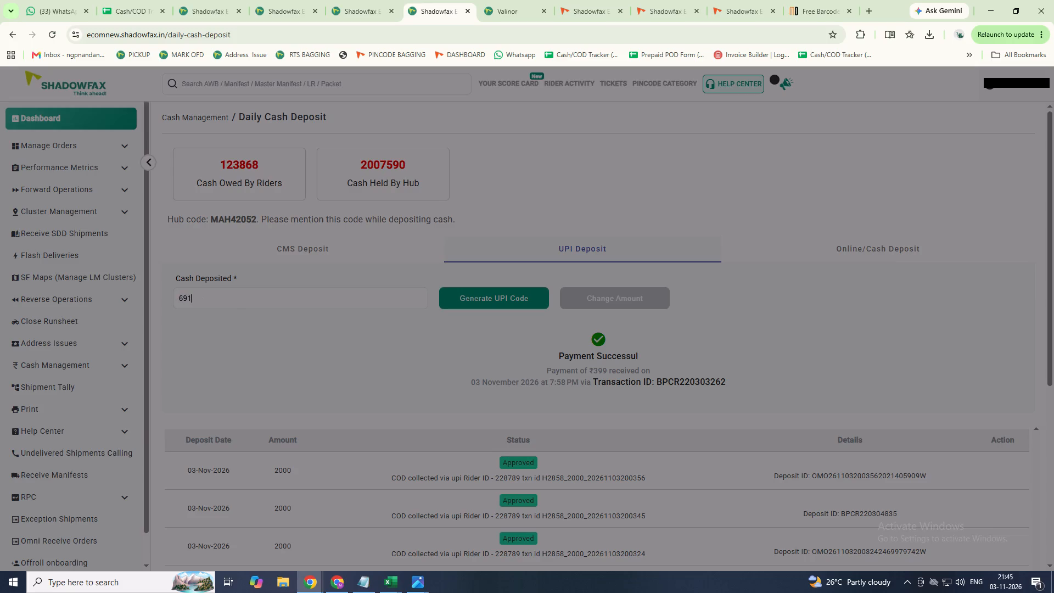
left_click(463, 296)
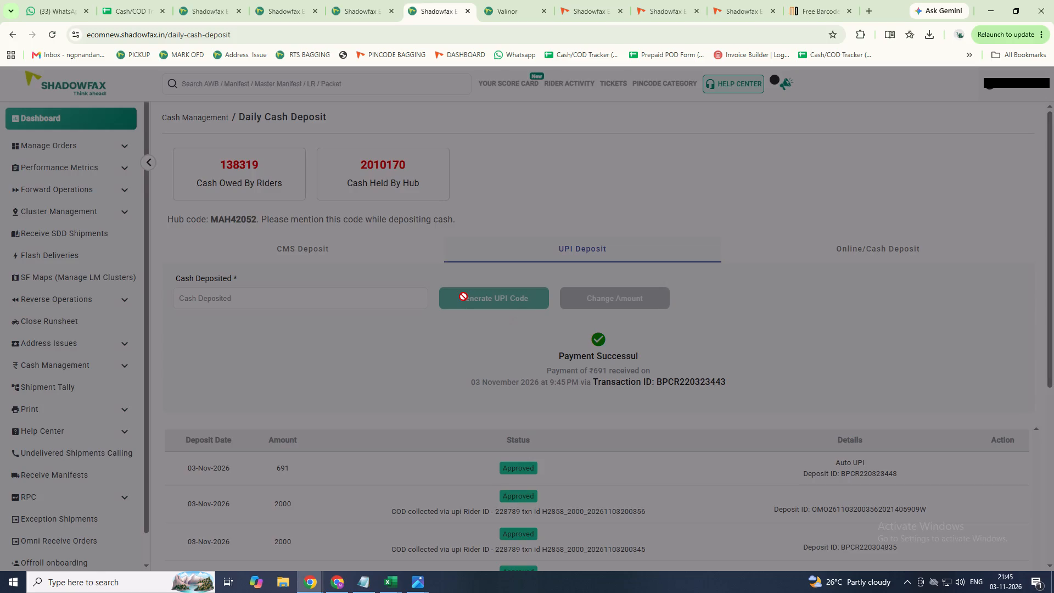
Advance RAJU's forward runsheet closure to the Update Unscanned Shipments stage.
left_click(213, 2)
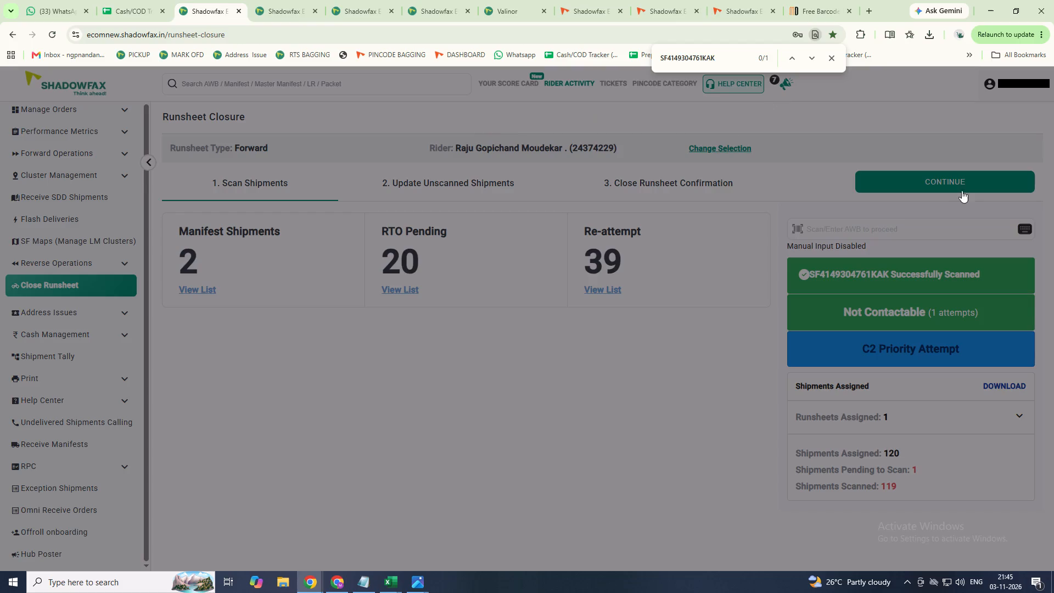
left_click(937, 180)
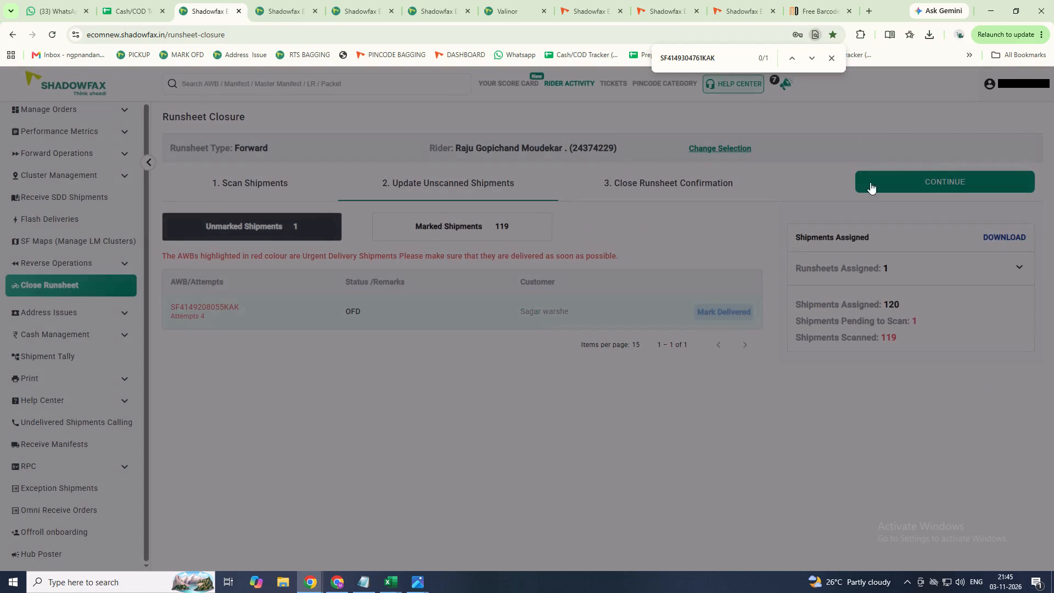
Change the runsheet closure selection to rider Omprakash's forward runsheet and advance it to Close Runsheet Confirmation.
left_click(714, 150)
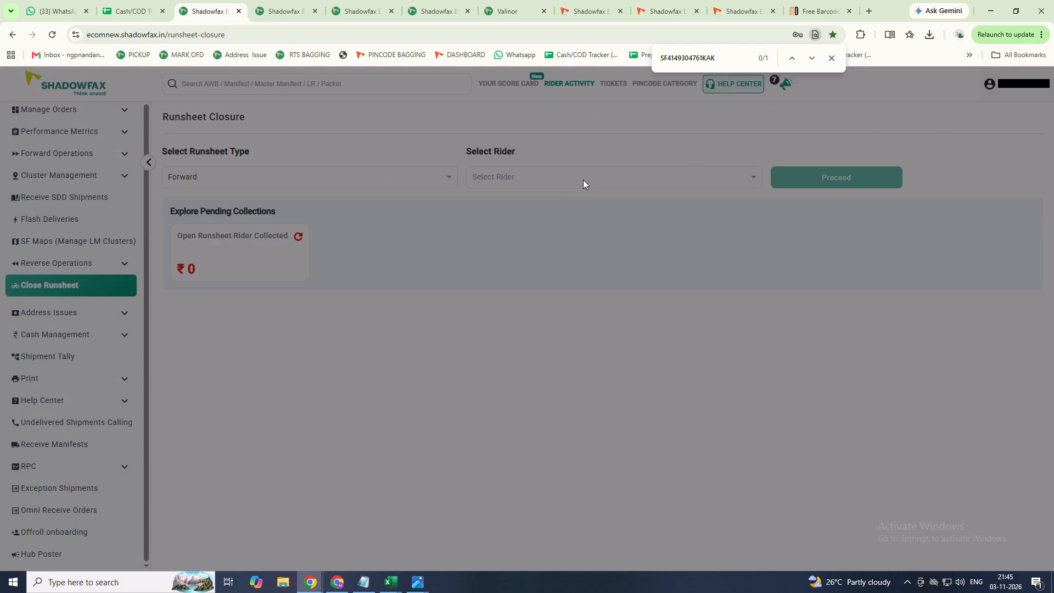
left_click(595, 178)
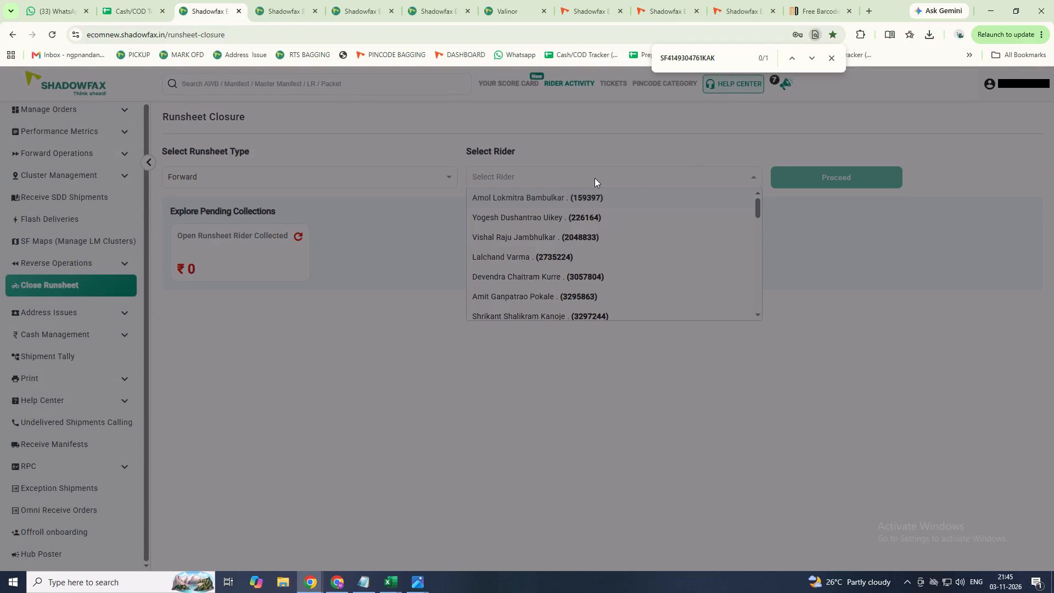
type("OM")
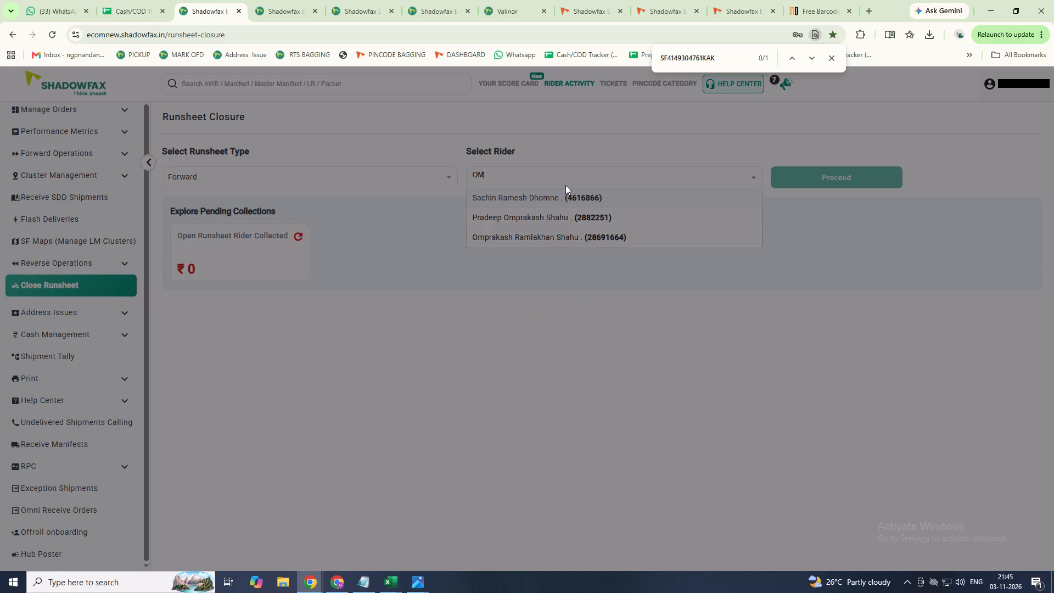
left_click(555, 238)
left_click(864, 172)
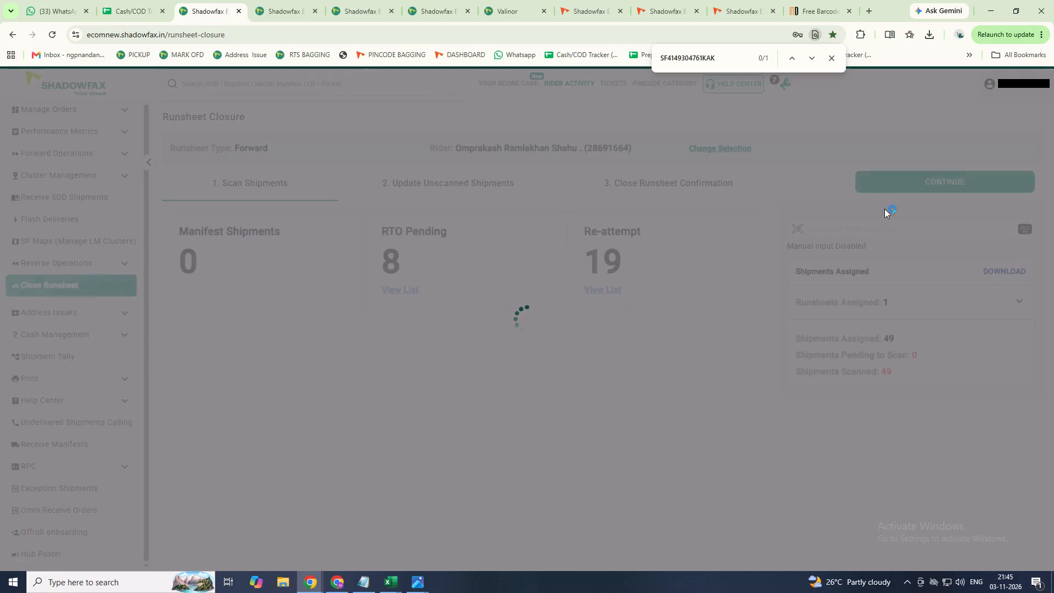
triple_click(932, 180)
double_click(931, 182)
double_click(932, 187)
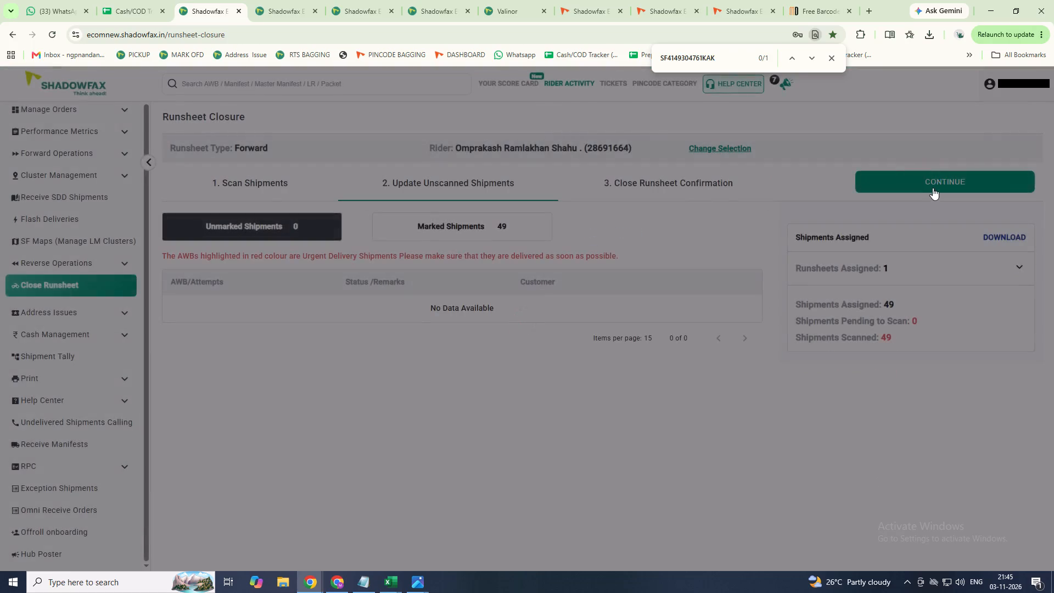
Enter 691 as RAJU's ONLINE amount in the tracker's 3-11-2026 block.
left_click(132, 8)
left_click(193, 5)
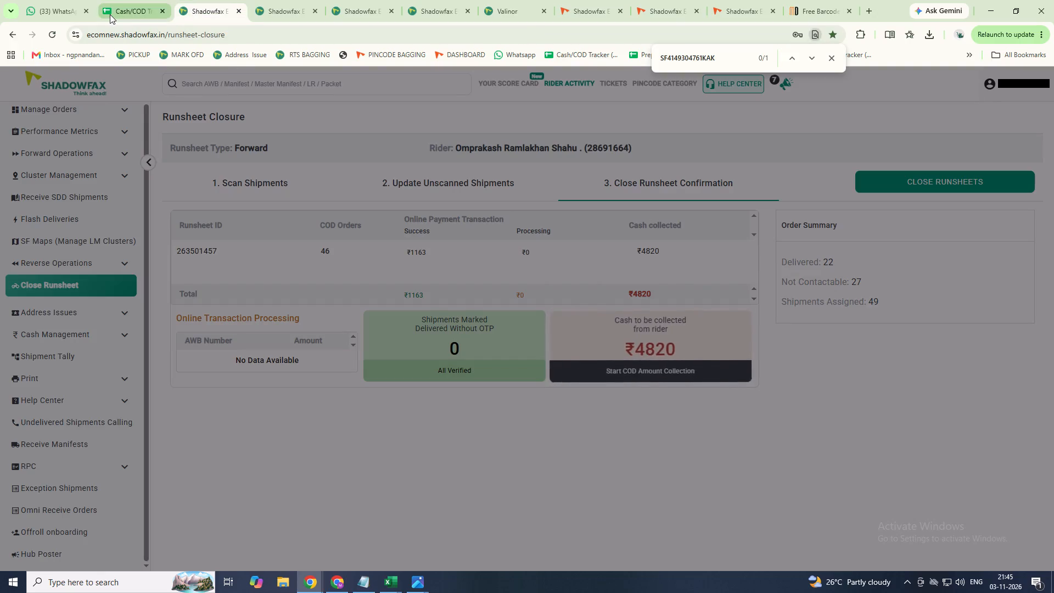
left_click(133, 10)
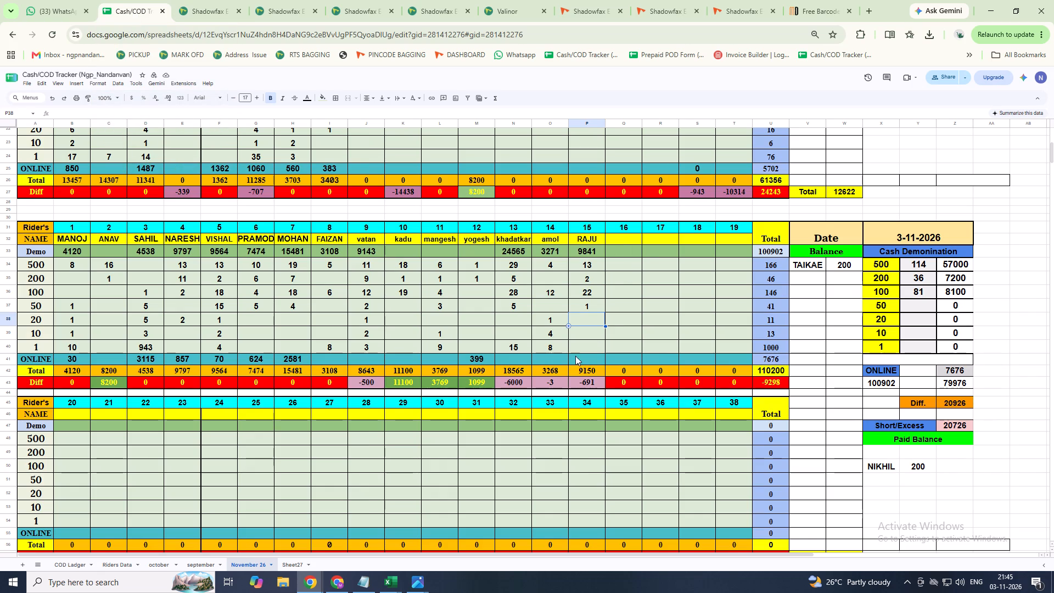
left_click(576, 356)
type("691")
key("Return")
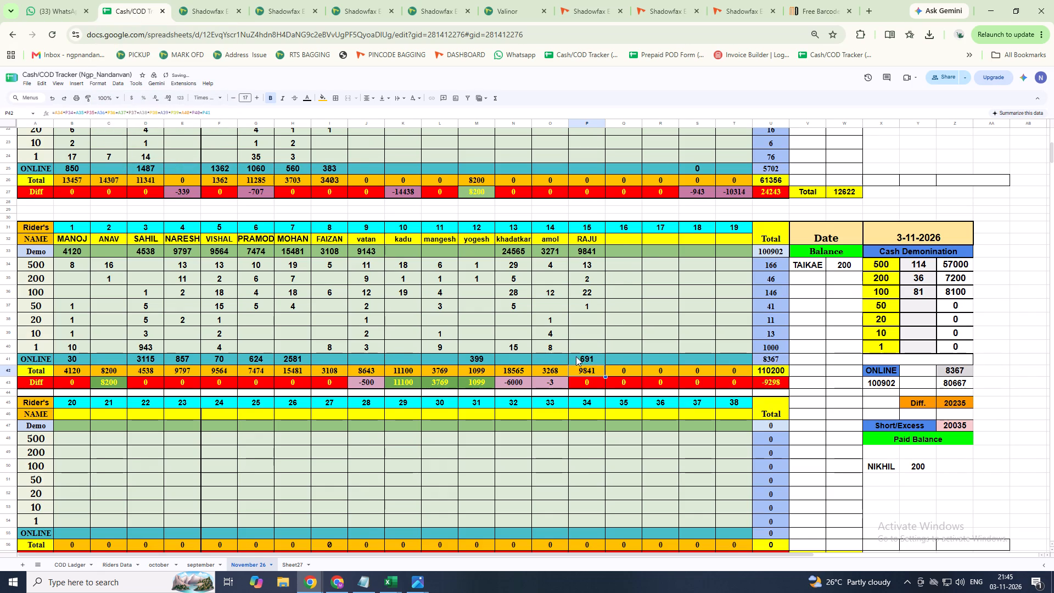
left_click(514, 359)
type("600")
key("0")
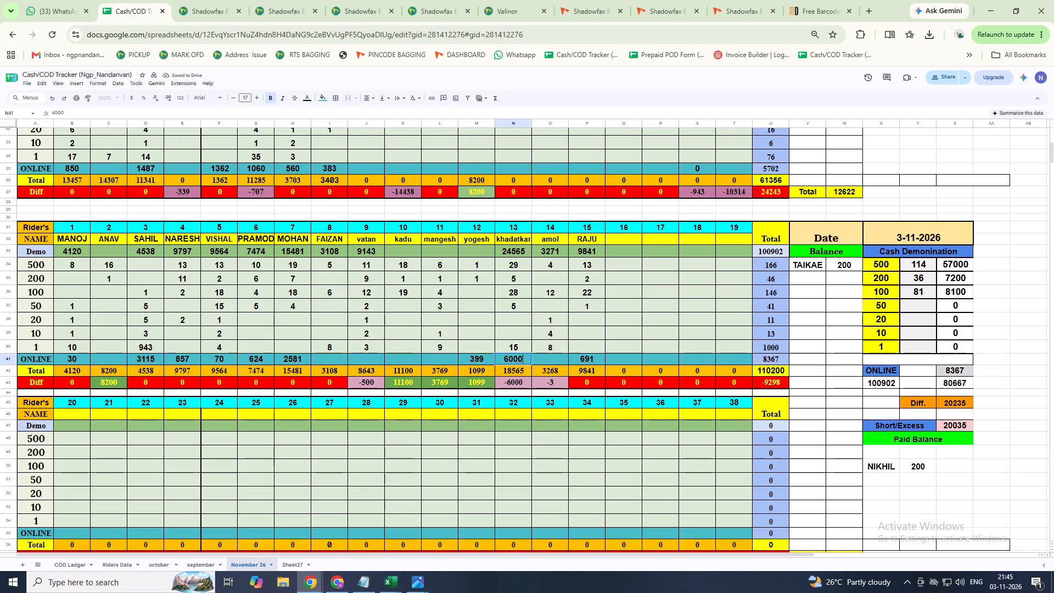
key("Return")
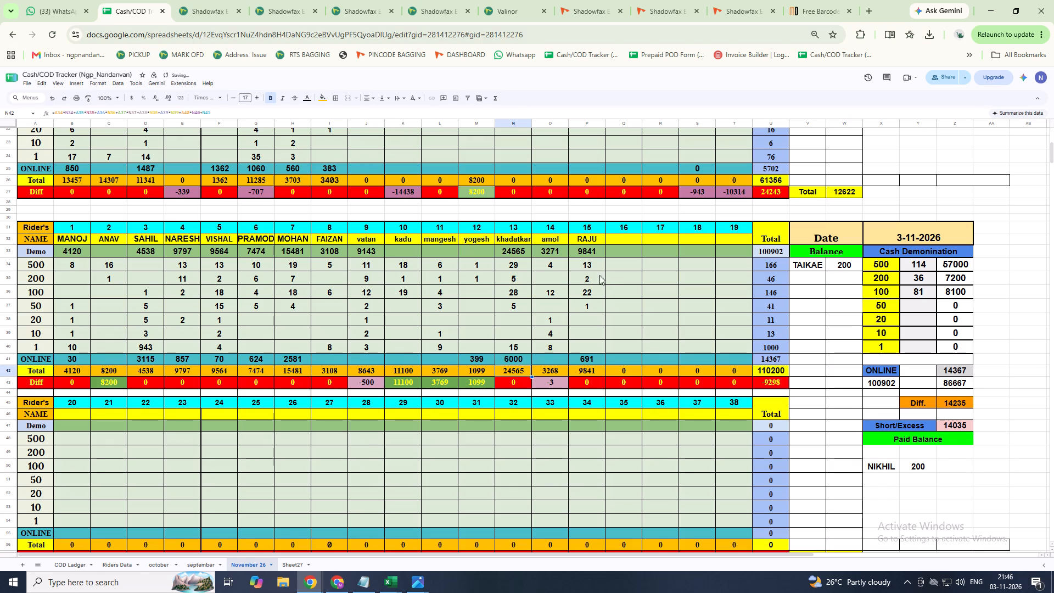
Add rider ANCHAL under number 16 in the 3-11-2026 block with a Demo amount of 4820.
left_click(614, 239)
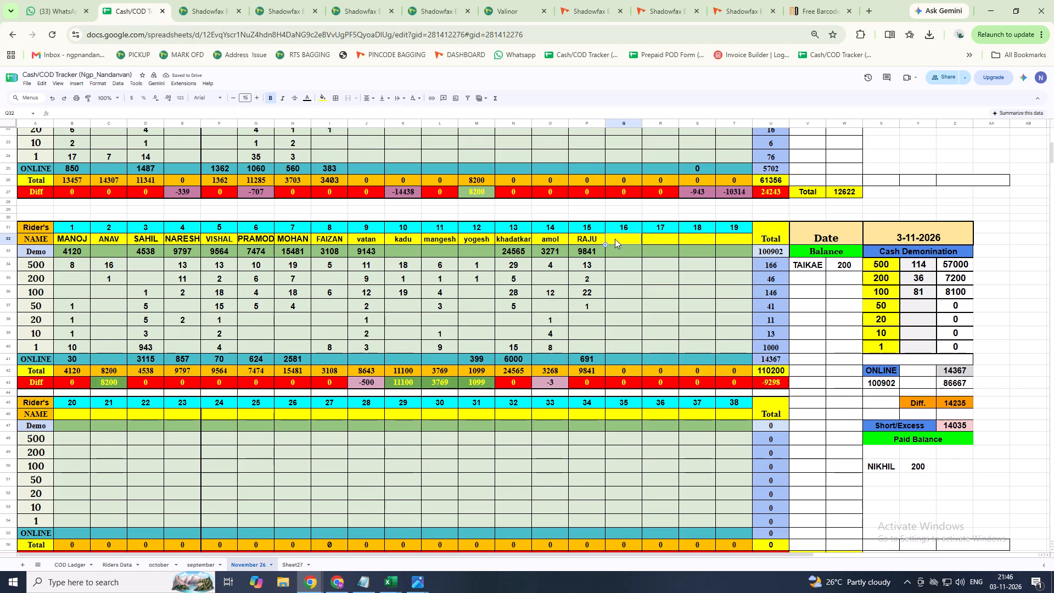
key("a")
type("NCHAL")
key("Return")
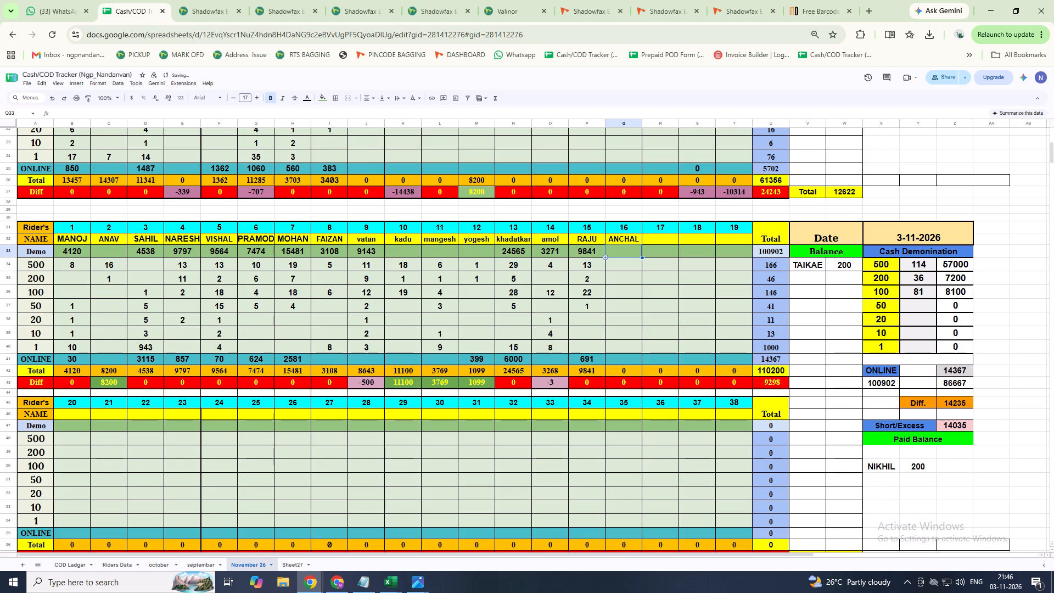
type("4820")
key("Return")
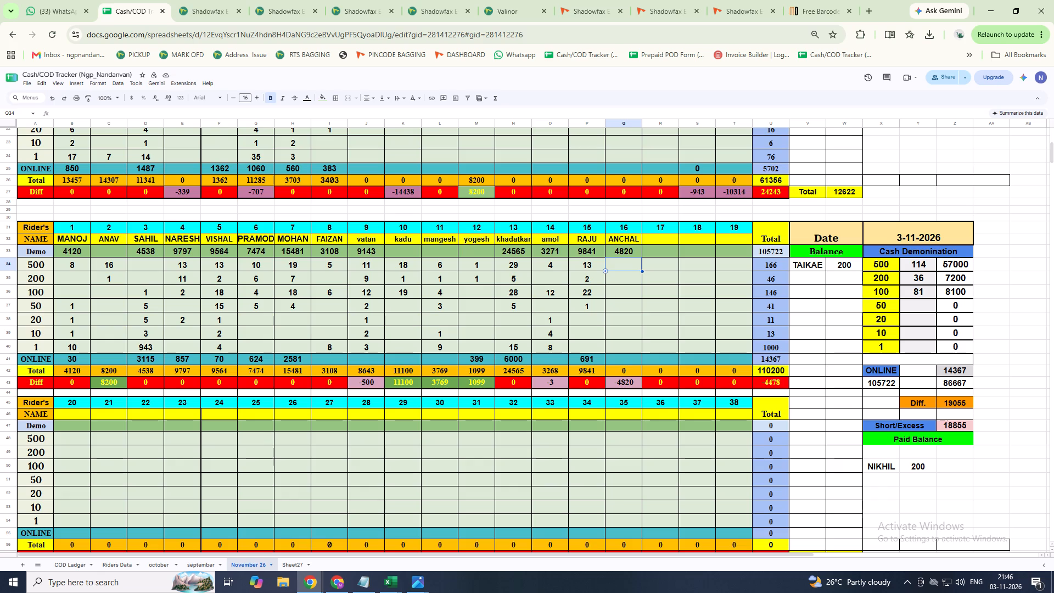
Enter ANCHAL's denomination counts: 9 for 500, 1 for 200, 1 for 100 and 2 for 10.
key("9")
key("Return")
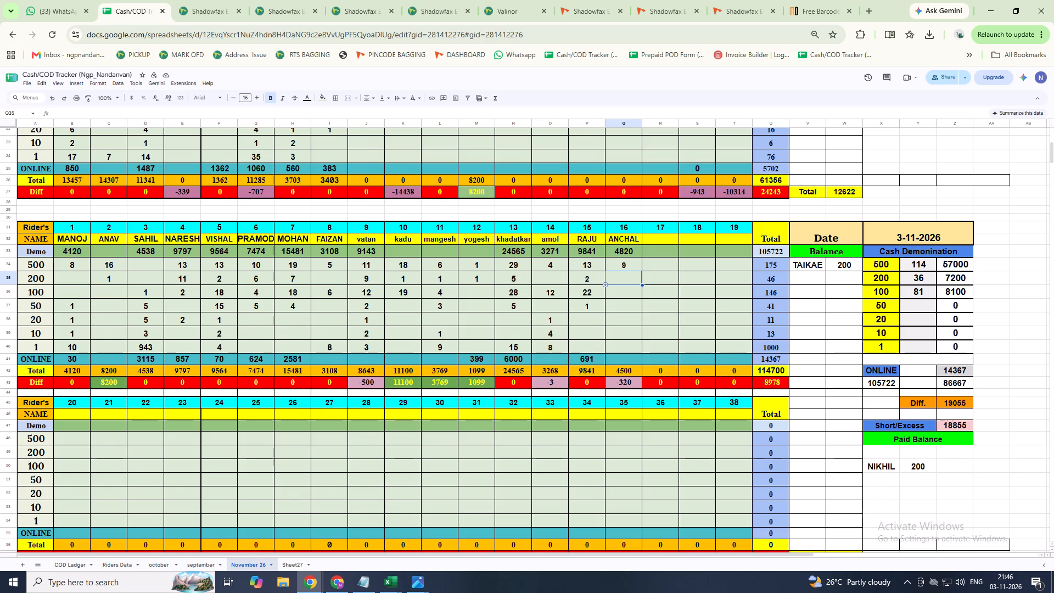
key("1")
key("Return")
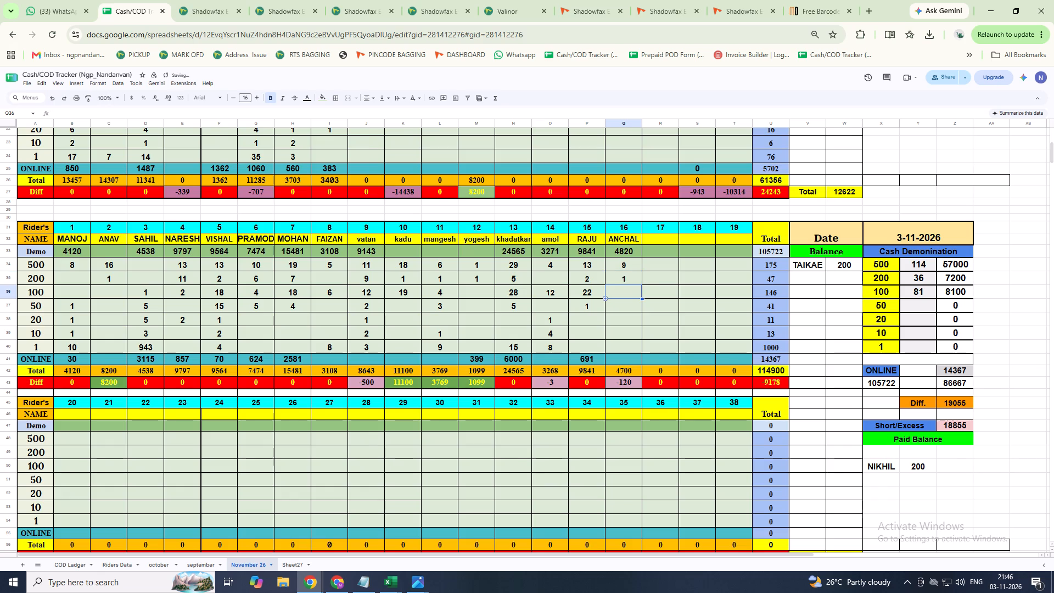
key("1")
key("Return")
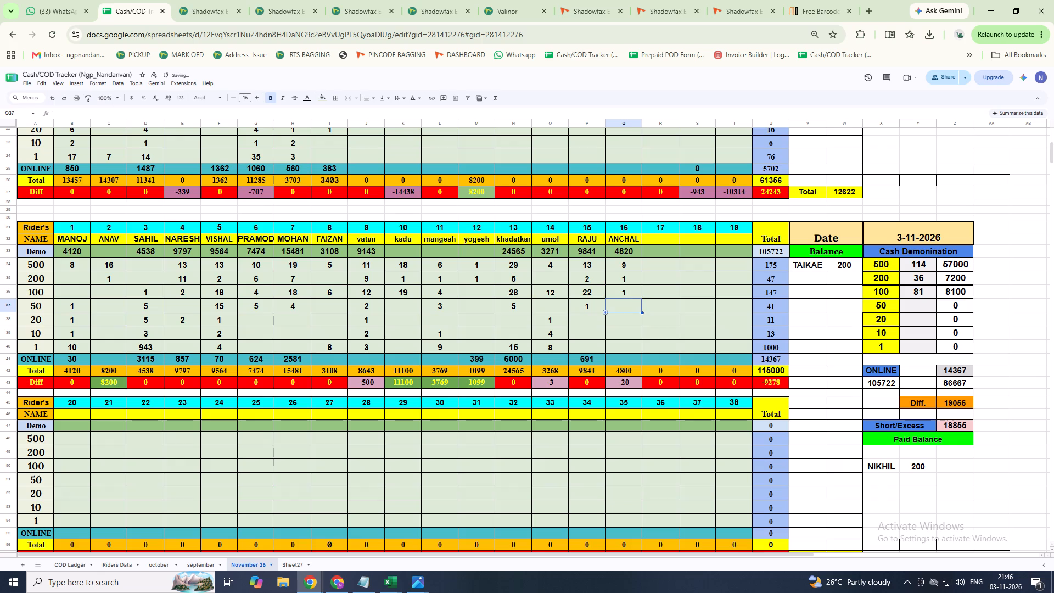
key("Down")
key("Down")
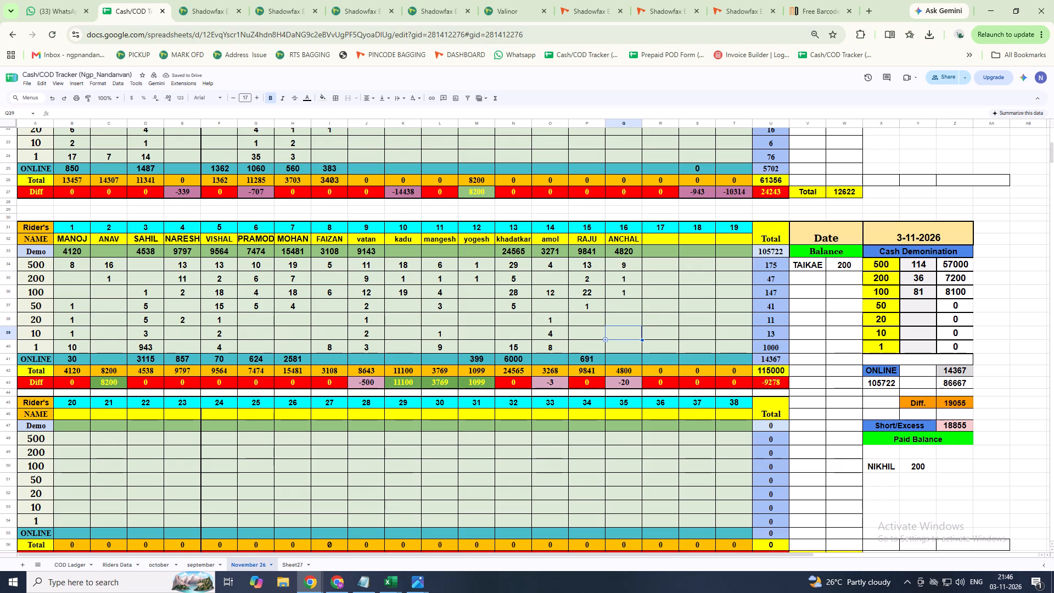
key("2")
key("Return")
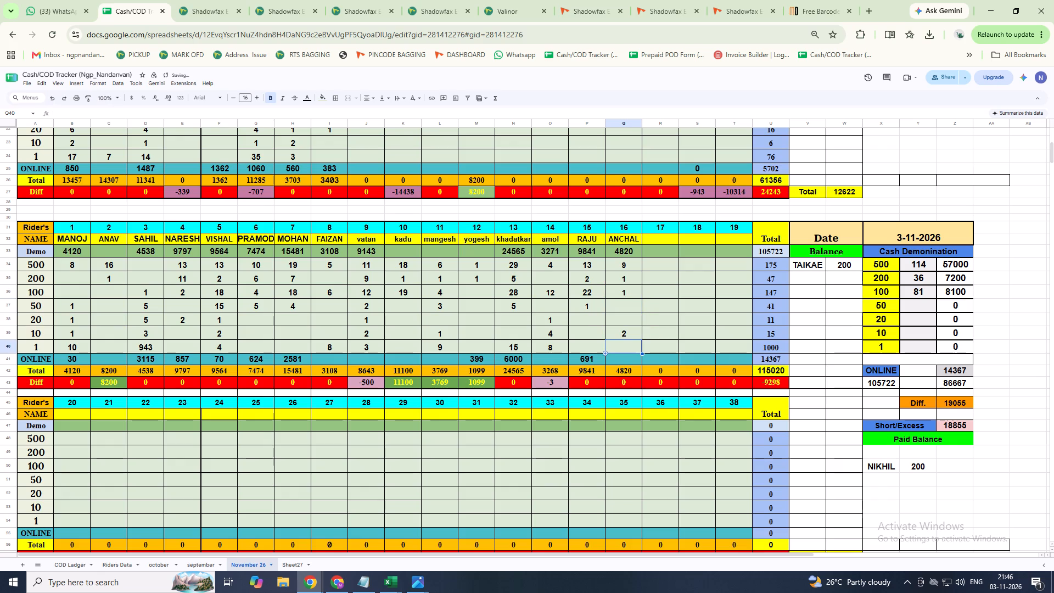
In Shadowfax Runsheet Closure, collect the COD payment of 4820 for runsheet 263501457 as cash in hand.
left_click(213, 3)
left_click(713, 373)
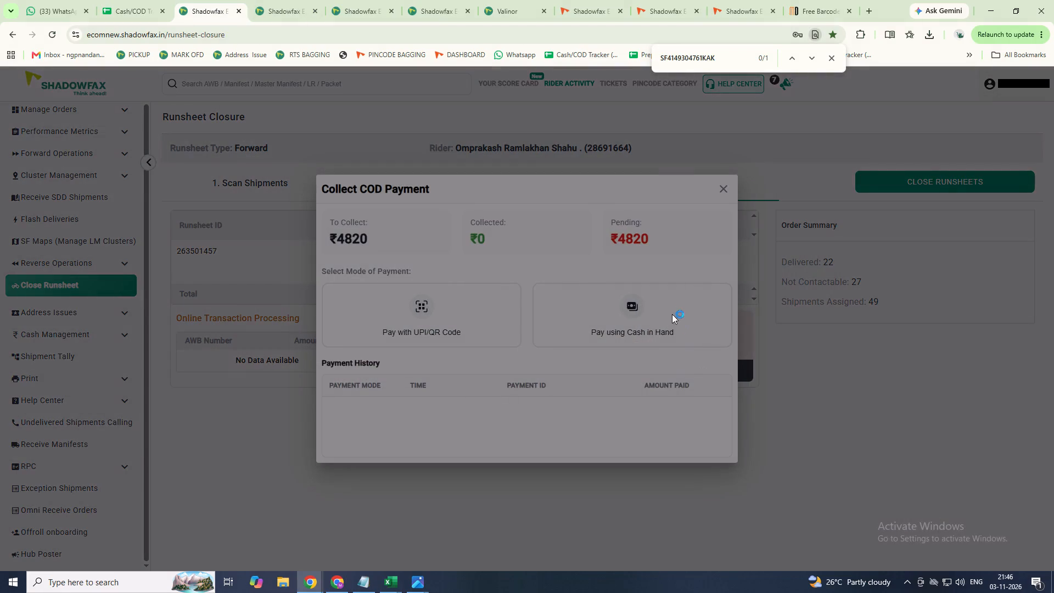
left_click(665, 303)
left_click(661, 316)
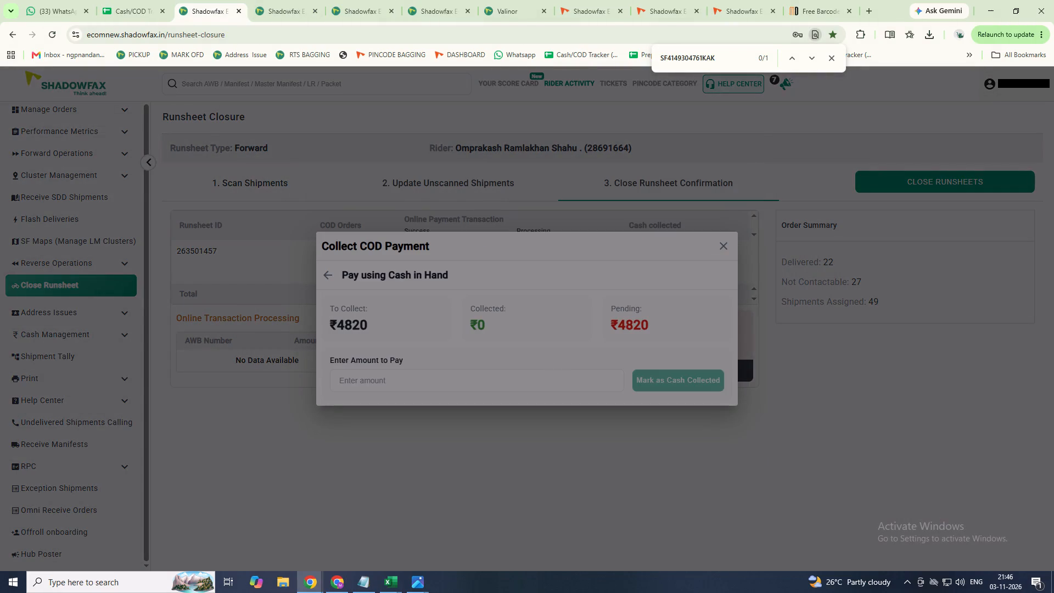
left_click(523, 379)
type("48")
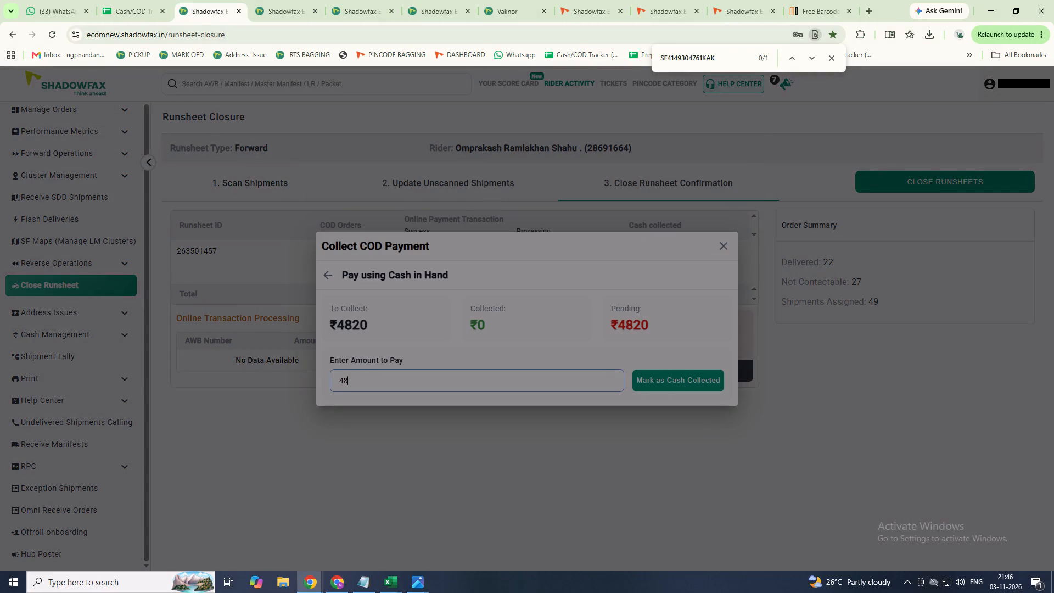
type("20")
left_click(692, 371)
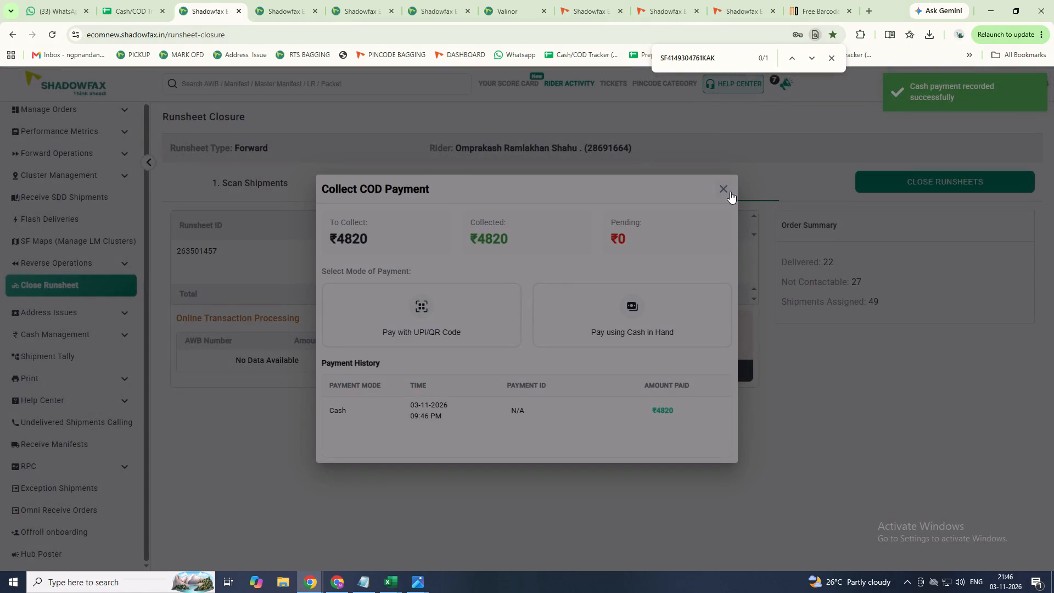
left_click(732, 186)
left_click(726, 189)
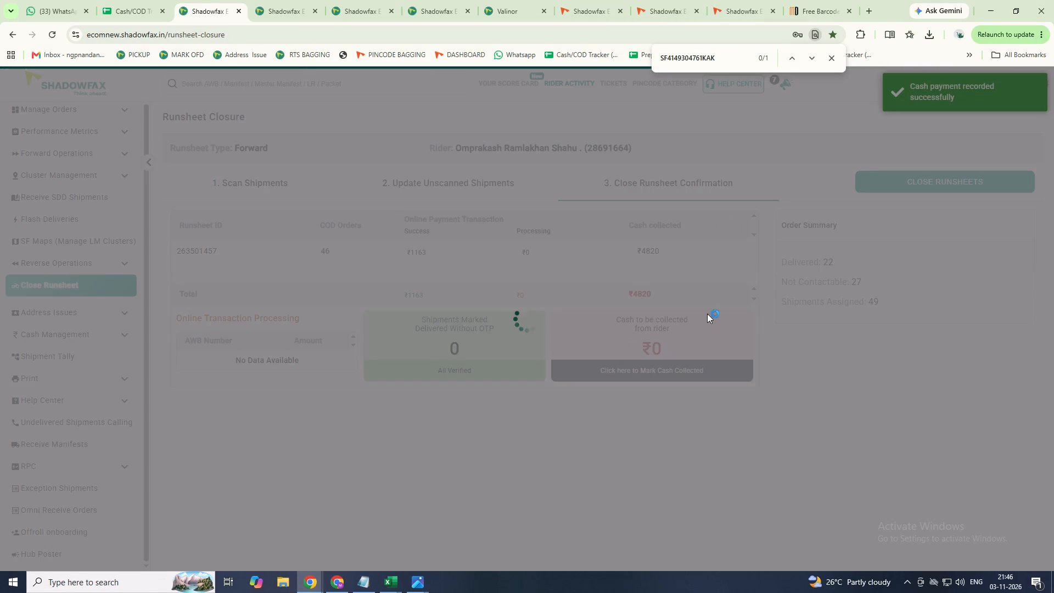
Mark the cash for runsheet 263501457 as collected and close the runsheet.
left_click(671, 365)
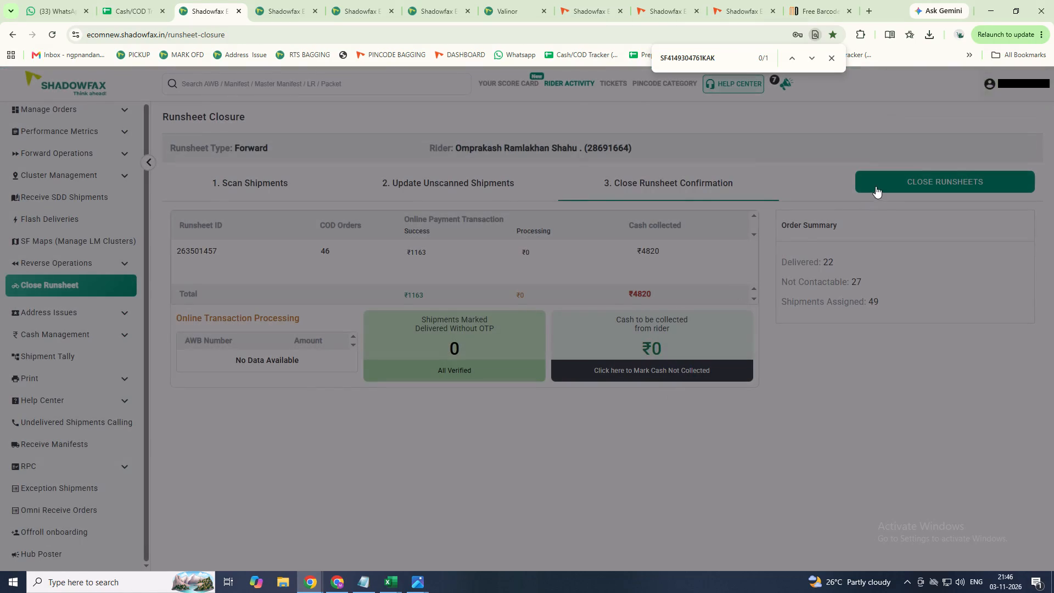
left_click(876, 186)
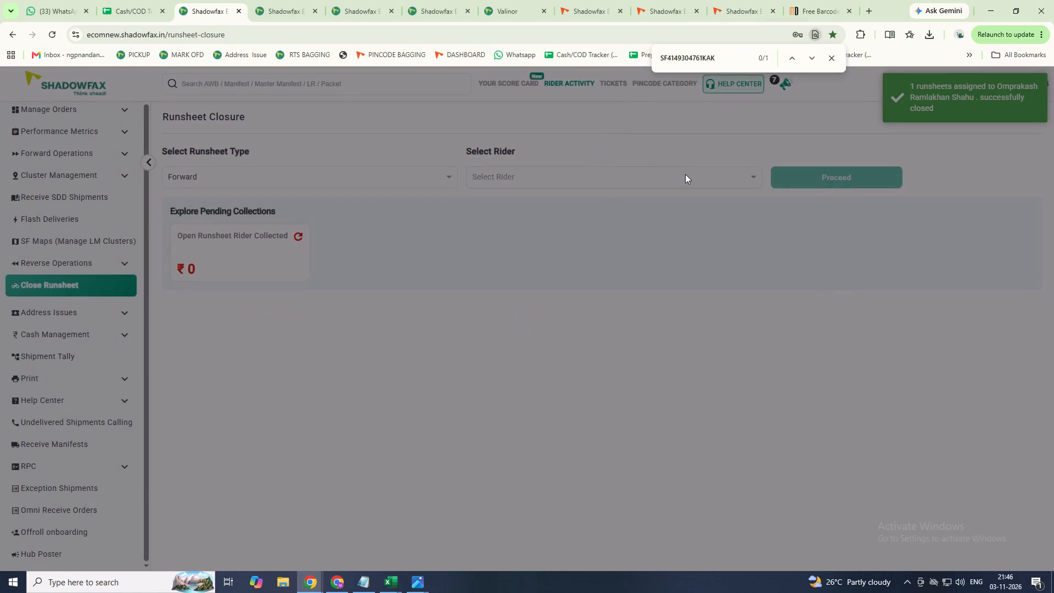
Select rider Anchal for forward runsheet closure and proceed through both shipment stages to Close Runsheet Confirmation.
left_click(687, 175)
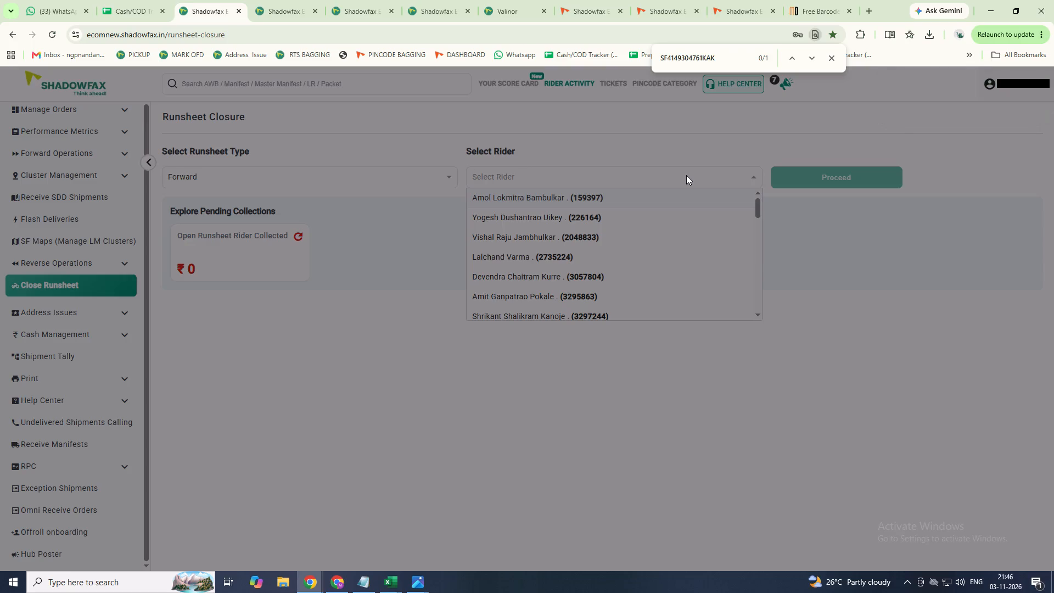
type("ANCHA")
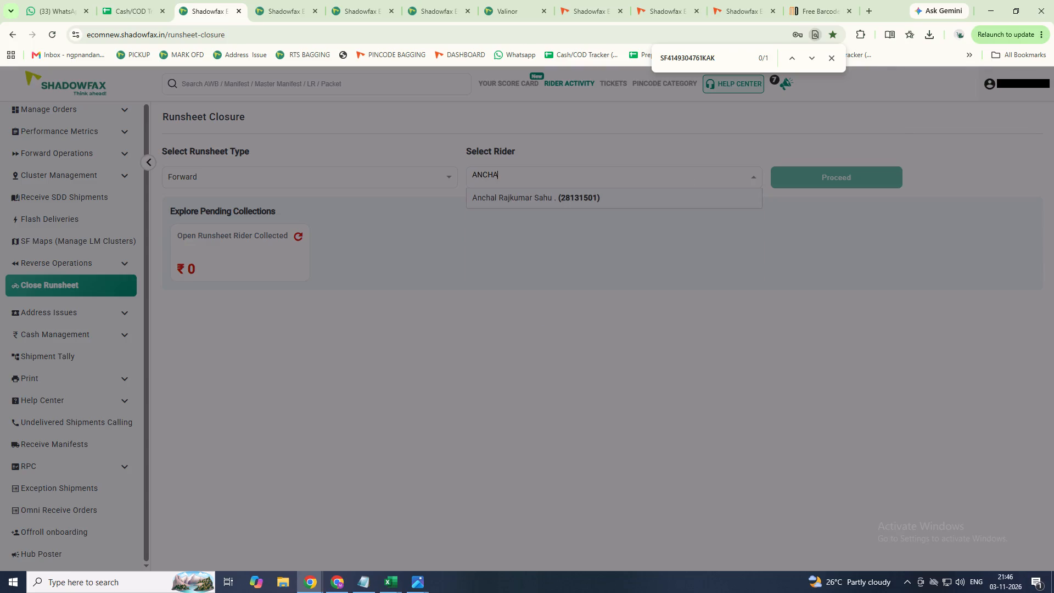
left_click(635, 203)
left_click(796, 185)
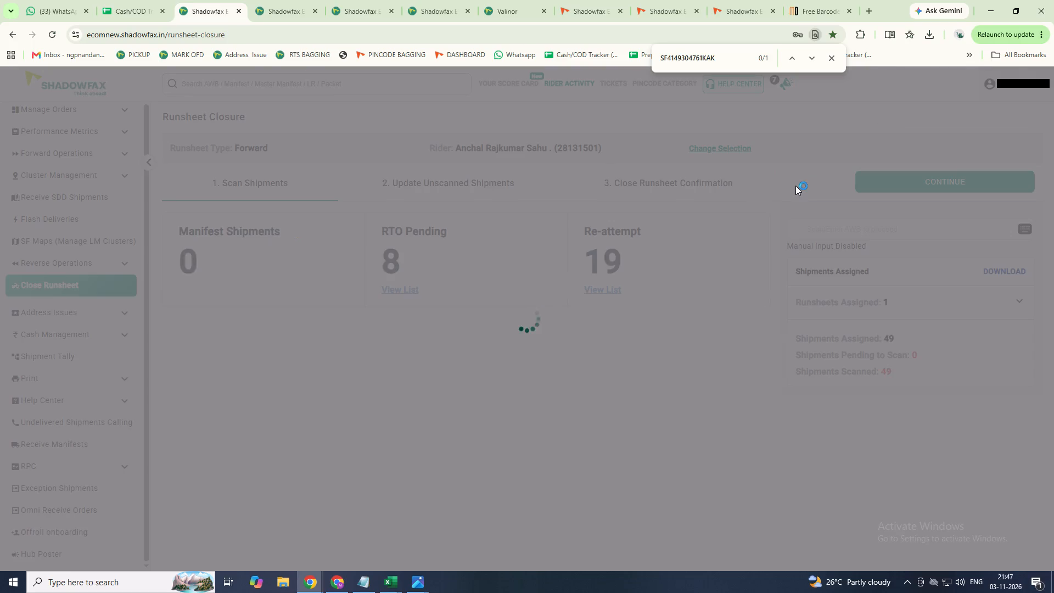
left_click(880, 187)
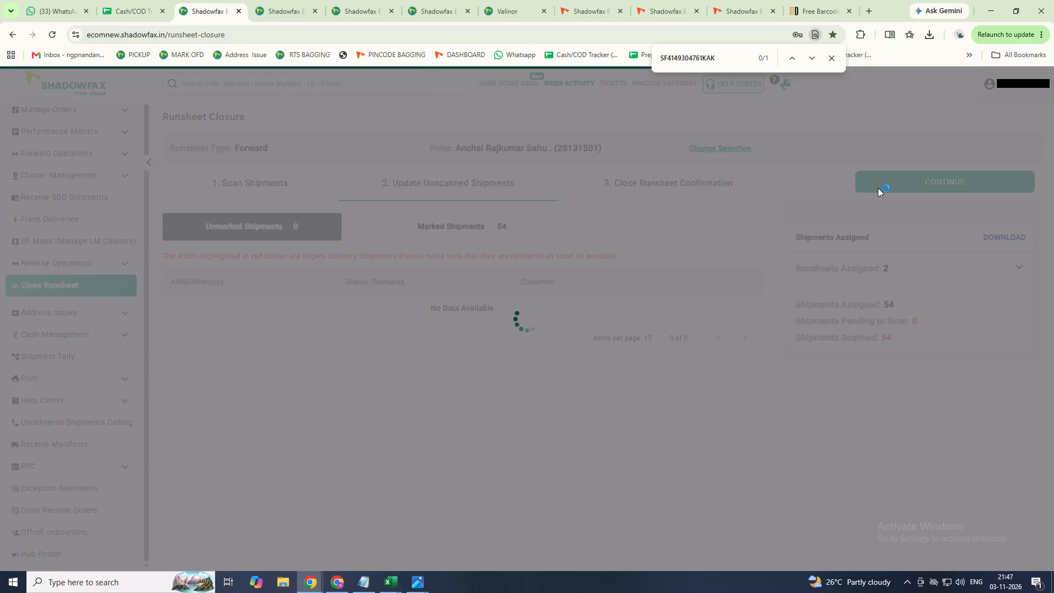
left_click(881, 183)
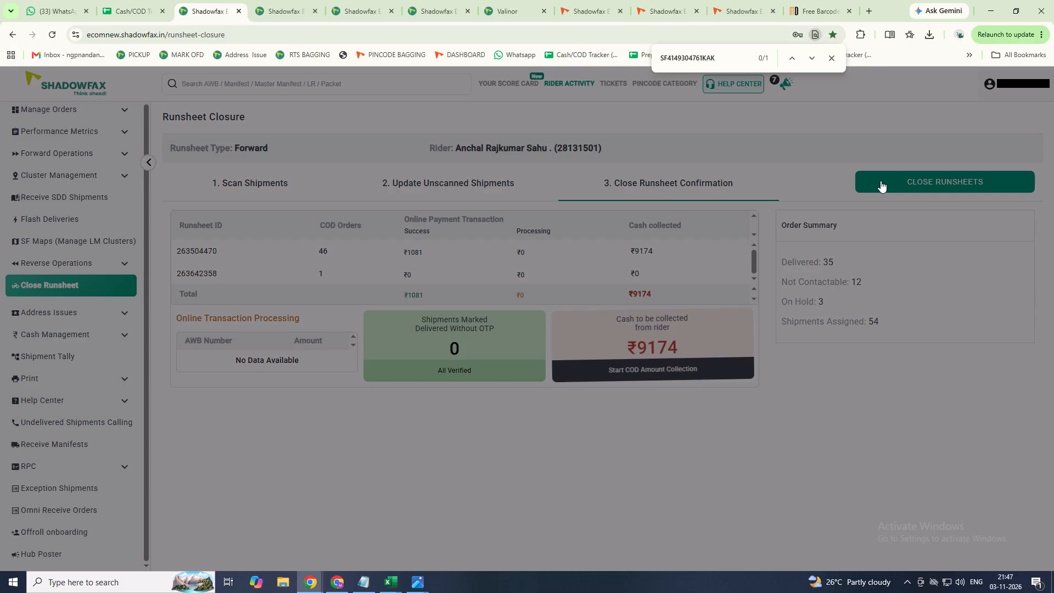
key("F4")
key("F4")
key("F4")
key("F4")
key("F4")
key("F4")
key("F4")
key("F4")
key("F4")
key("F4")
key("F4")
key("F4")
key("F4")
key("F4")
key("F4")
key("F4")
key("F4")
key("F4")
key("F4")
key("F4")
Recheck Anchal's Scan Shipments and Update Unscanned Shipments stages and return to Close Runsheet Confirmation.
left_click(249, 184)
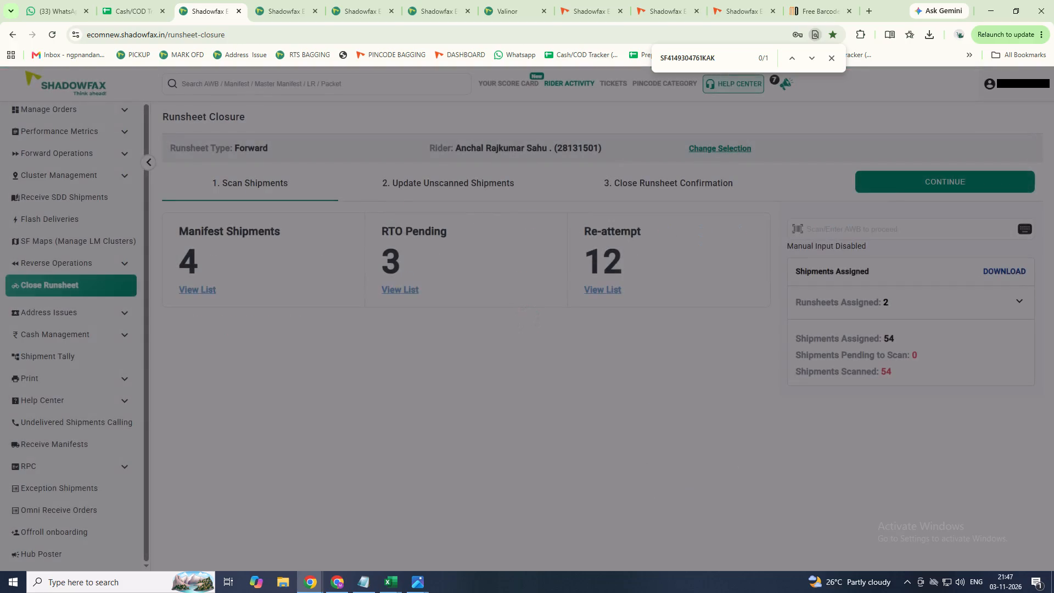
left_click(893, 178)
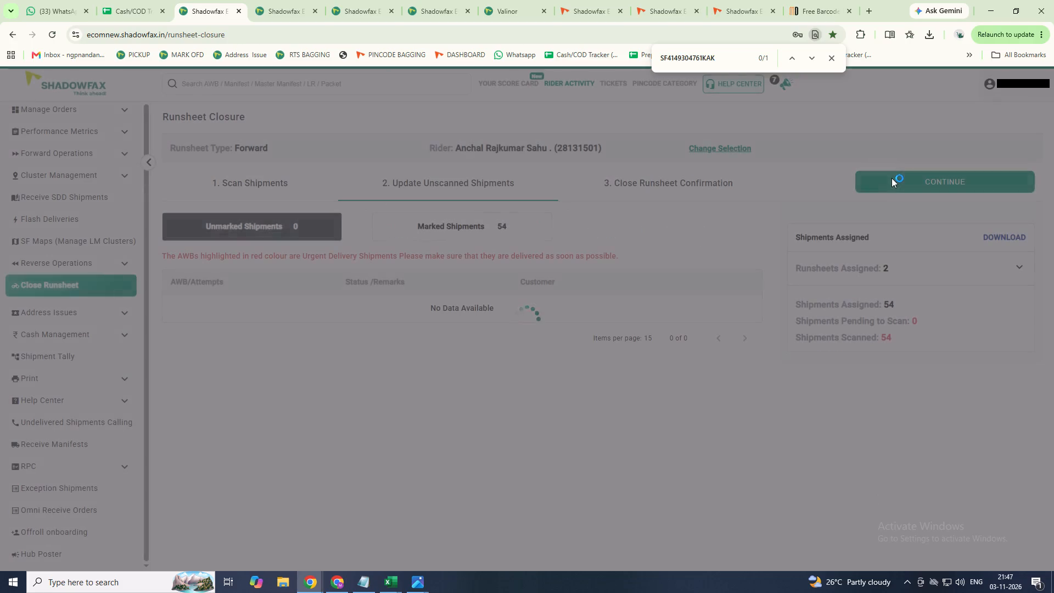
left_click(209, 181)
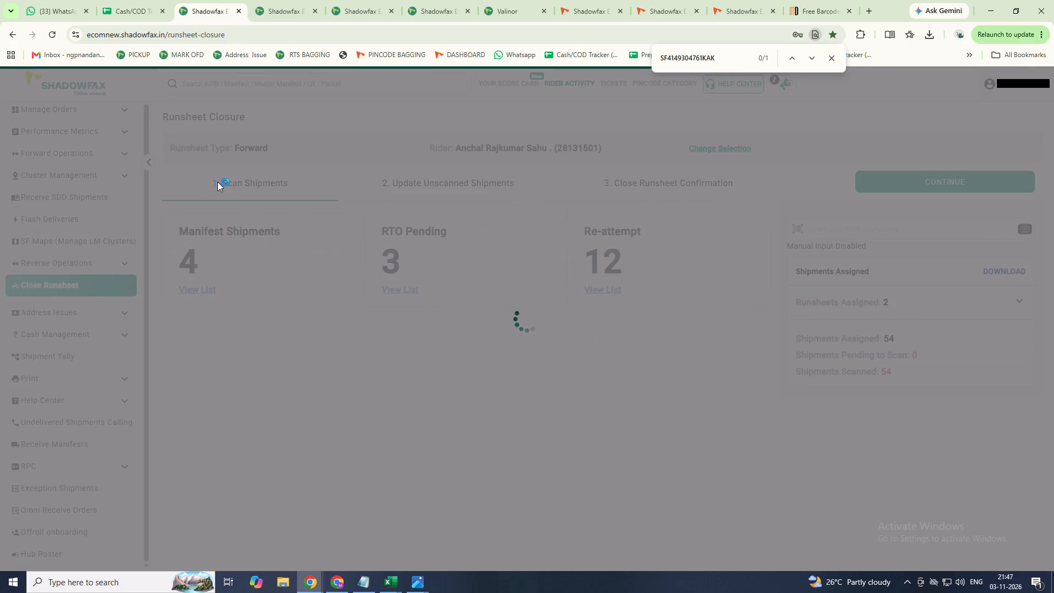
left_click(978, 181)
left_click(973, 178)
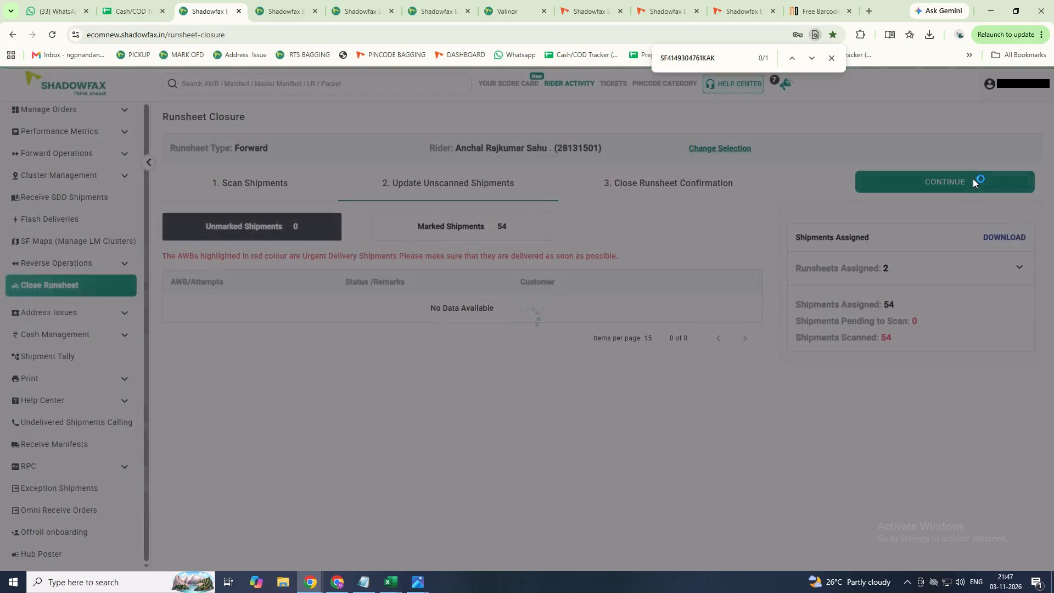
left_click(973, 179)
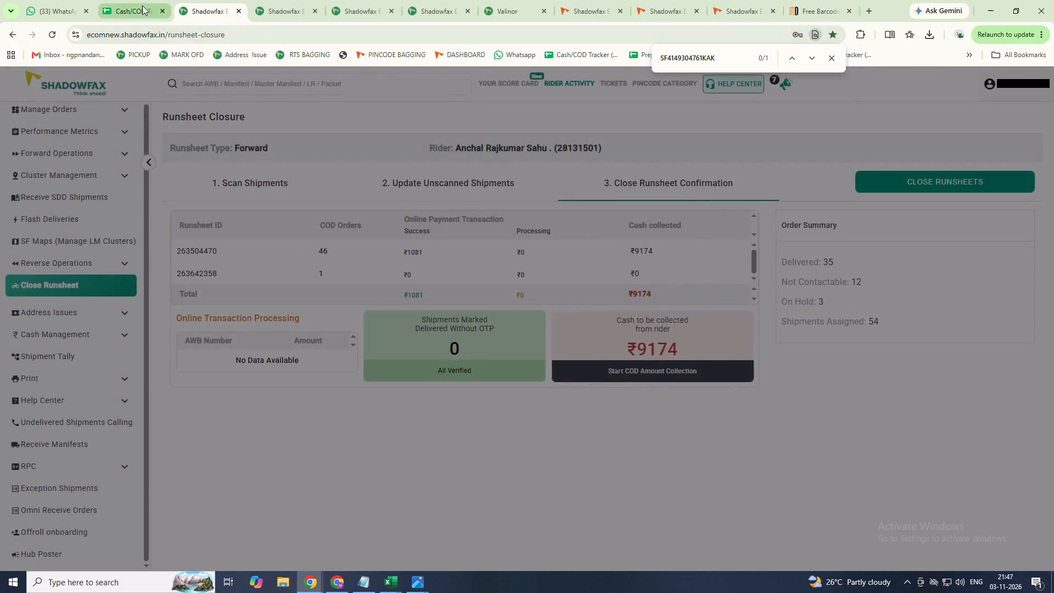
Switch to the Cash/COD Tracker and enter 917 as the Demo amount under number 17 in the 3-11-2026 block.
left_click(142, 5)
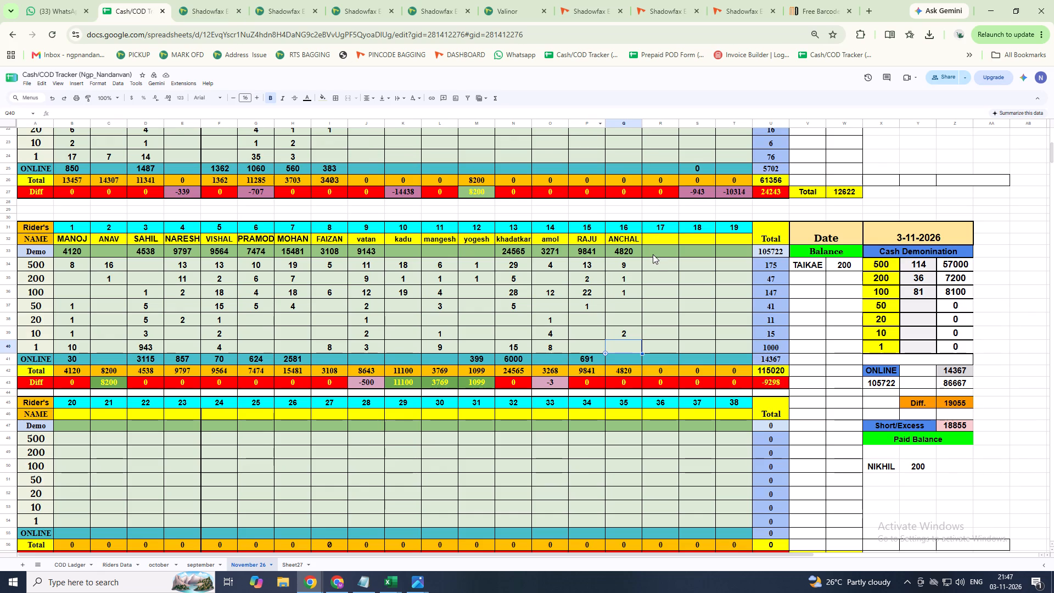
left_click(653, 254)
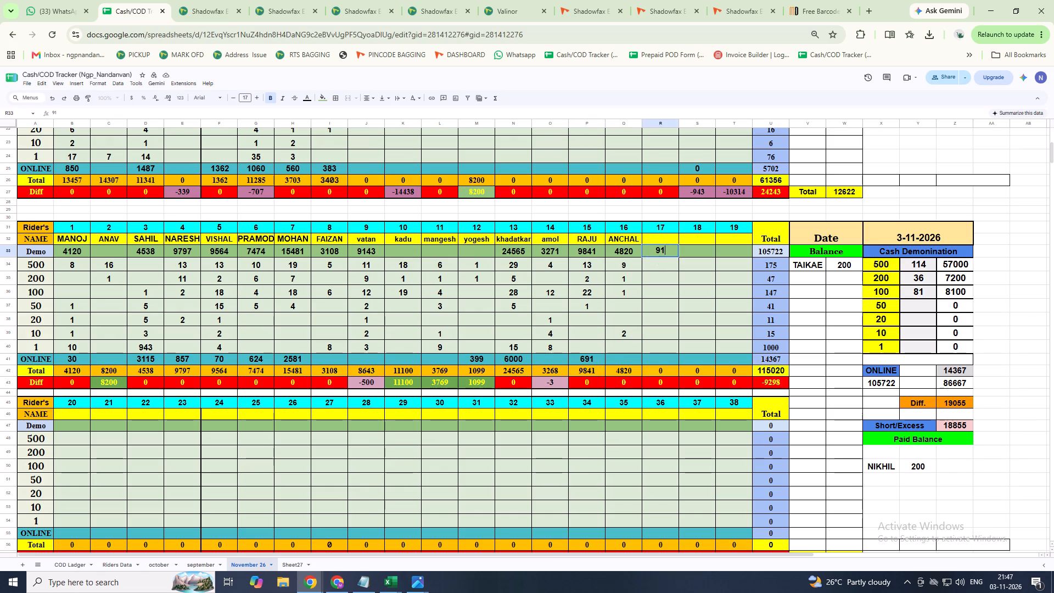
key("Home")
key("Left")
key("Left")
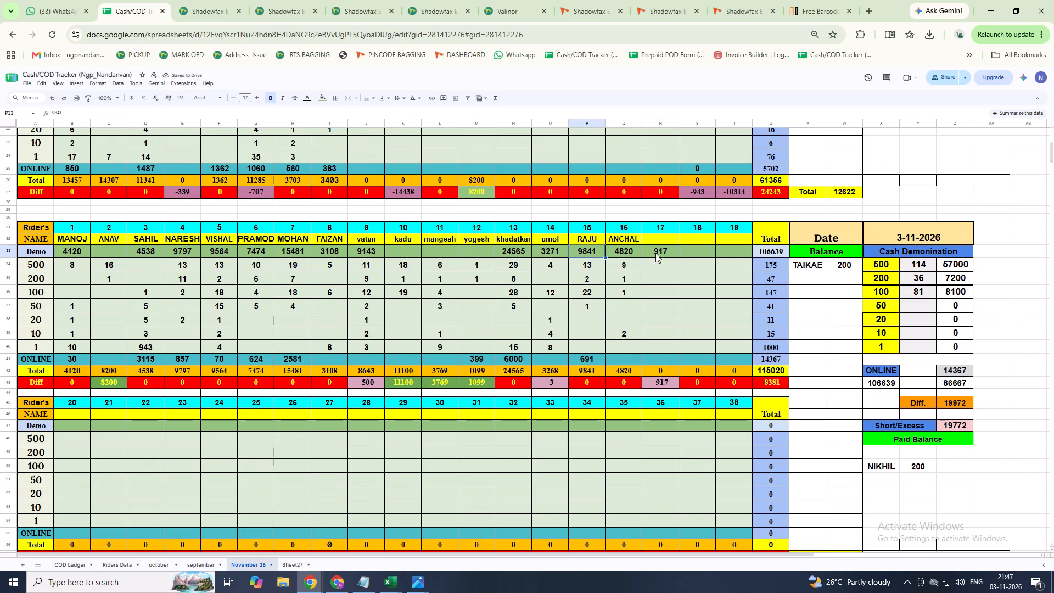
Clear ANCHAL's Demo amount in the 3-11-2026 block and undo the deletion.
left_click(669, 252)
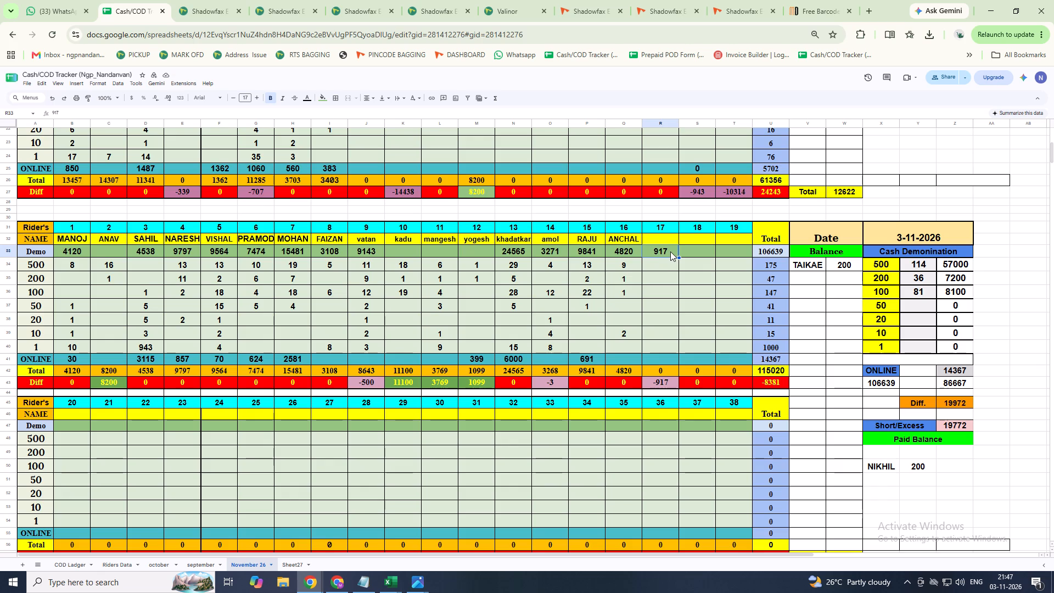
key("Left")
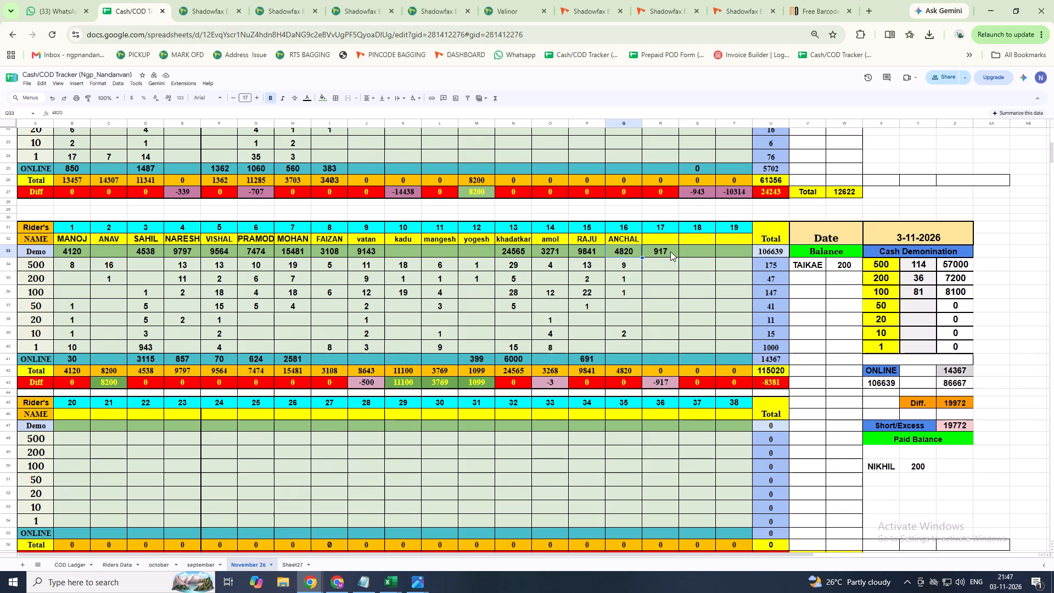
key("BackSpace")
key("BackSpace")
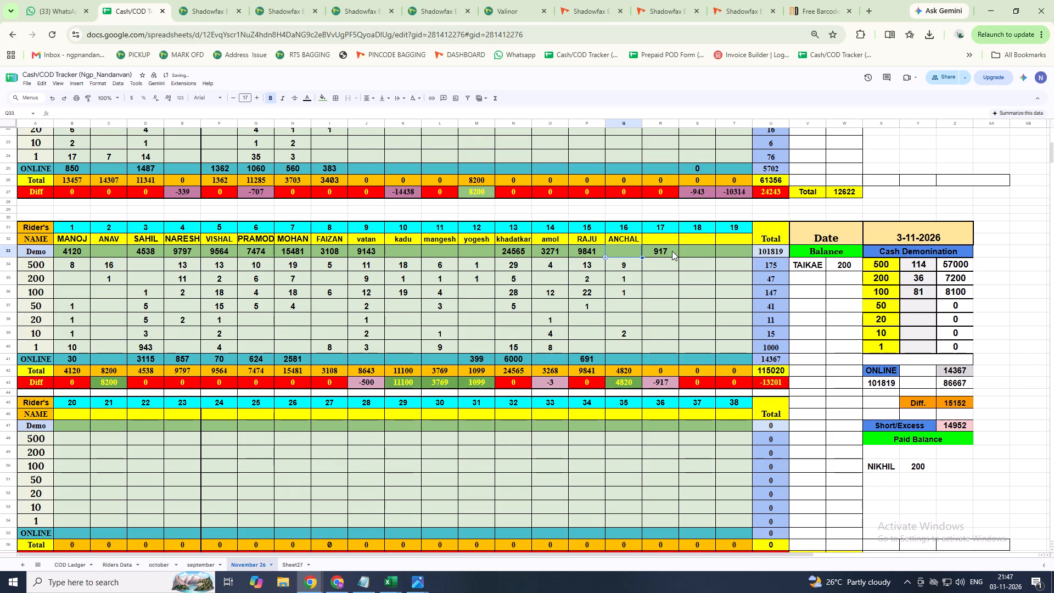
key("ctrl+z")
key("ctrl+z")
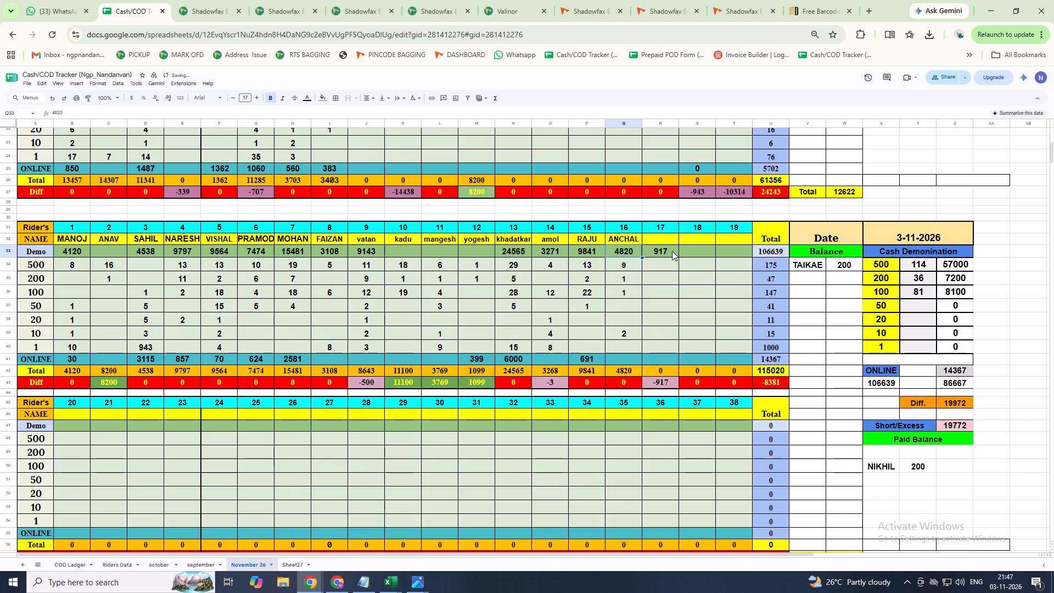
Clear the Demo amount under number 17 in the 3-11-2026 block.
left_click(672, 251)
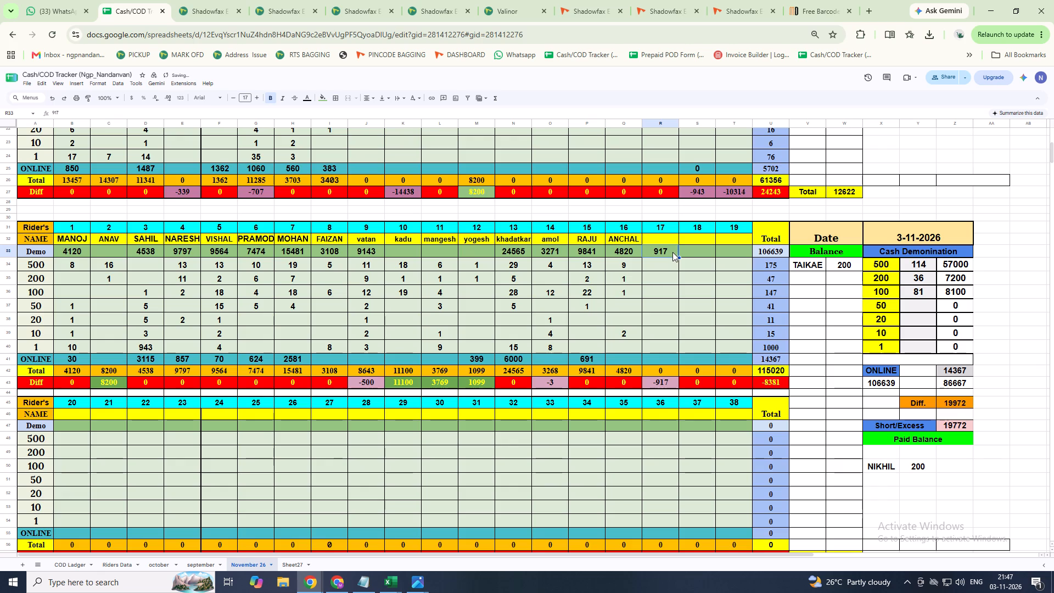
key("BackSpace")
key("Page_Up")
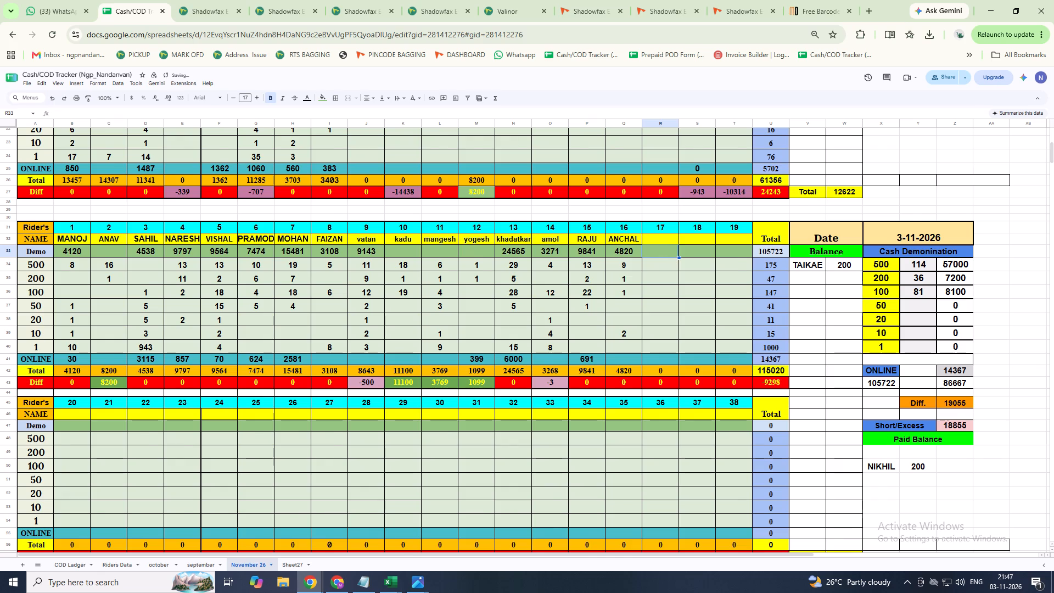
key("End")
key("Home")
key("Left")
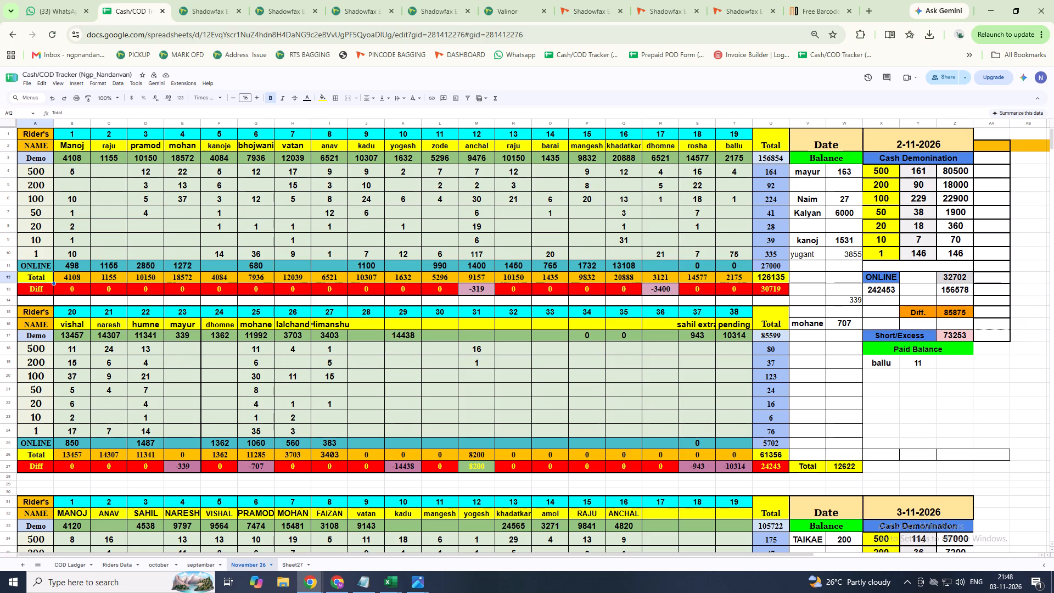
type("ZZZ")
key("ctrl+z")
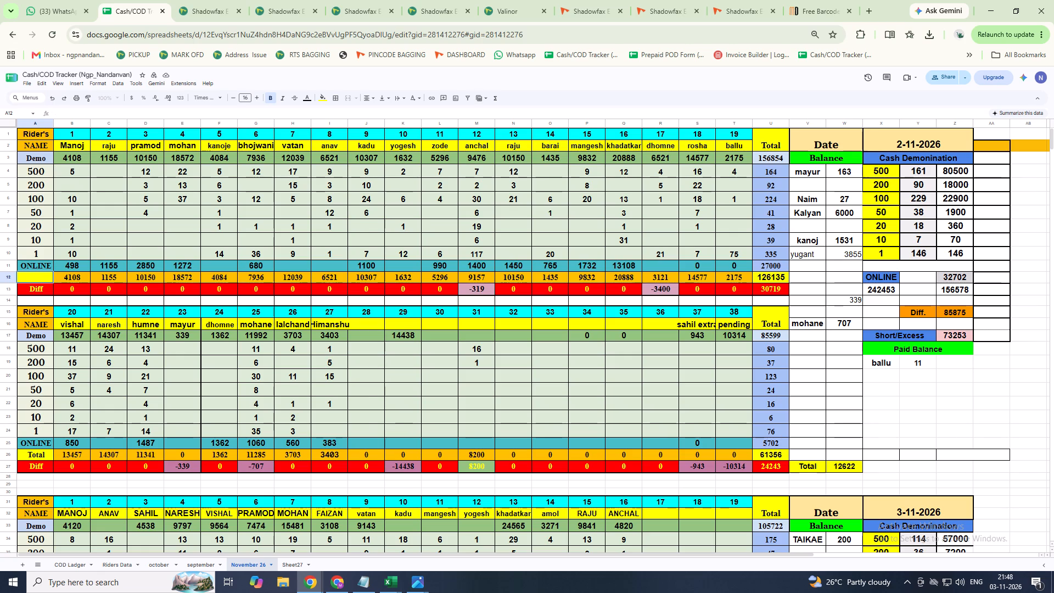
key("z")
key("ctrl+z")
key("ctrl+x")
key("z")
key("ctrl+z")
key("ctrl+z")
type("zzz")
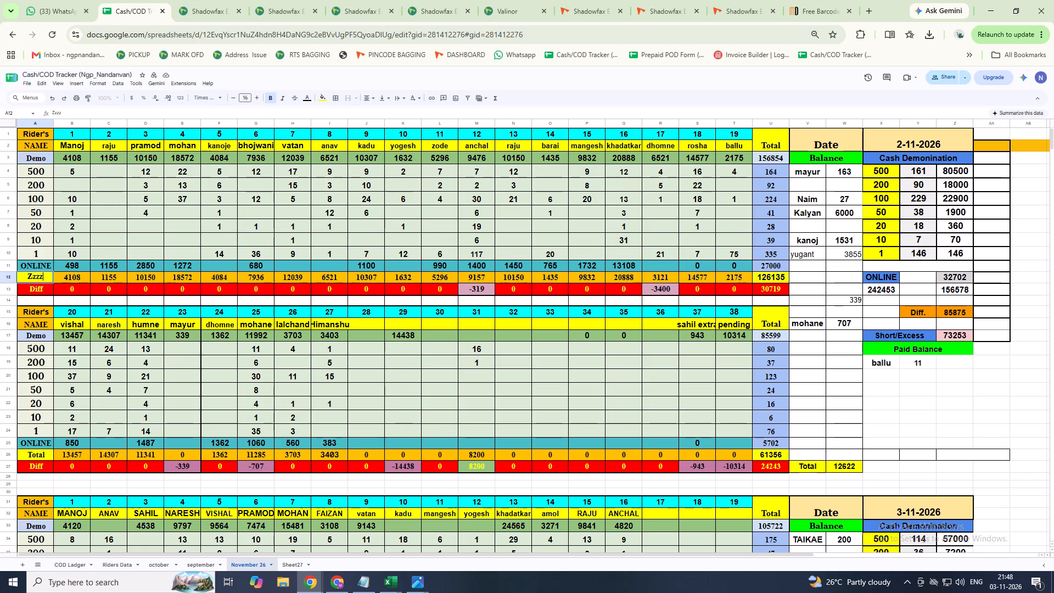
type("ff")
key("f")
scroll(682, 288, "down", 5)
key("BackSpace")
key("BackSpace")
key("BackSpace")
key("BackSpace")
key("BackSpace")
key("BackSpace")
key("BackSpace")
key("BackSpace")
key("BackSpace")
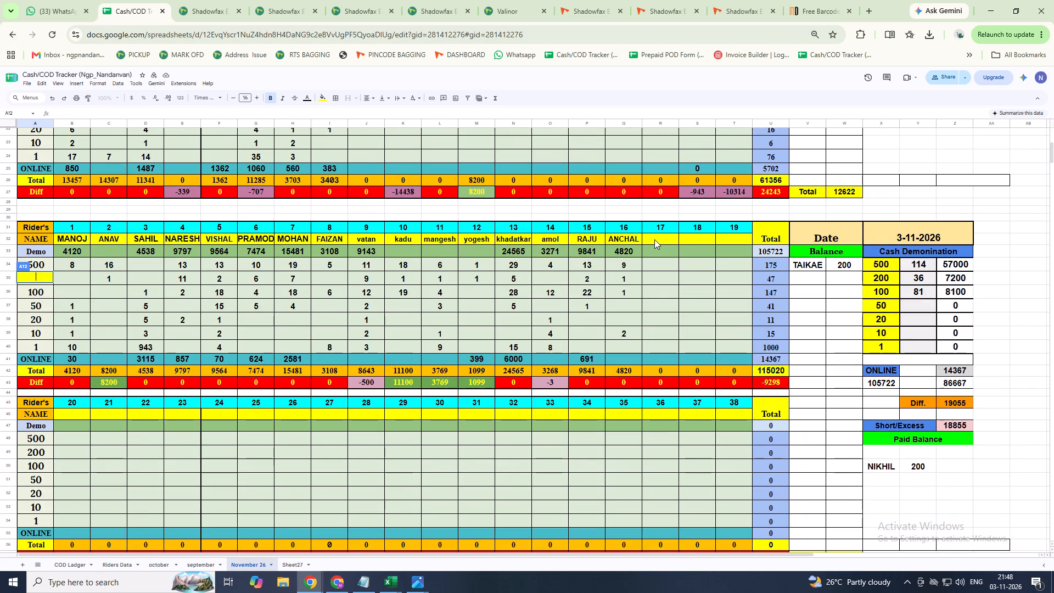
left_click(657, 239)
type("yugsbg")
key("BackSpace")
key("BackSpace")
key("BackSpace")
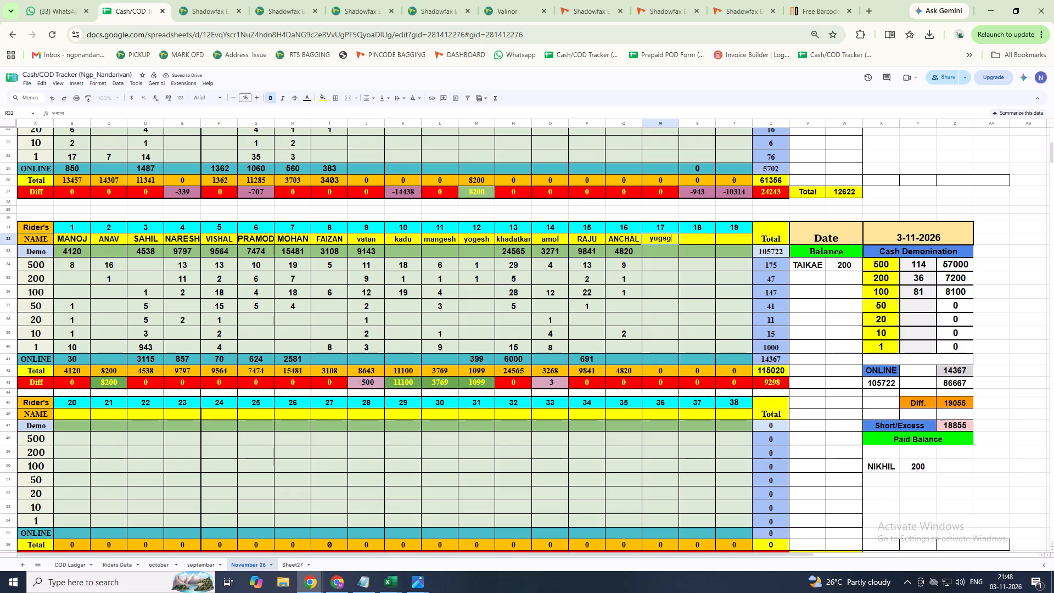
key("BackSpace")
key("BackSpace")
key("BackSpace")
Enter anchal as the rider name under number 17 in the 3-11-2026 block.
key("a")
type("nchak")
key("BackSpace")
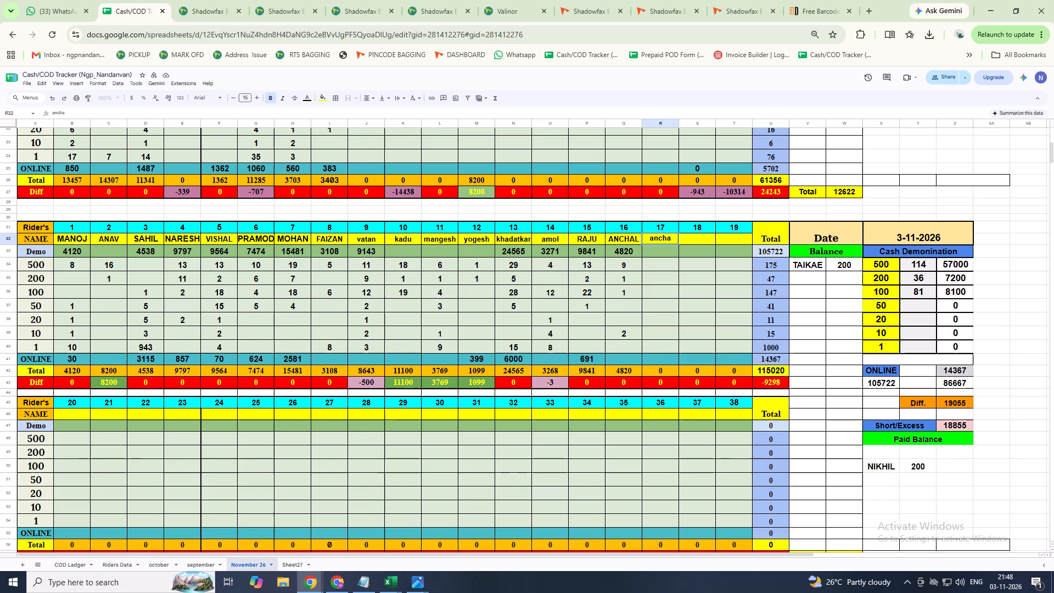
key("l")
left_click(663, 243)
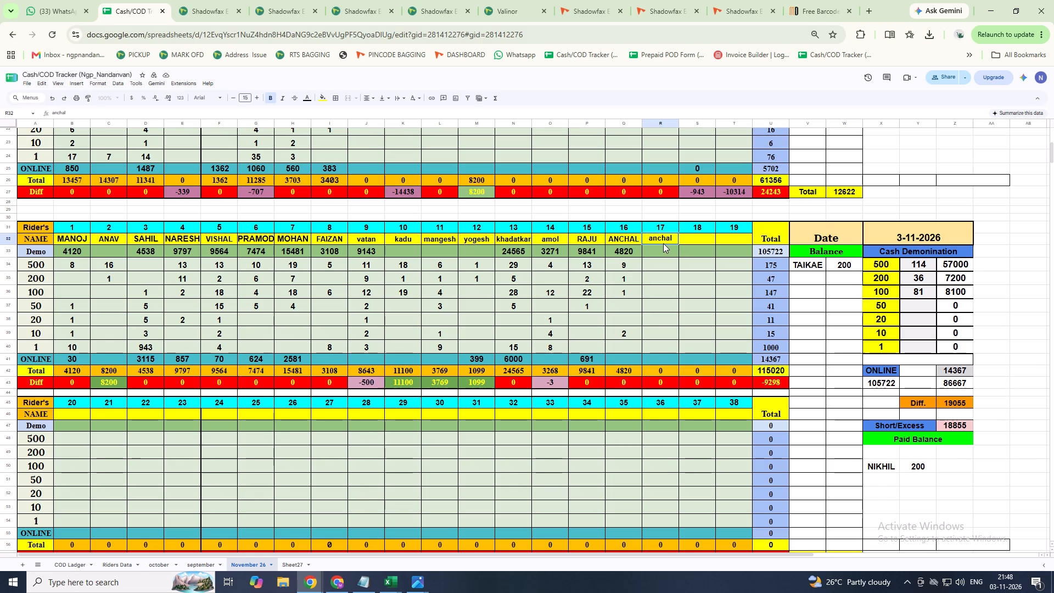
left_click(661, 245)
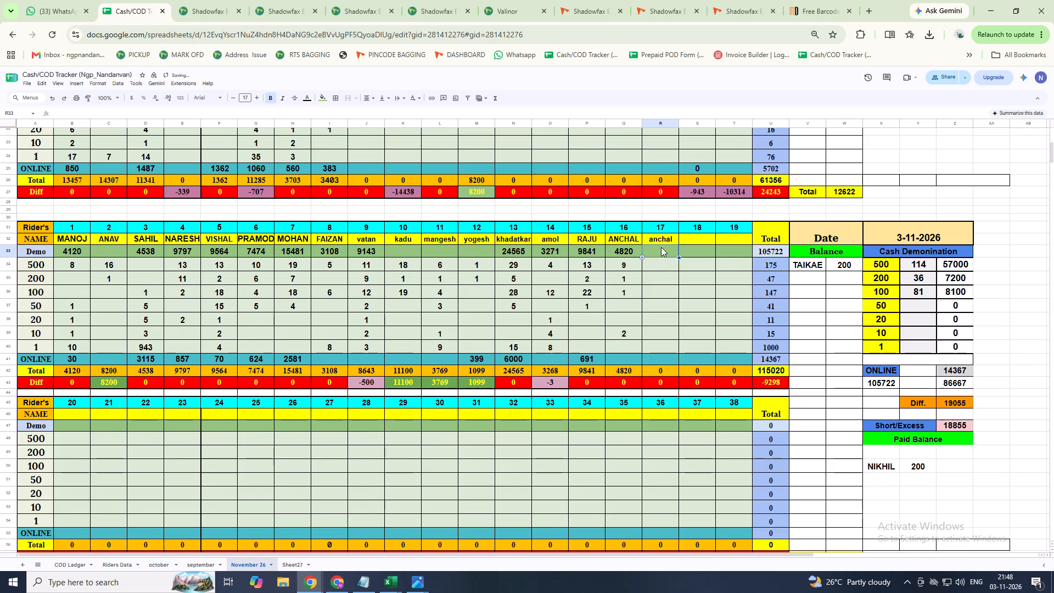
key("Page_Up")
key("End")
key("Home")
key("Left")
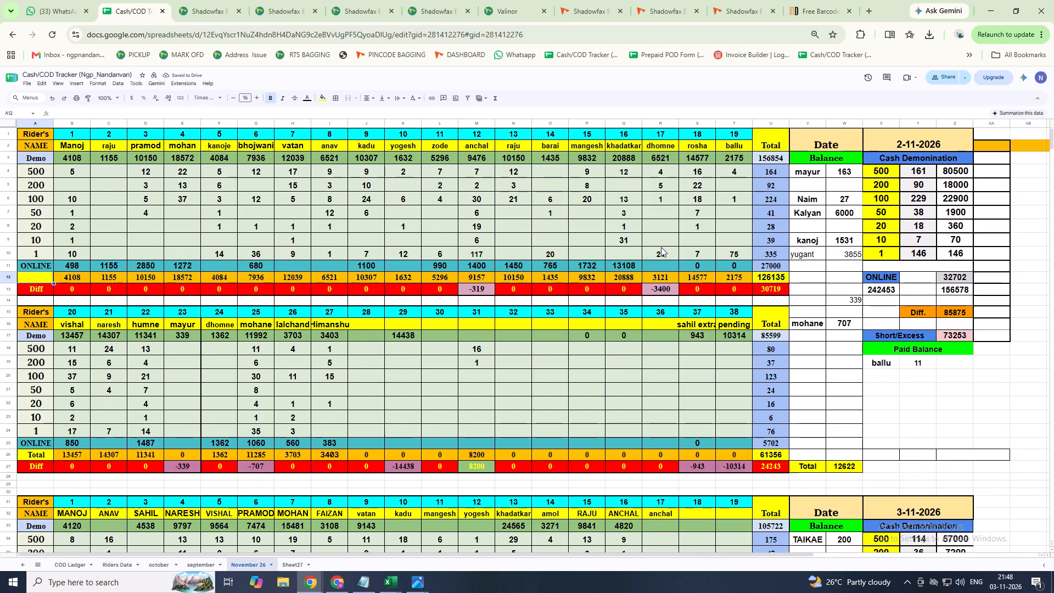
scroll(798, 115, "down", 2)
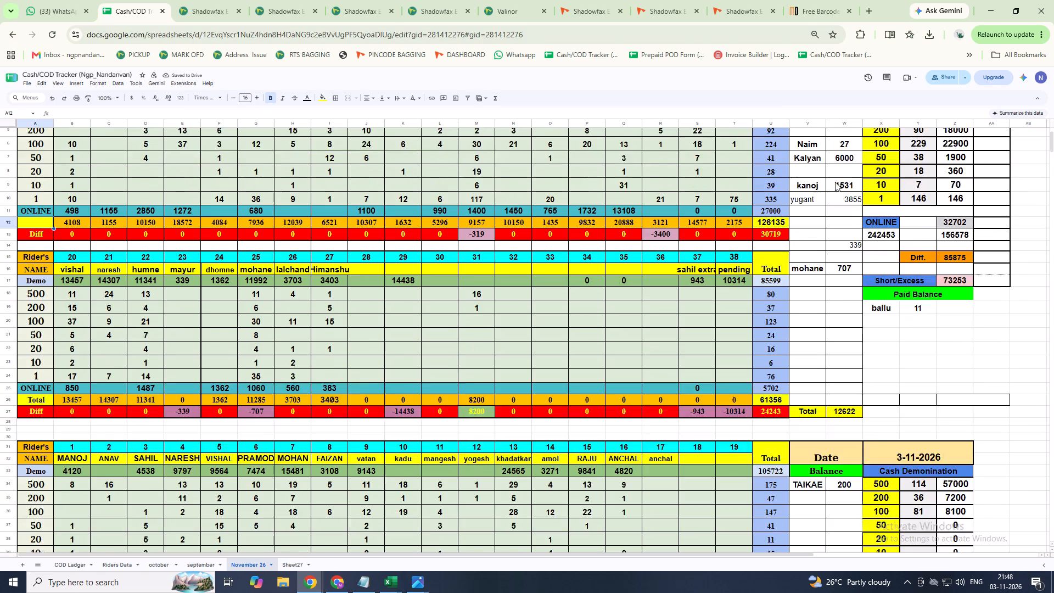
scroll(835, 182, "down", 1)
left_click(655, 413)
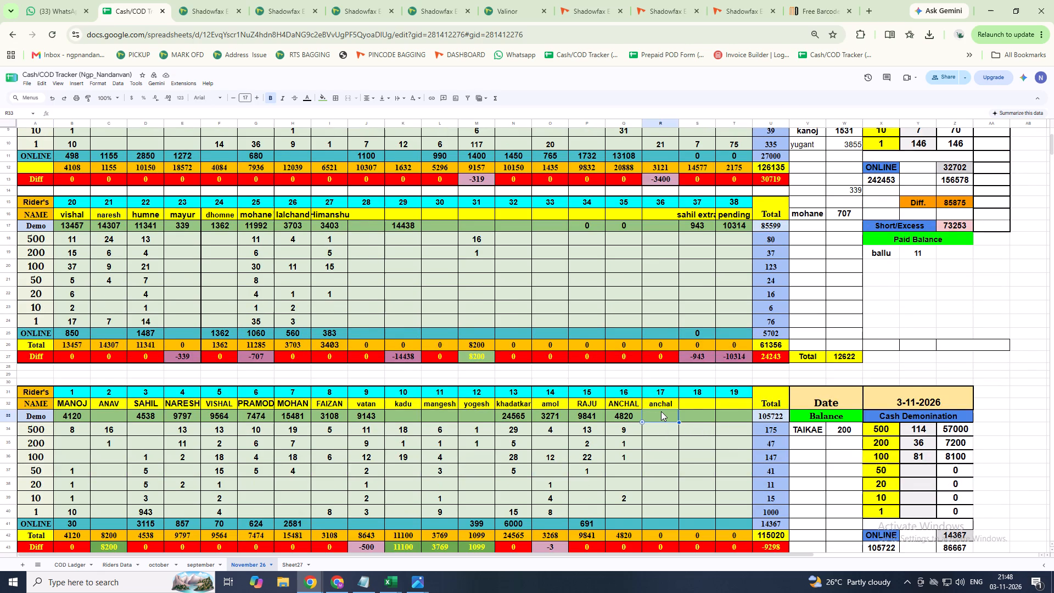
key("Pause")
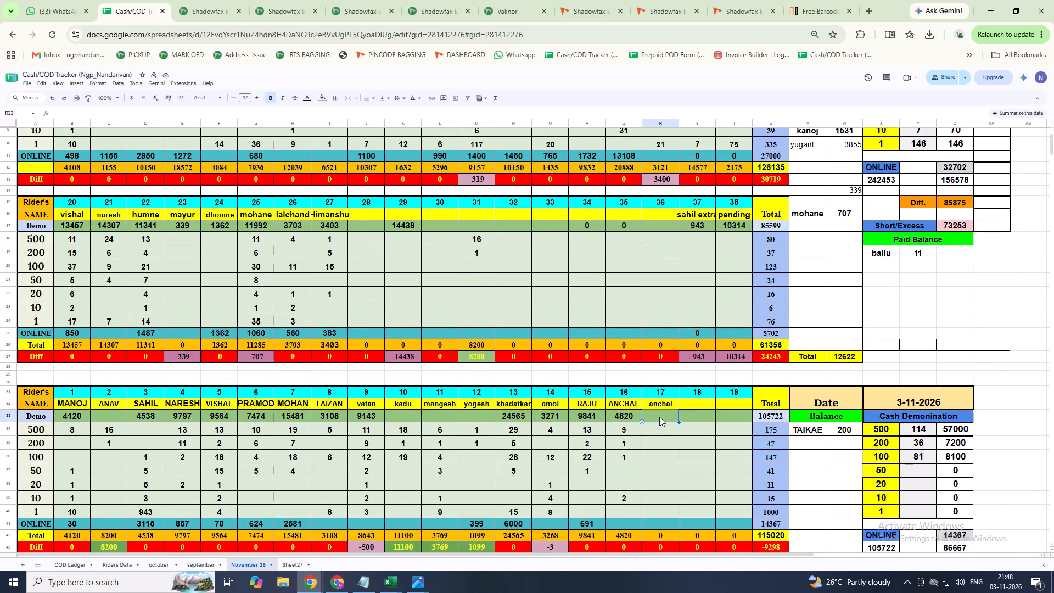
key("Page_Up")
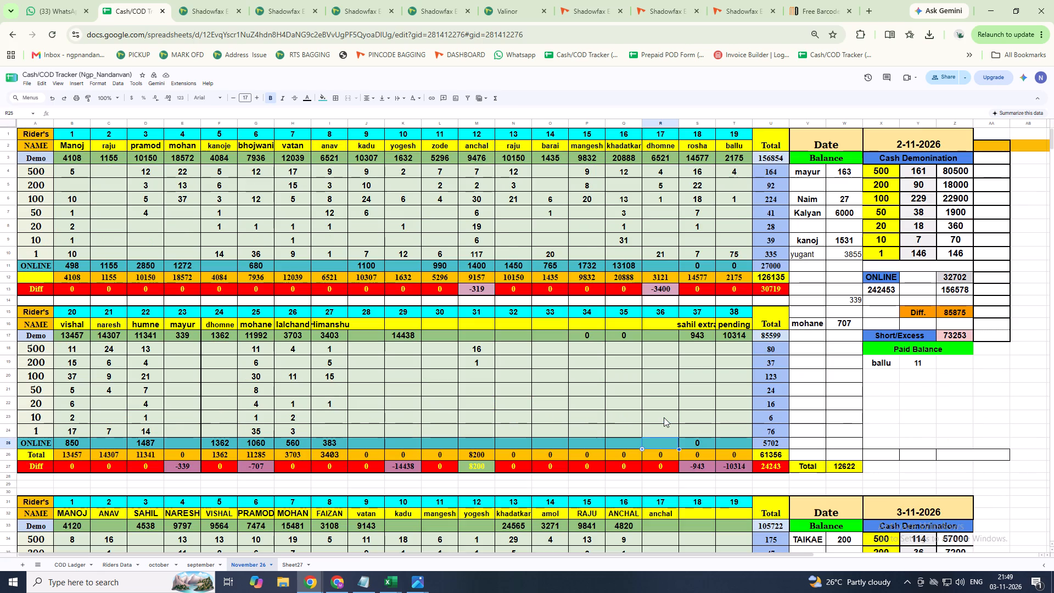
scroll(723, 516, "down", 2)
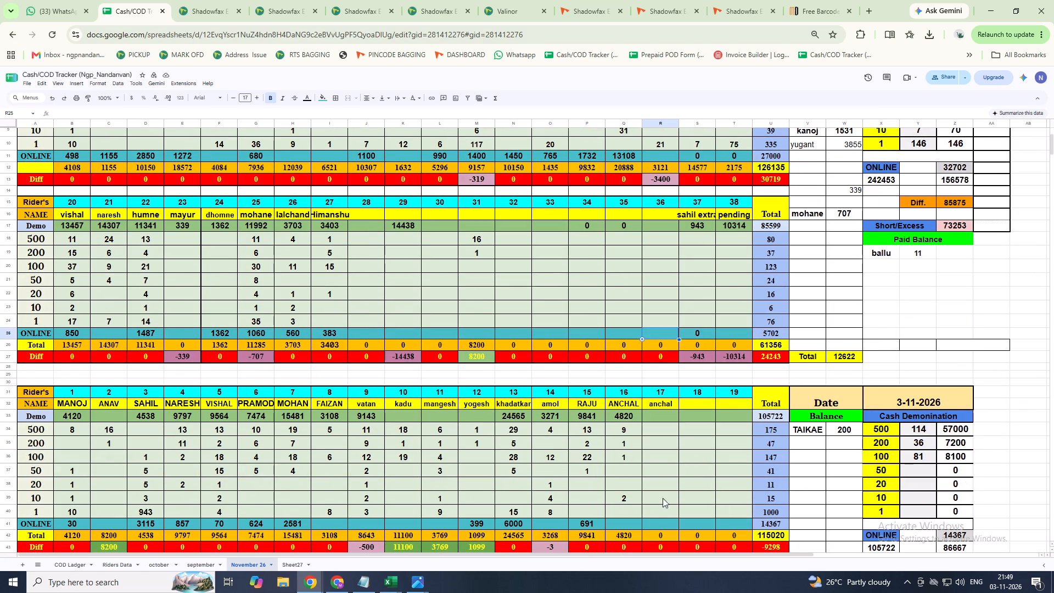
Enter 2525 as the Demo amount for anchal under number 17 in the 3-11-2026 block.
left_click(657, 417)
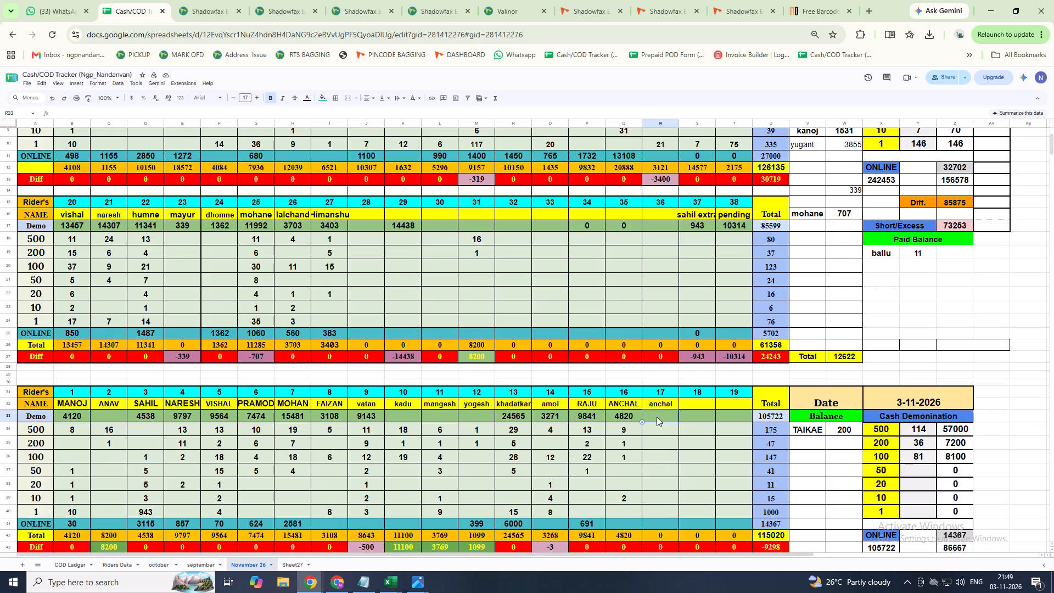
key("Clear")
key("Clear")
key("Clear")
type("25")
type("25")
key("Return")
Enter the number 17 rider's note counts: 5 for 500, and 2 each for 200, 100, 50, 20 and 10.
key("5")
key("Return")
key("2")
key("Return")
key("2")
key("Return")
key("2")
key("Return")
key("2")
key("Return")
key("2")
key("Return")
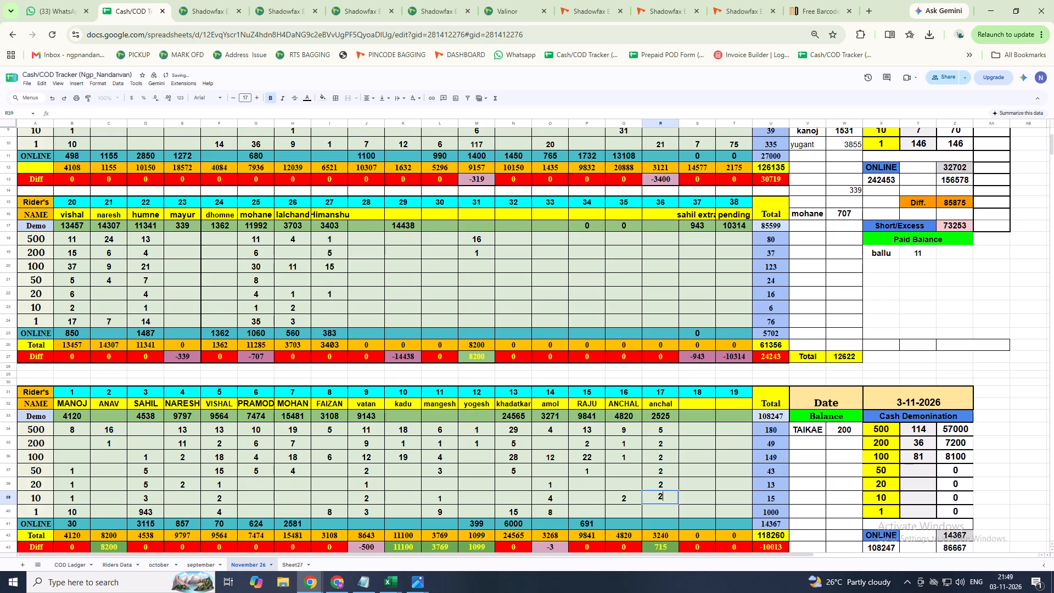
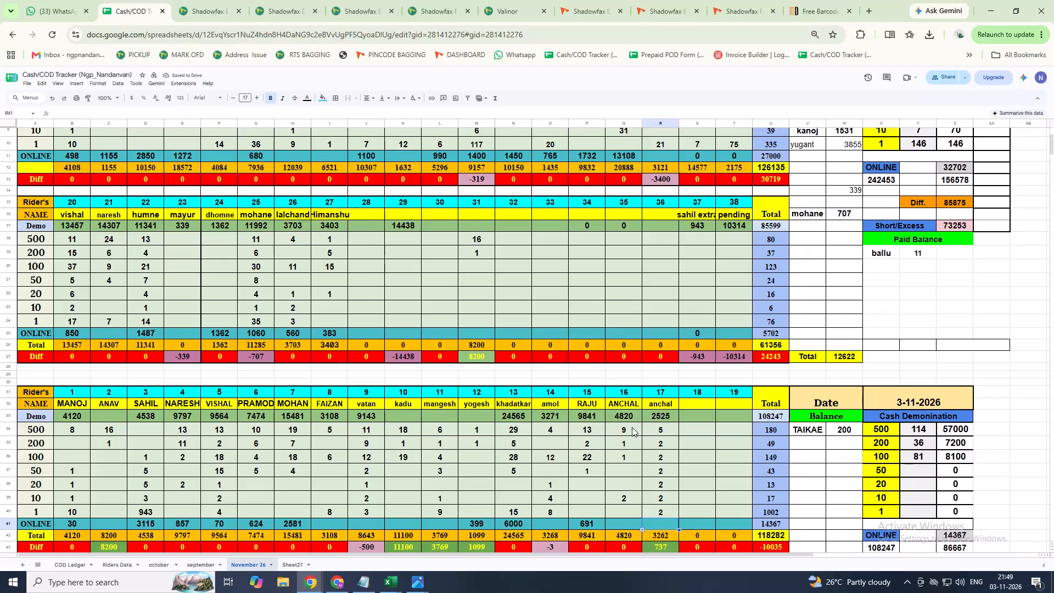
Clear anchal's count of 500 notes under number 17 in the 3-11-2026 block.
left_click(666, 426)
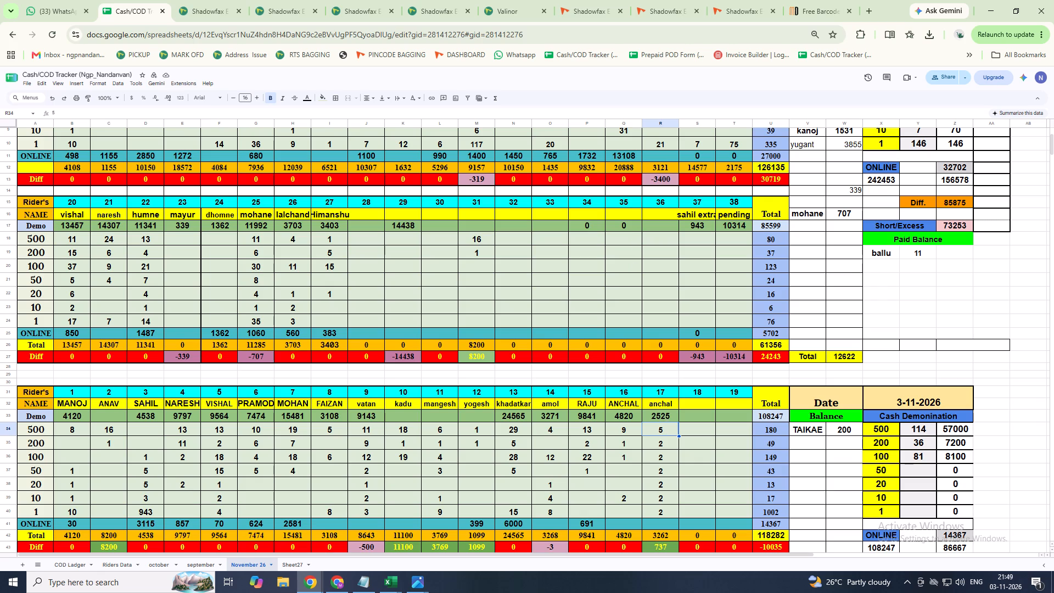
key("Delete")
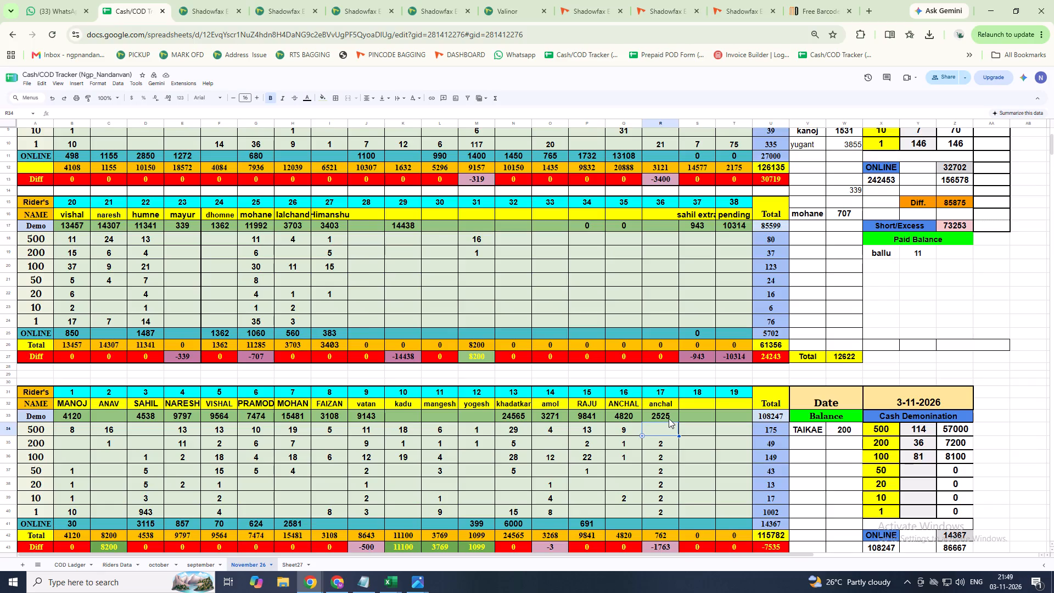
Replace anchal's Demo amount under number 17 with 9174, the cash to be collected on the rider's Shadowfax runsheet.
left_click(669, 418)
key("BackSpace")
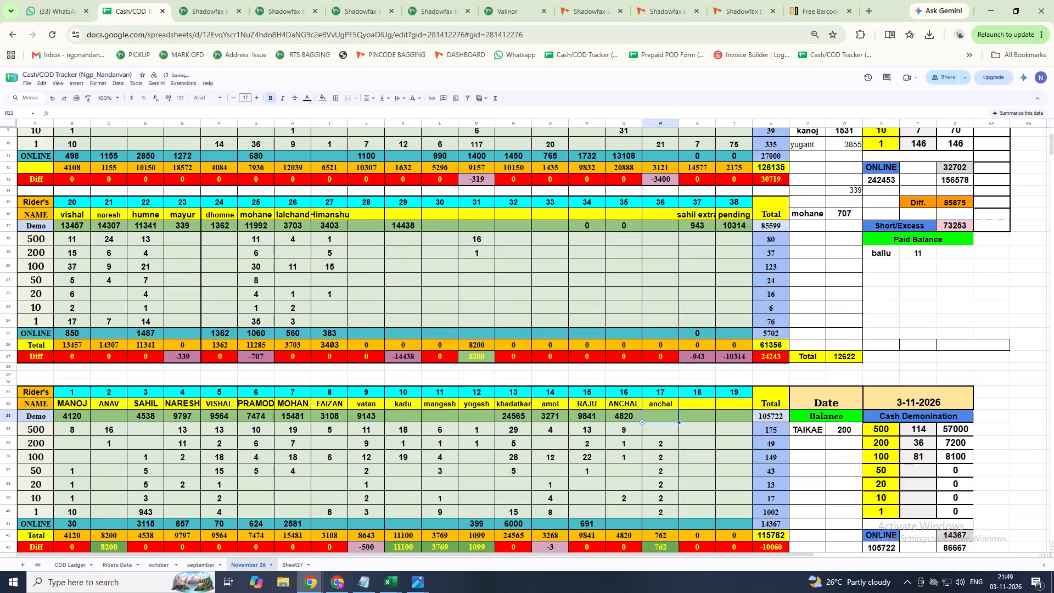
key("9")
left_click(207, 5)
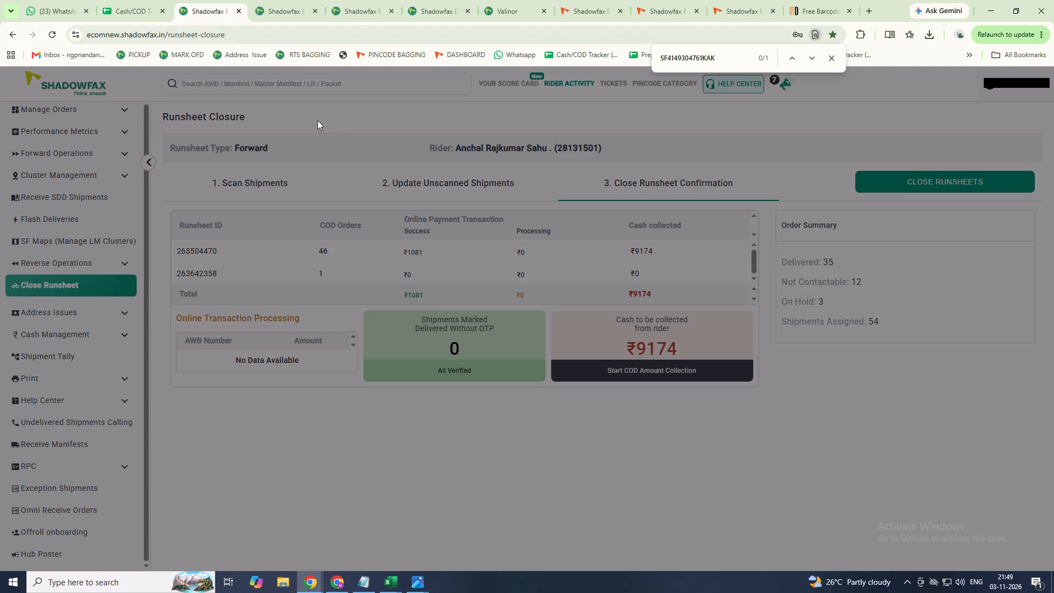
left_click(119, 1)
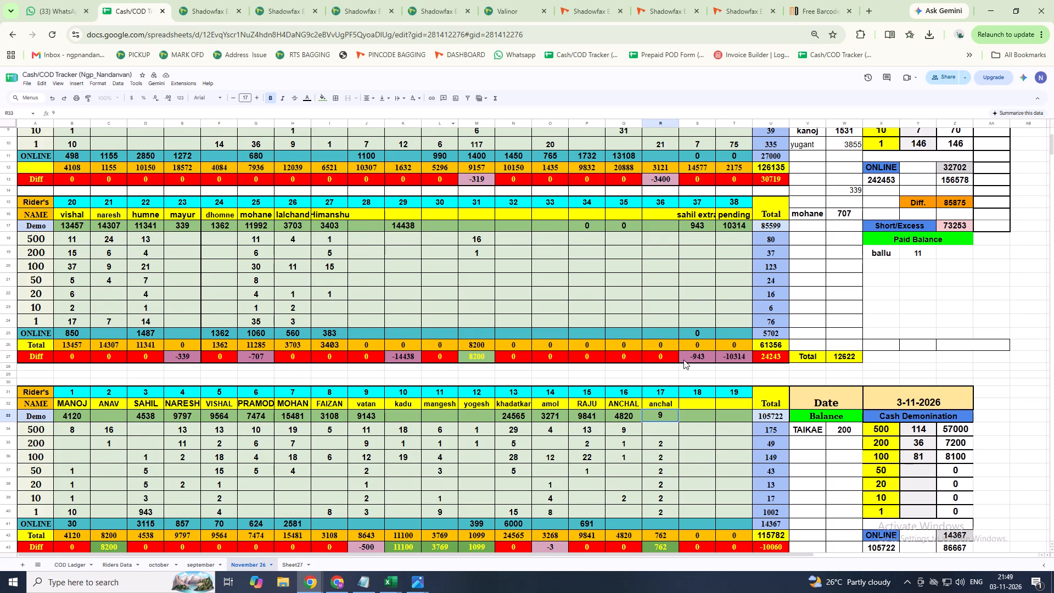
type("14")
key("Return")
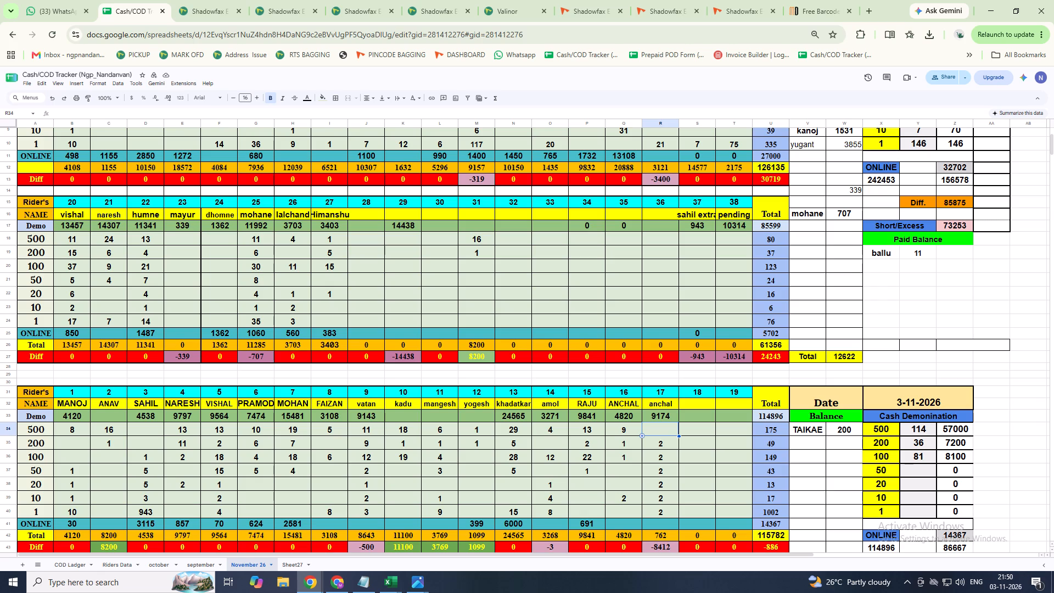
Set anchal's note counts under number 17 to 7 for 500 and 10 for 200.
type("10")
key("BackSpace")
key("7")
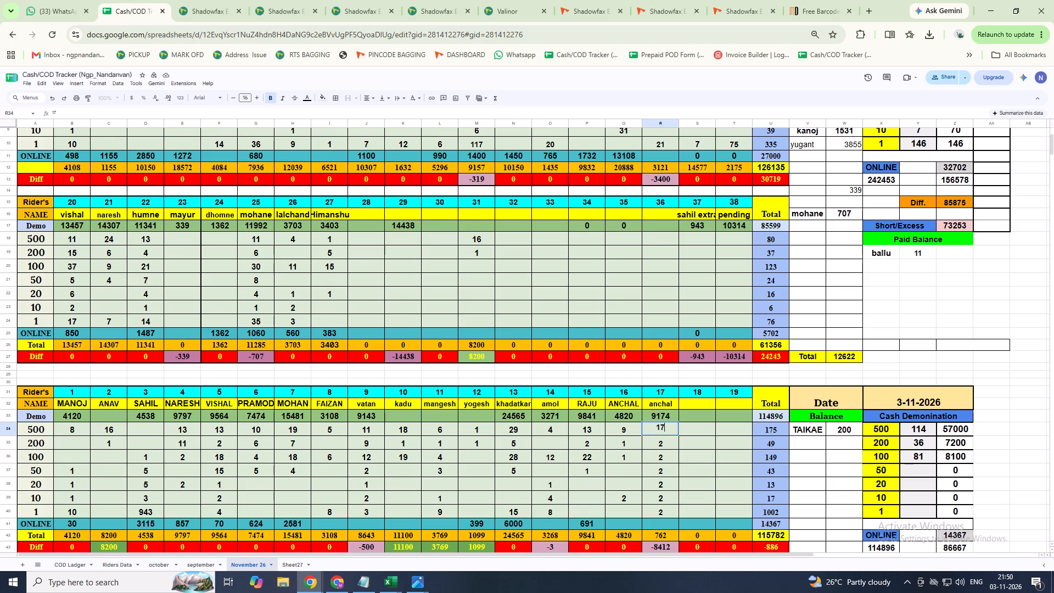
key("BackSpace")
key("BackSpace")
key("7")
key("Return")
key("Delete")
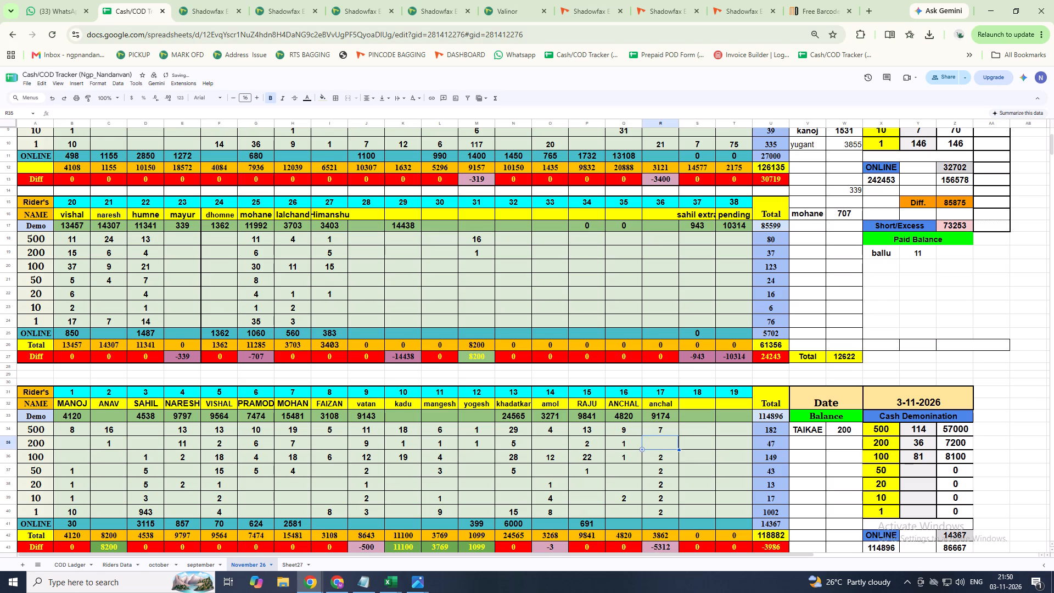
type("10")
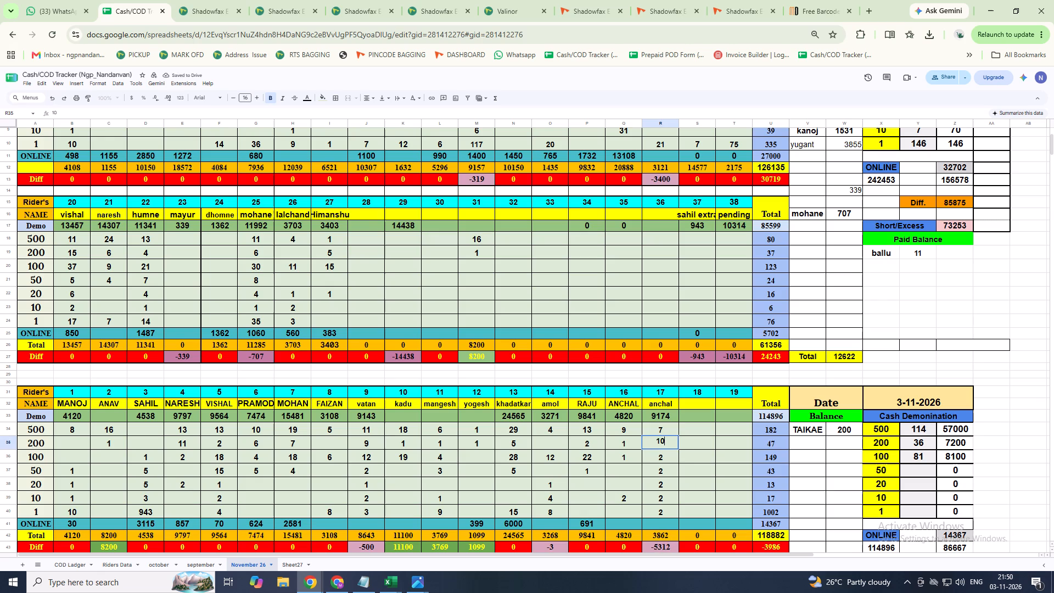
key("Return")
Set anchal's count of 100 notes under number 17 to 21.
key("period")
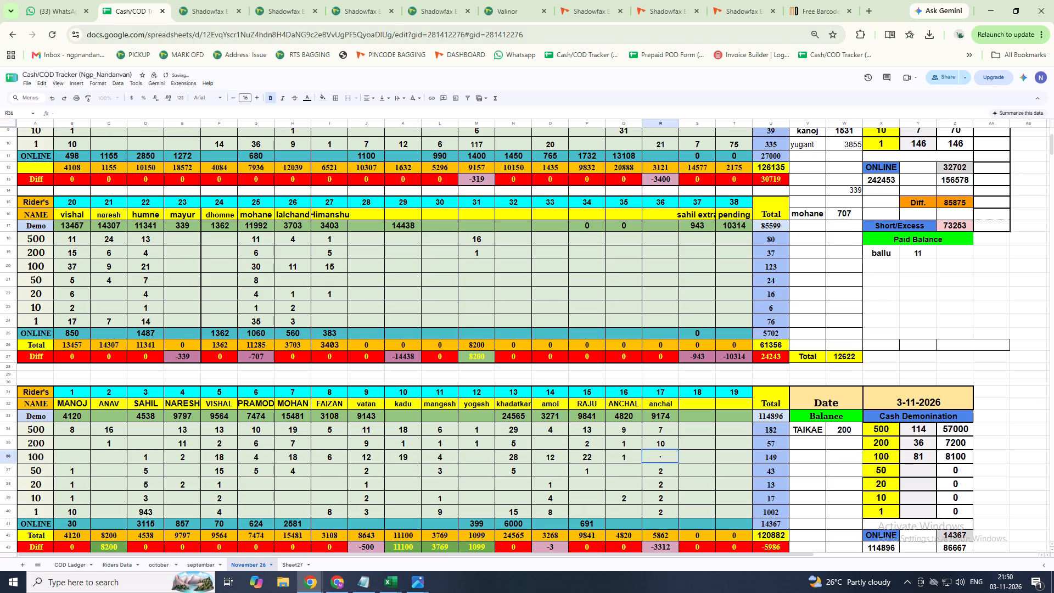
key("Delete")
key("Delete")
key("Delete")
key("Delete")
key("Delete")
key("Delete")
left_click(670, 457)
key("BackSpace")
type("21")
key("Return")
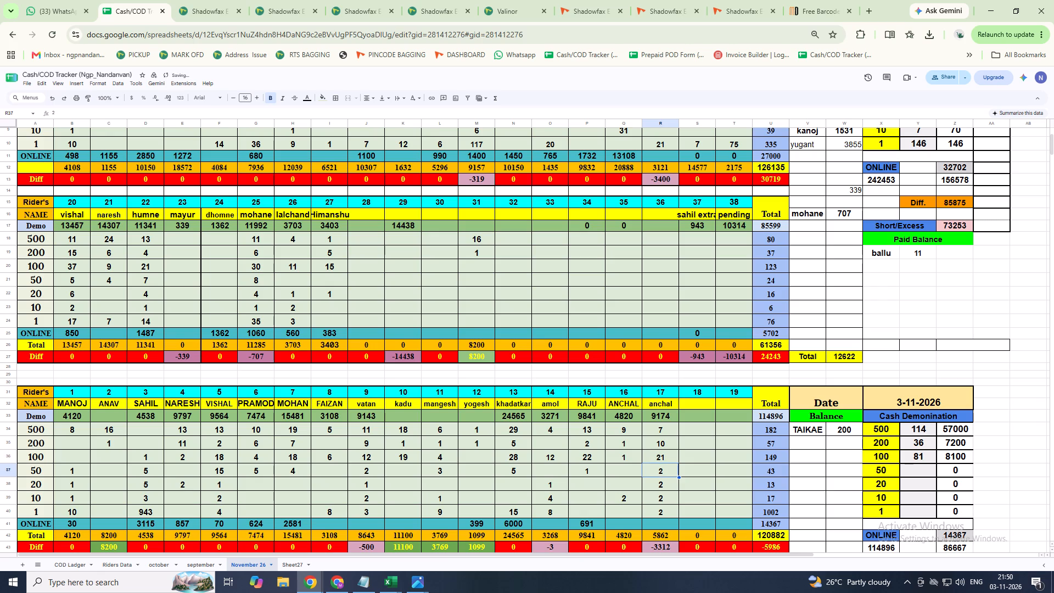
Set anchal's remaining counts under number 17 to 12 for 50, 12 for 20, 1 for 10 and 83 for 1.
key("Delete")
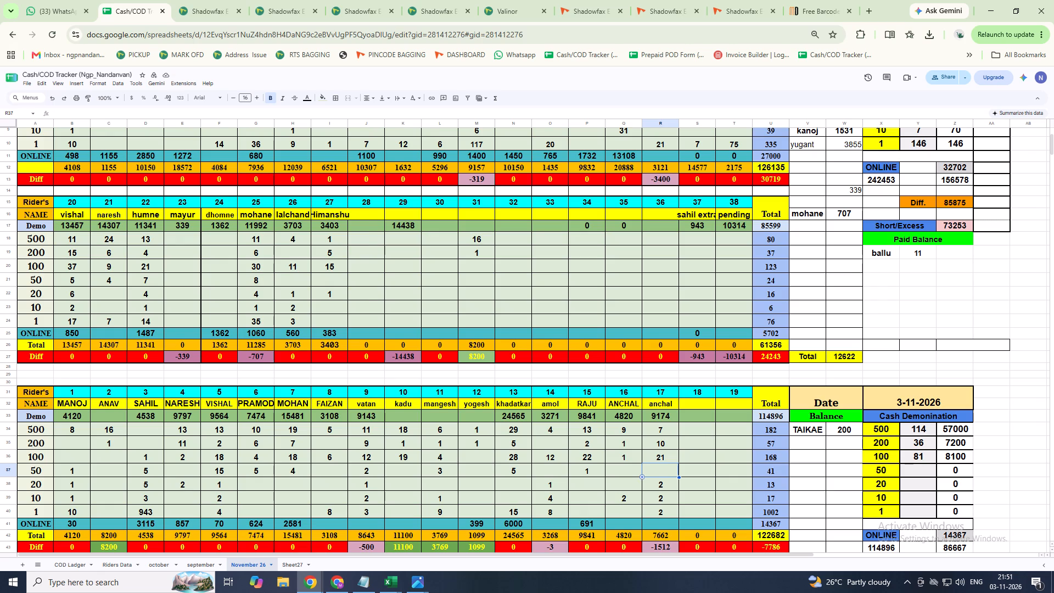
type("12")
key("Return")
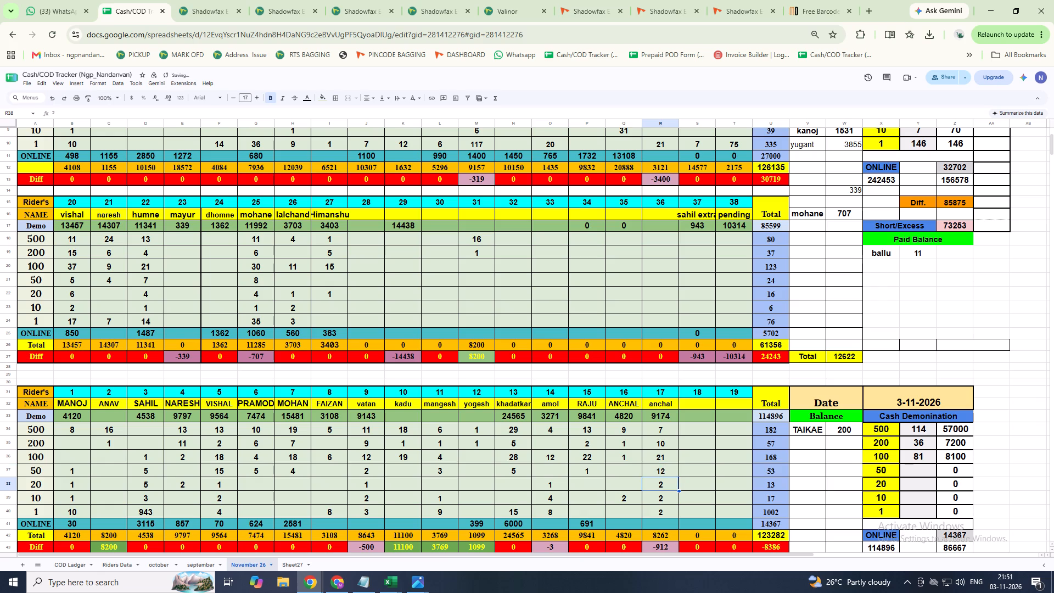
key("Delete")
type("12")
key("Return")
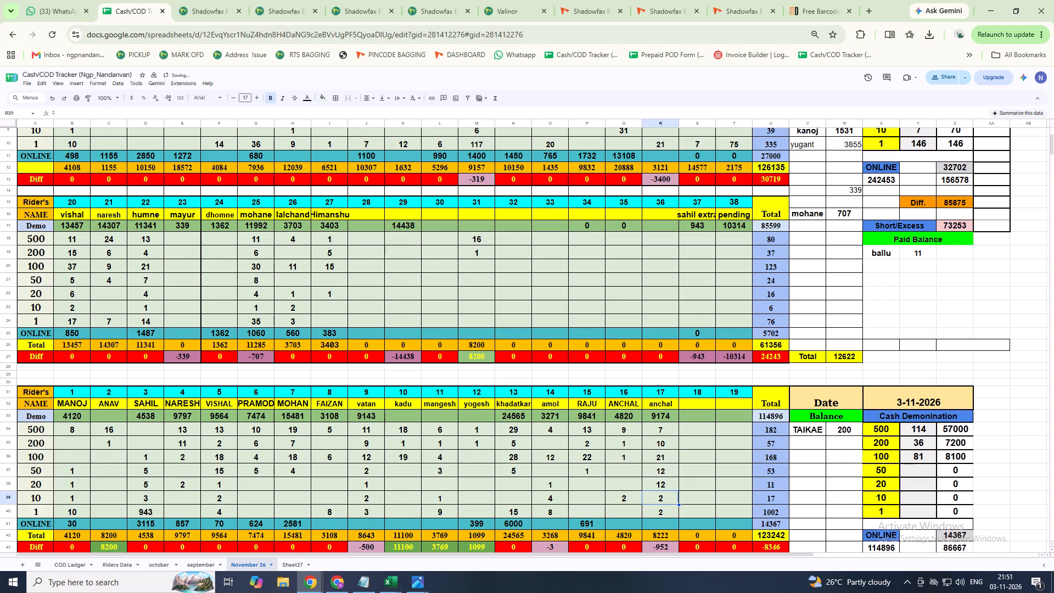
key("Delete")
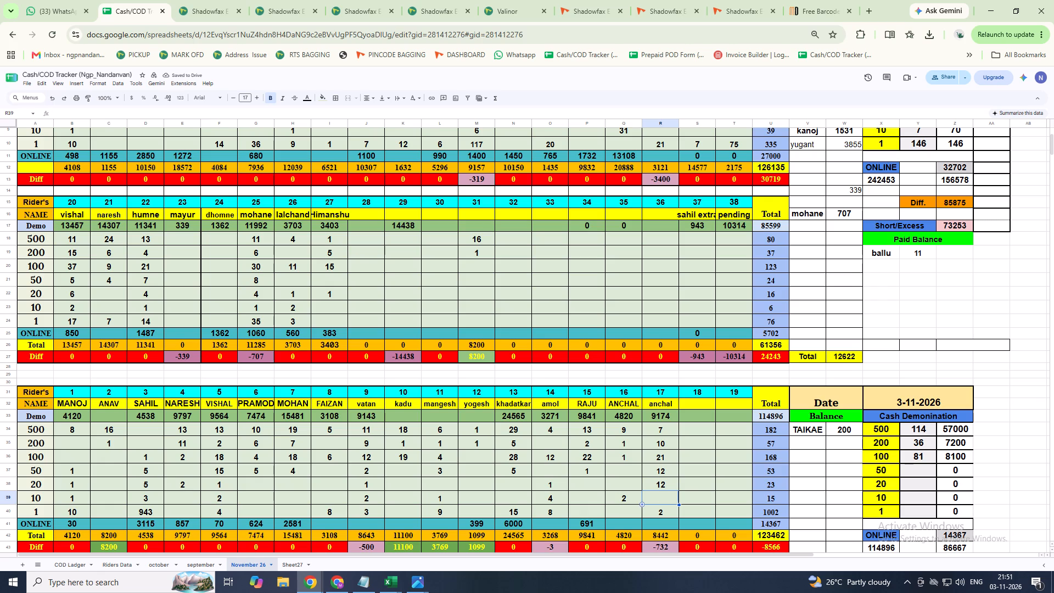
key("1")
key("Return")
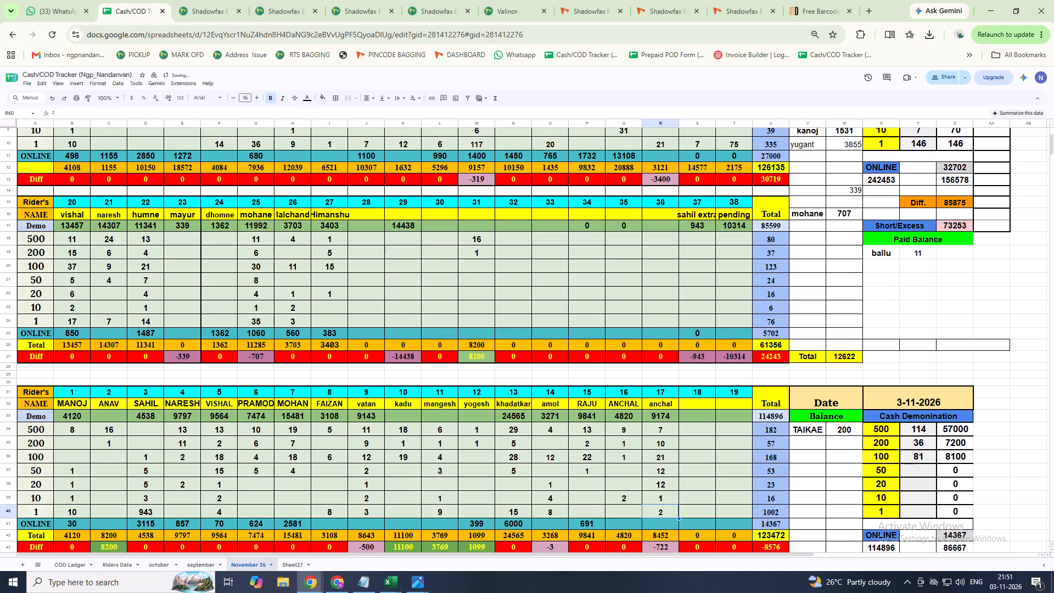
key("BackSpace")
key("4")
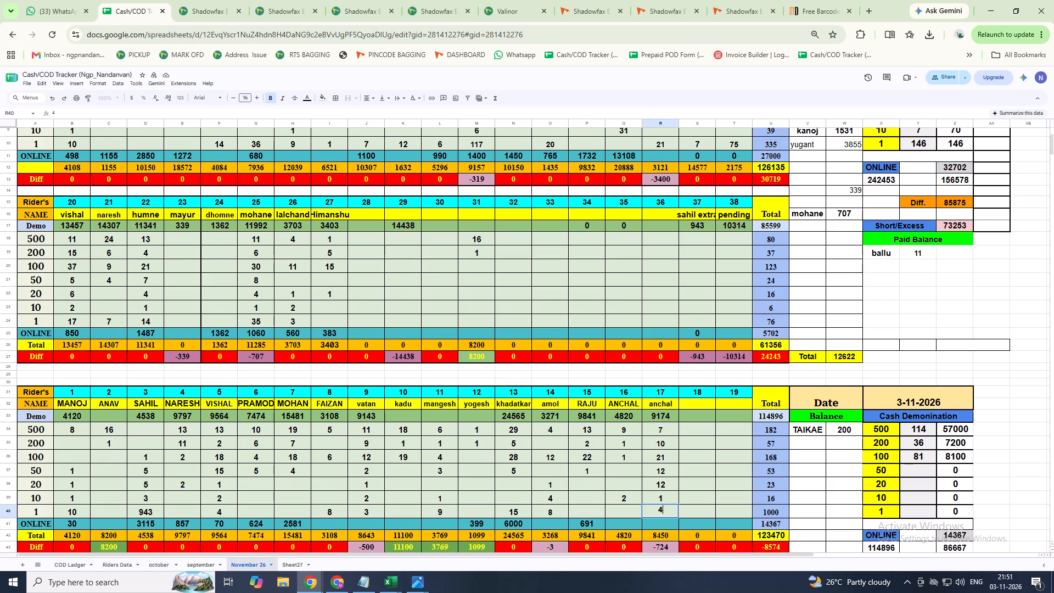
key("BackSpace")
type("83")
key("Return")
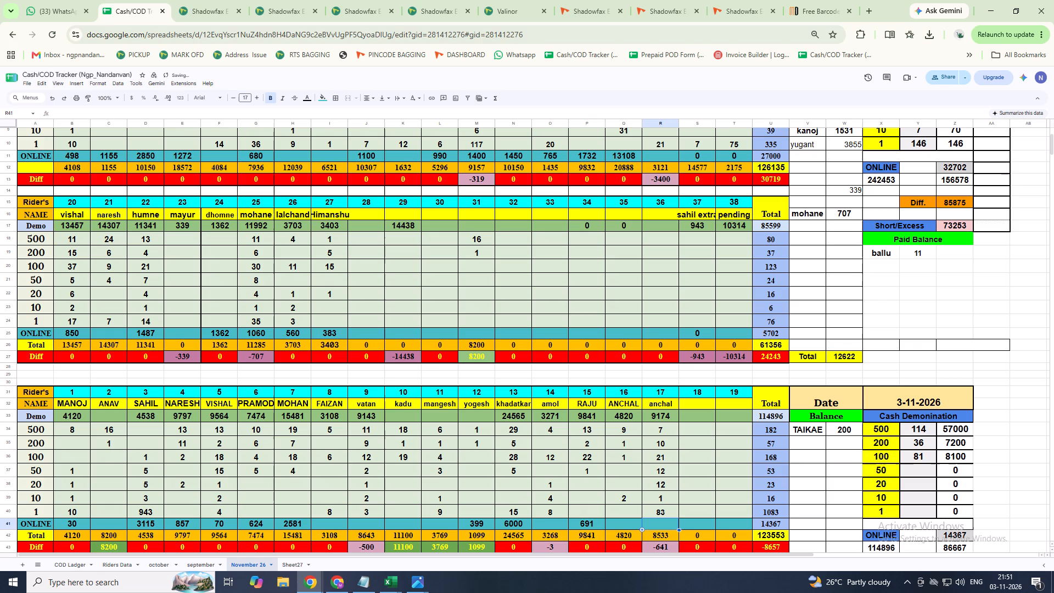
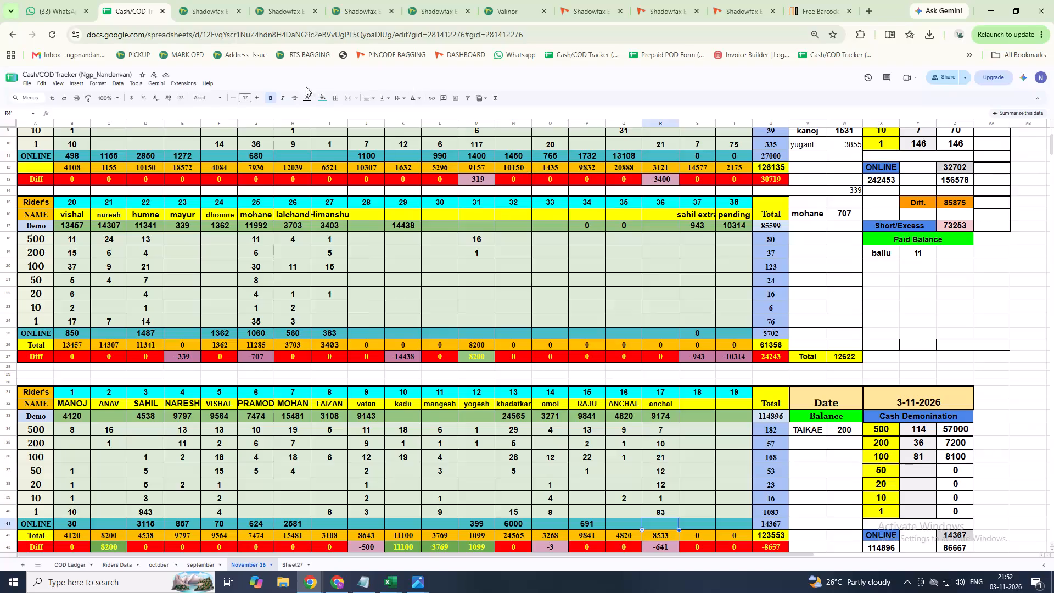
Switch to Shadowfax and collect 641 of anchal's COD amount through a UPI/QR payment.
left_click(211, 5)
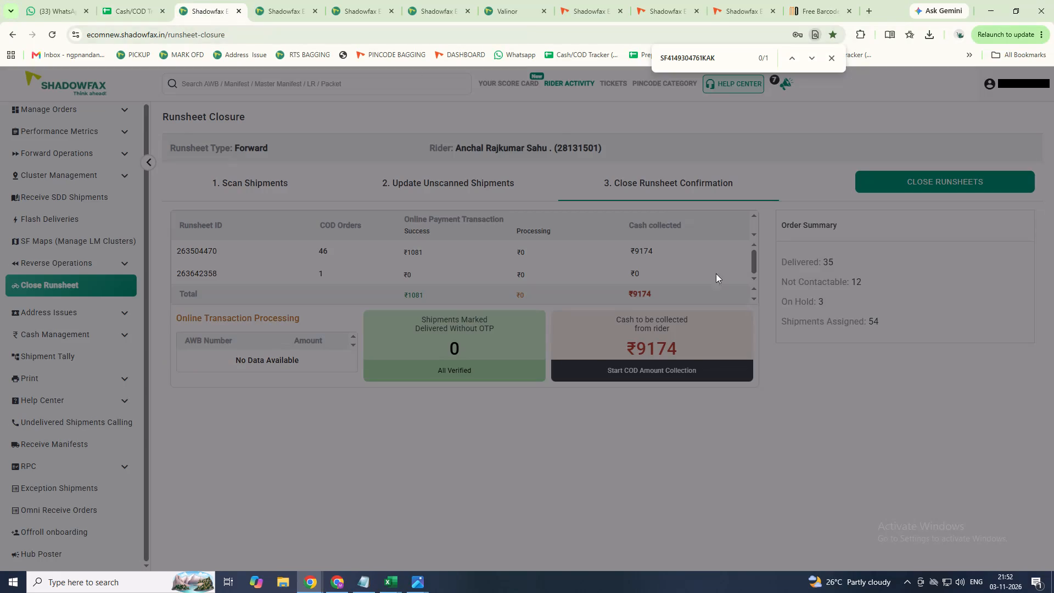
left_click(703, 369)
left_click(426, 292)
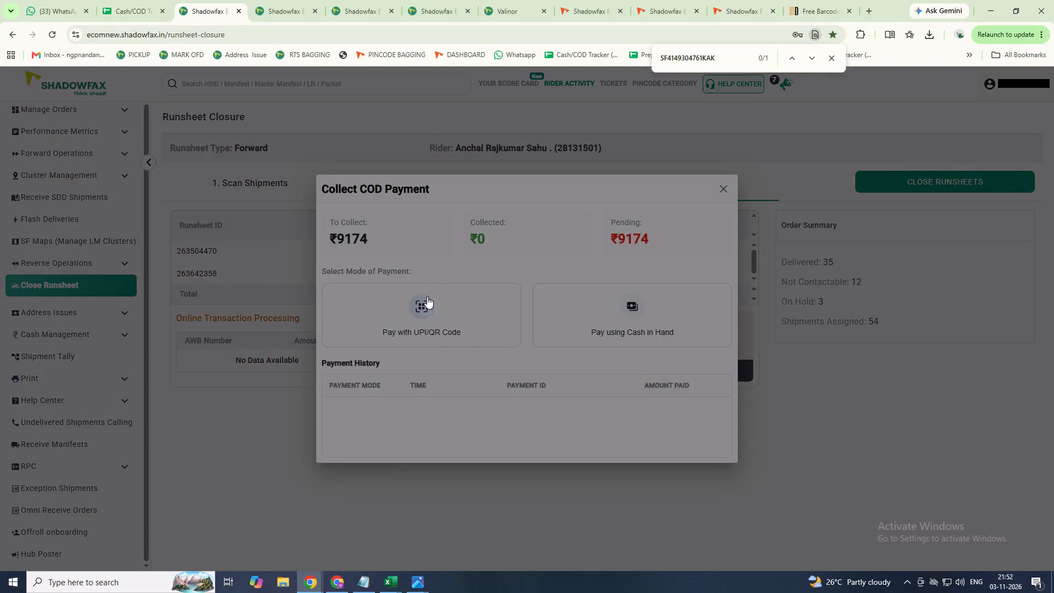
left_click(428, 309)
left_click_drag(481, 300, 486, 306)
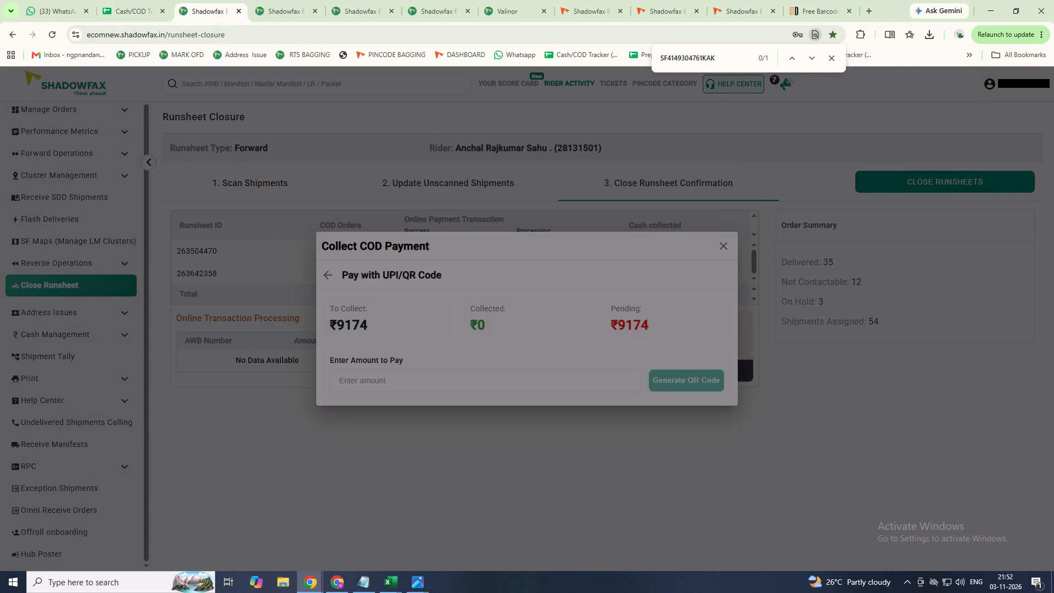
left_click(451, 384)
type("641")
left_click(654, 381)
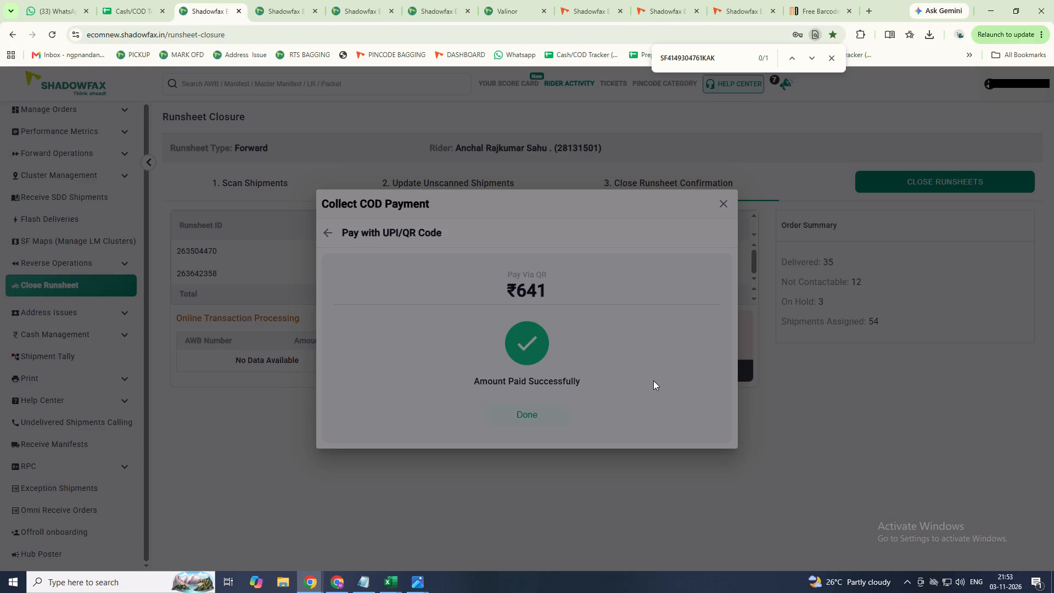
left_click(543, 413)
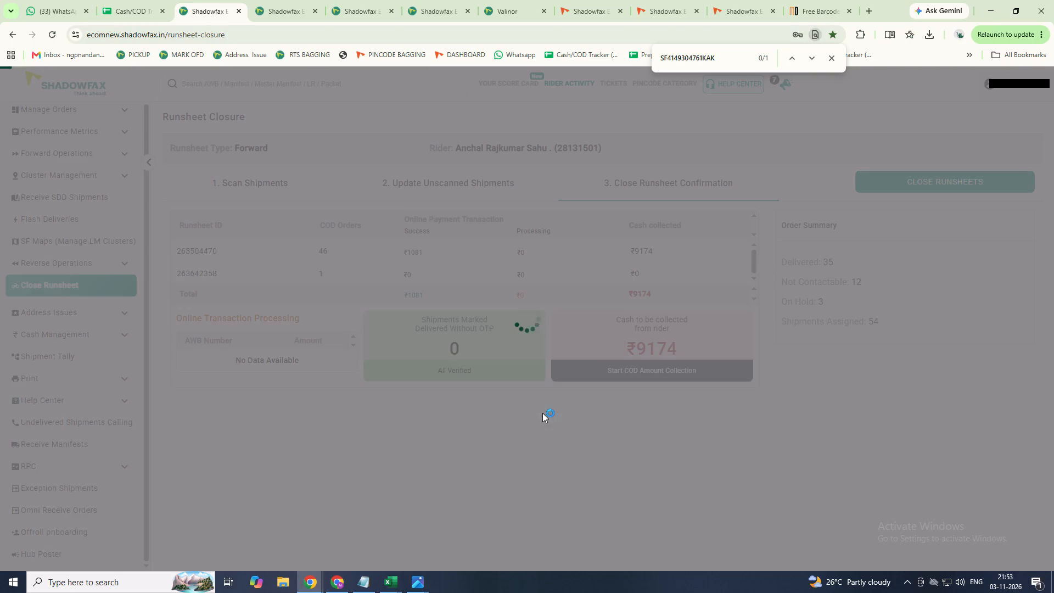
Record 8533 of anchal's COD amount as collected by cash in hand.
left_click(660, 371)
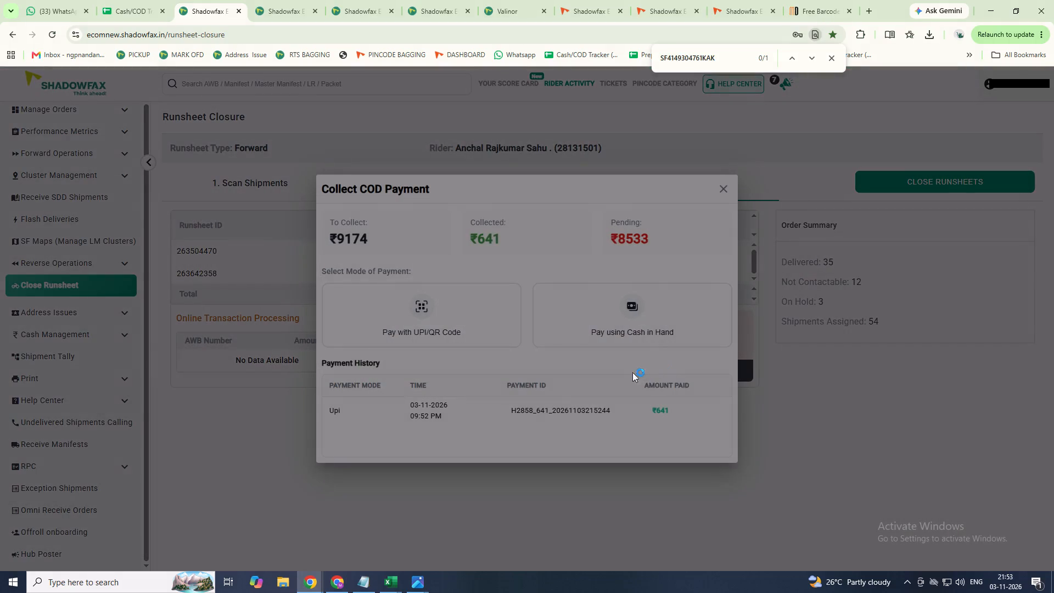
left_click(654, 310)
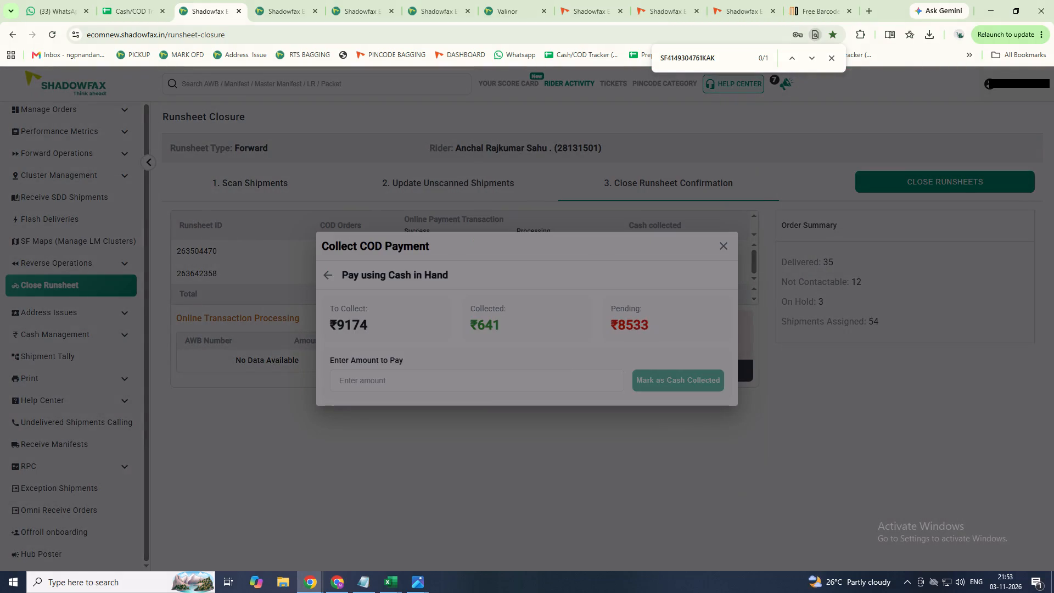
left_click(567, 374)
type("85")
type("33")
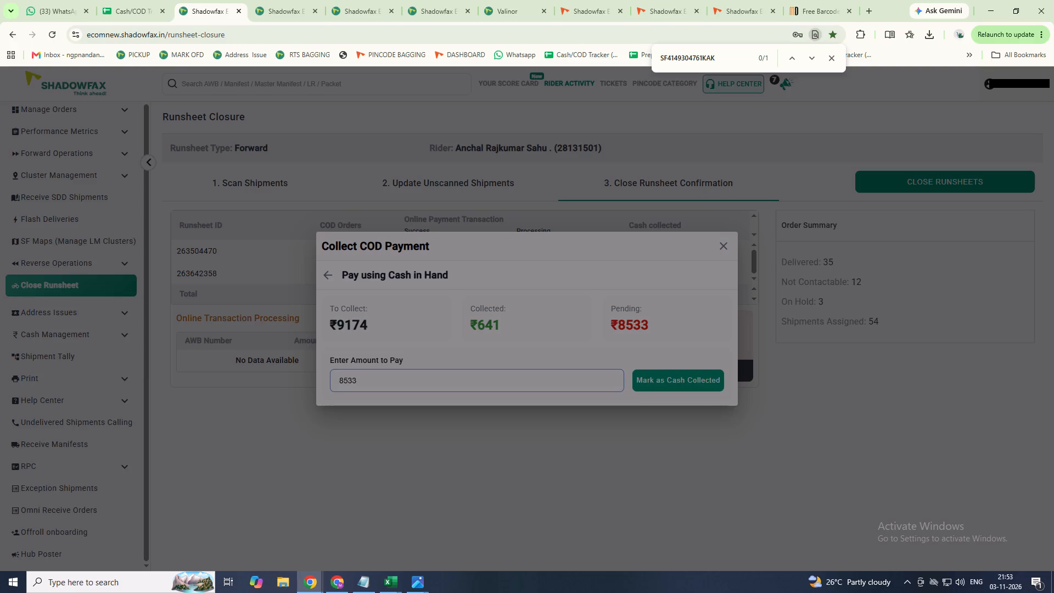
left_click(698, 380)
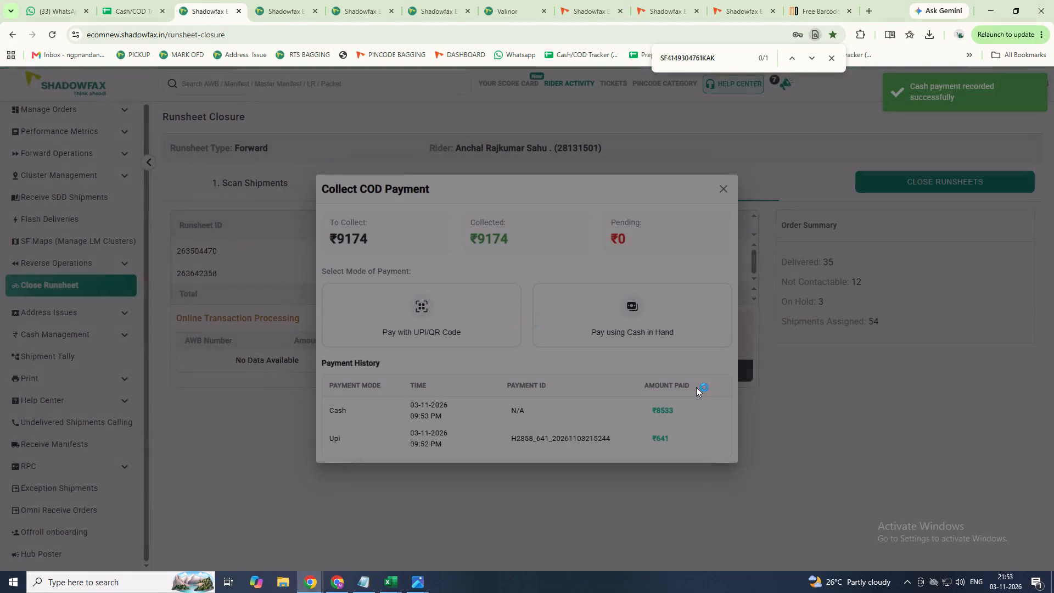
left_click(731, 186)
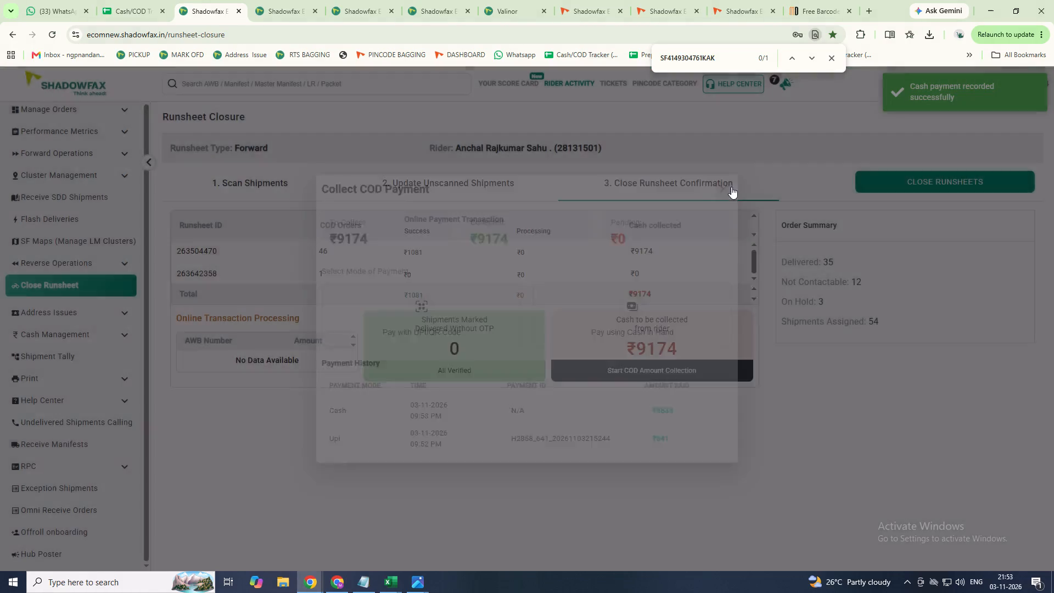
Mark anchal's COD cash as collected and close the rider's runsheets.
left_click(663, 361)
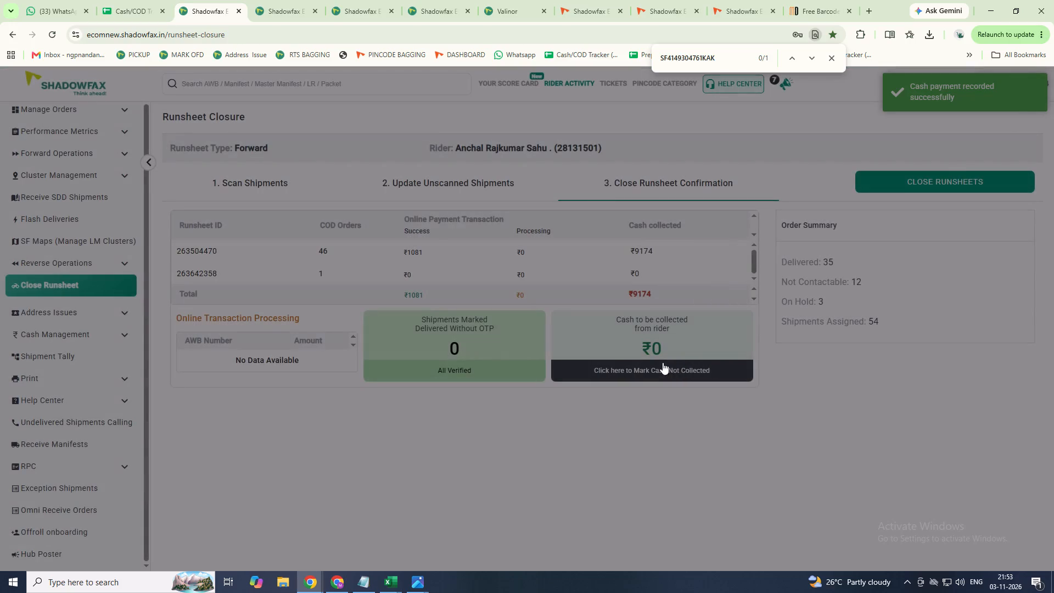
left_click(949, 179)
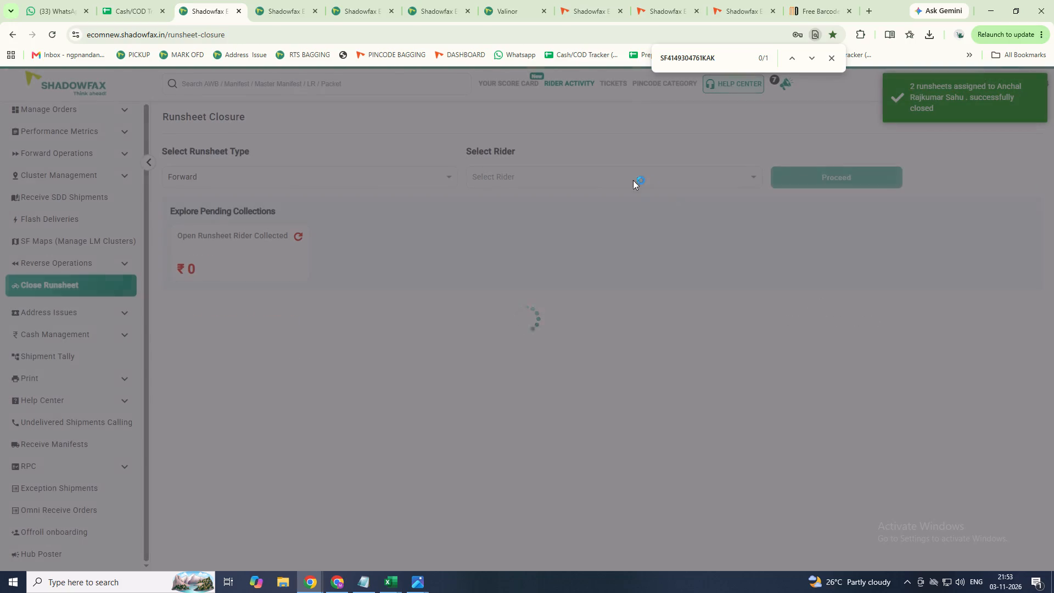
left_click(625, 175)
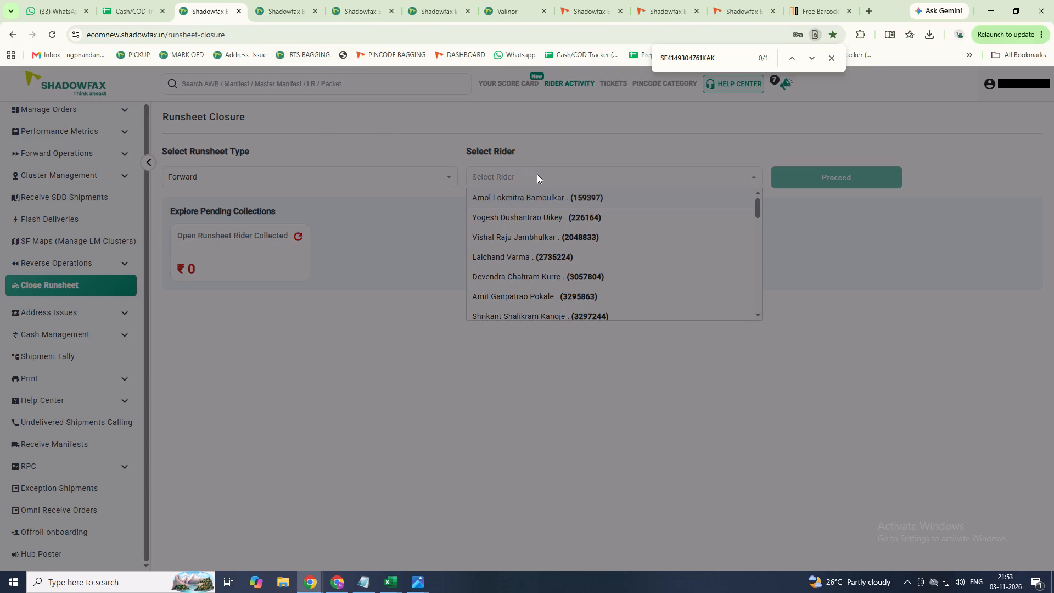
type("raju")
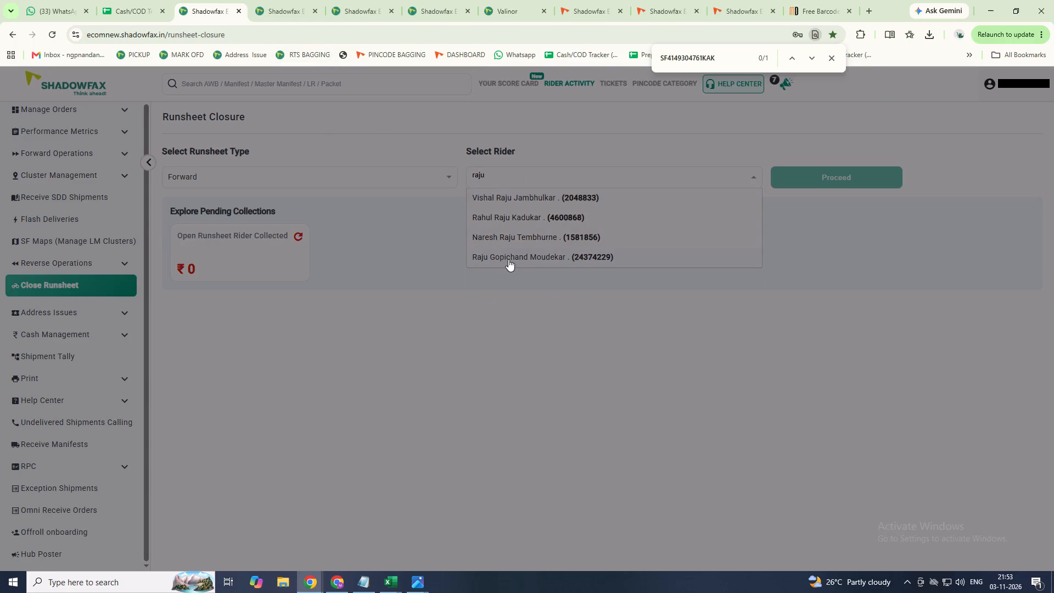
left_click(508, 259)
left_click(882, 174)
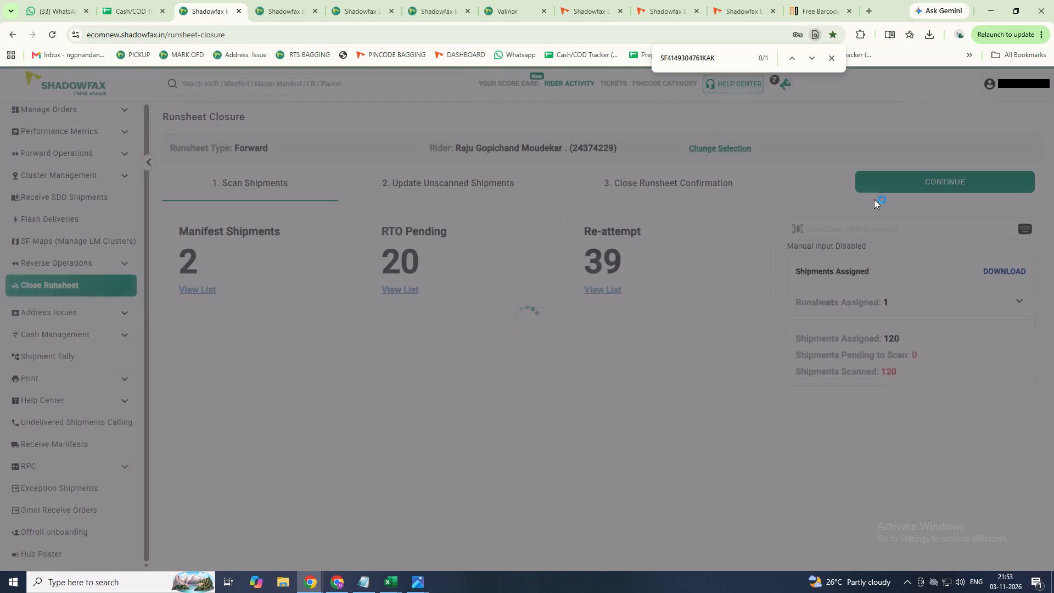
left_click(885, 183)
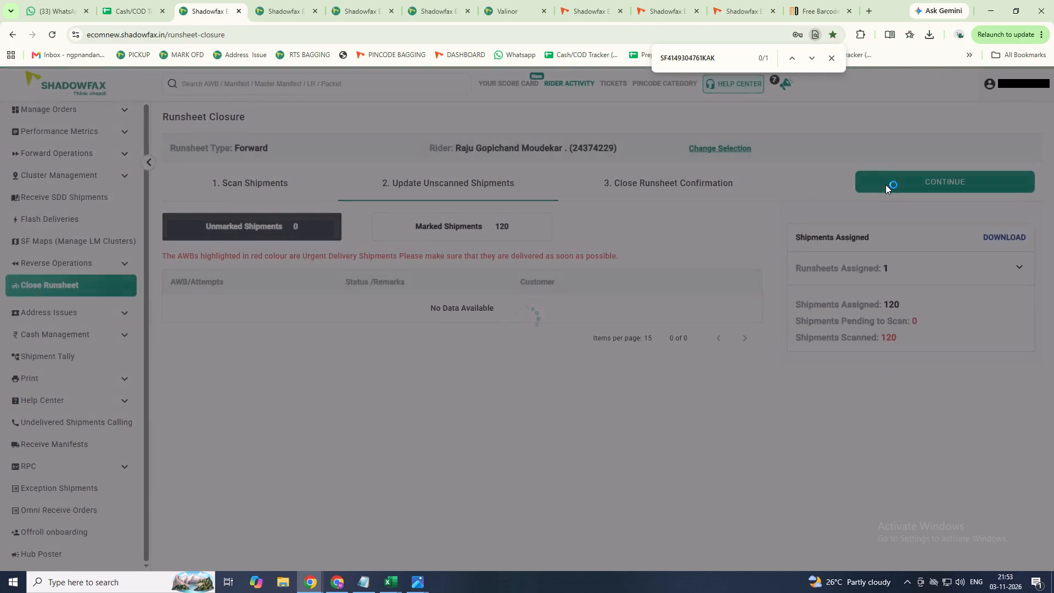
left_click(885, 184)
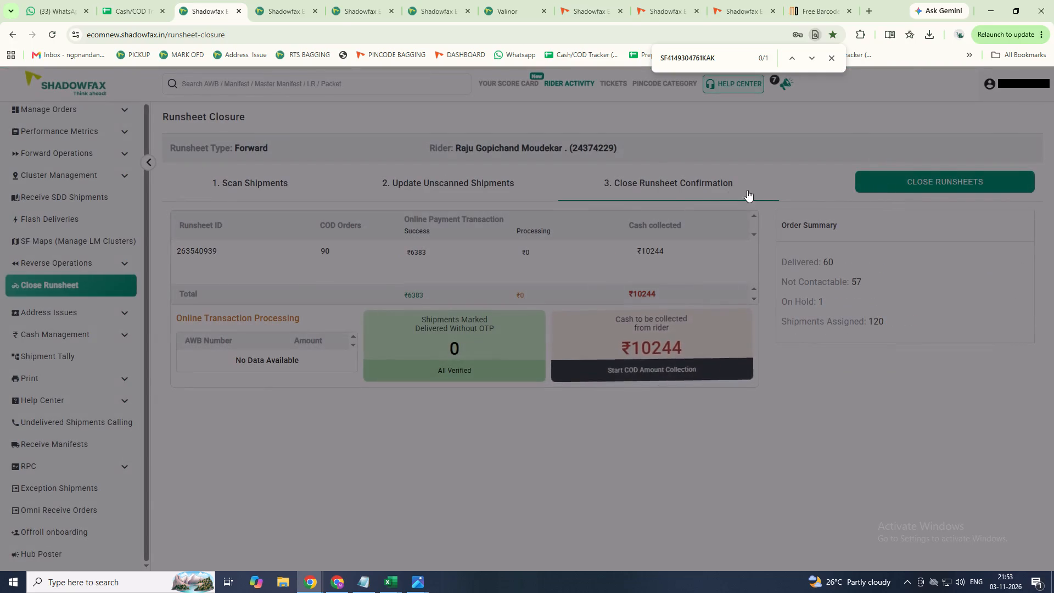
In the Cash/COD Tracker, replace RAJU's Demo amount under number 15 with 10244, the cash due on the Shadowfax runsheet.
left_click(147, 7)
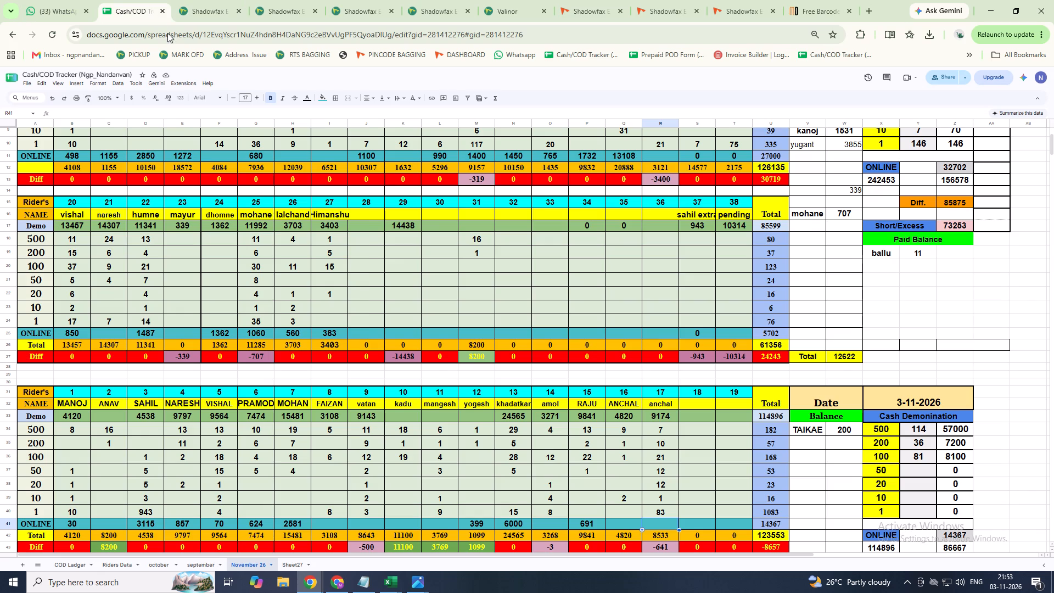
scroll(650, 402, "down", 3)
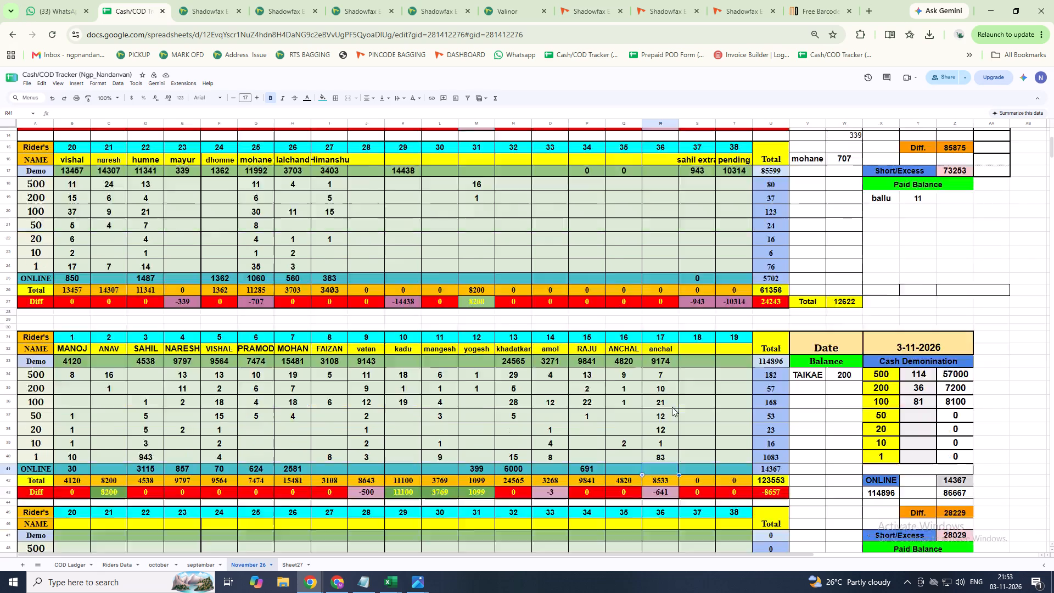
scroll(672, 407, "down", 3)
scroll(482, 366, "up", 3)
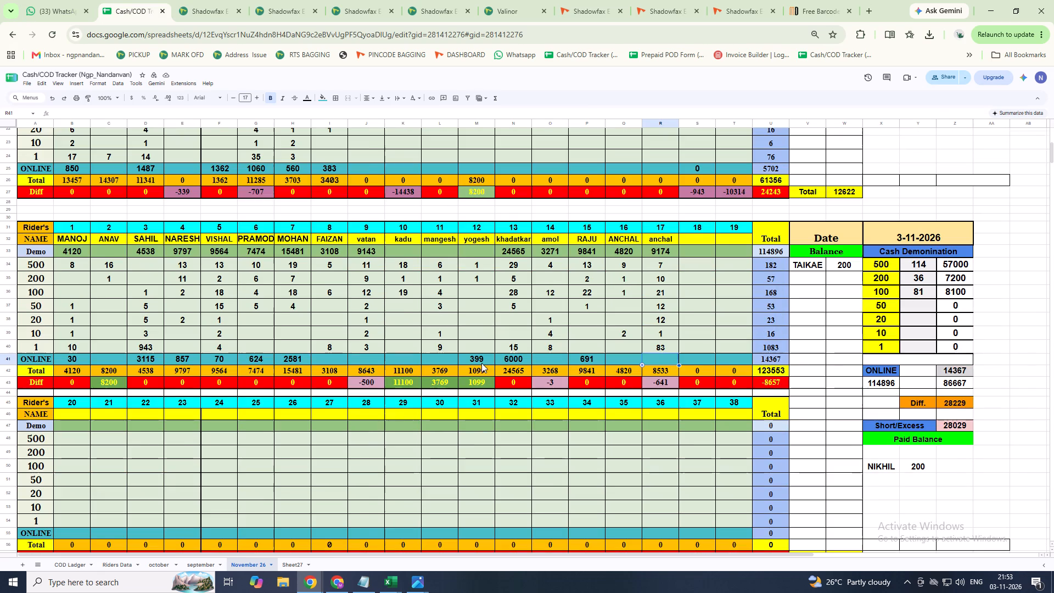
left_click(594, 248)
key("BackSpace")
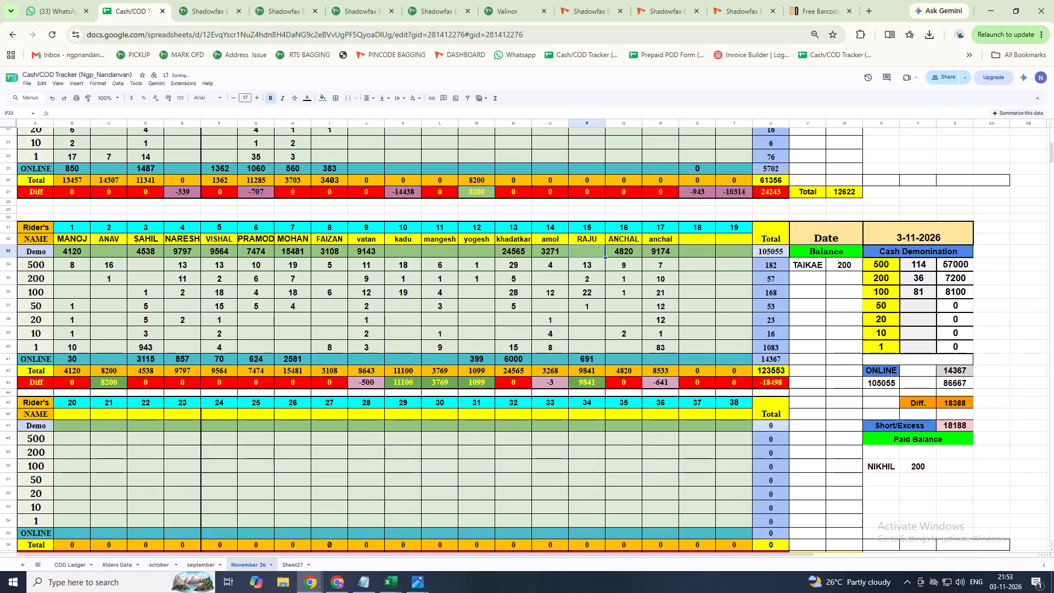
type("102")
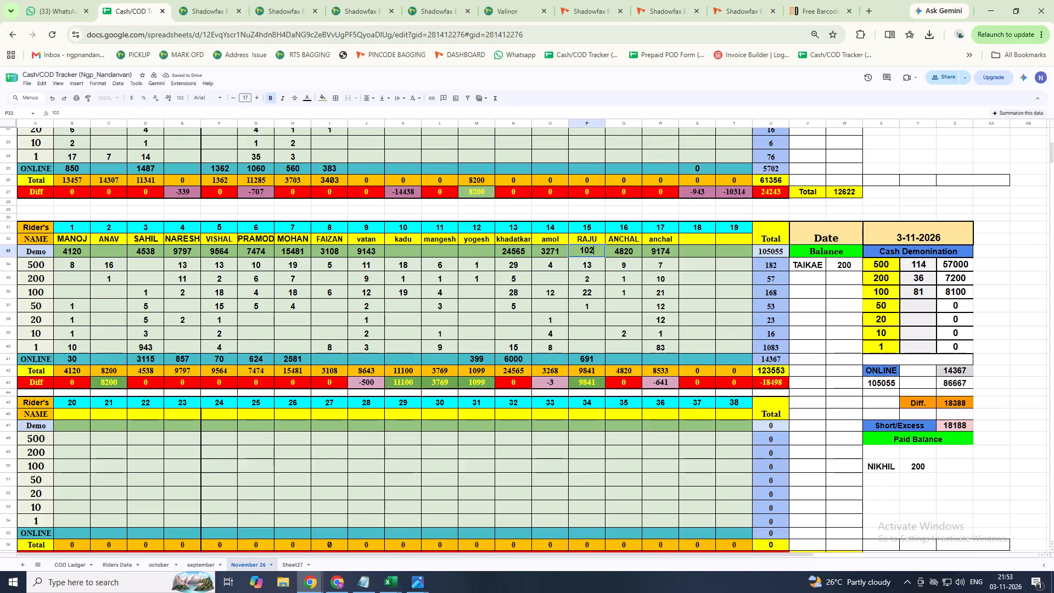
key("4")
key("2")
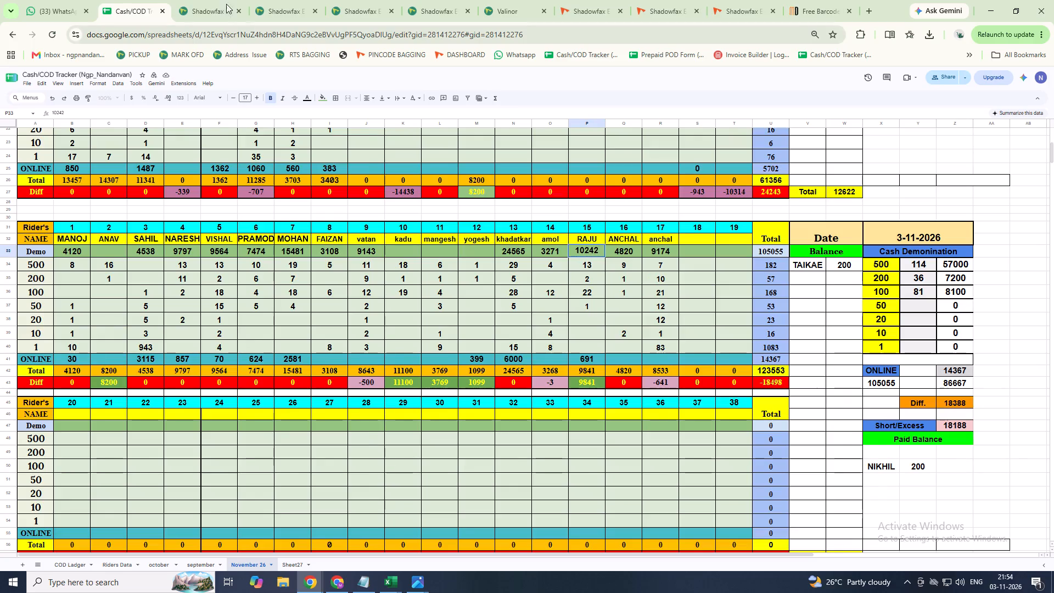
left_click(218, 0)
left_click(140, 12)
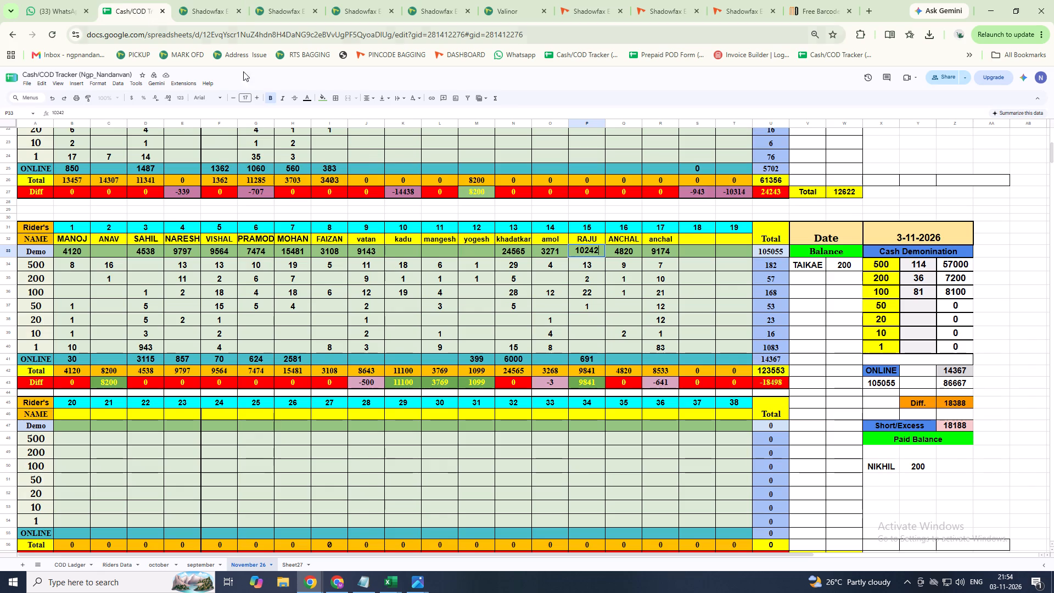
key("BackSpace")
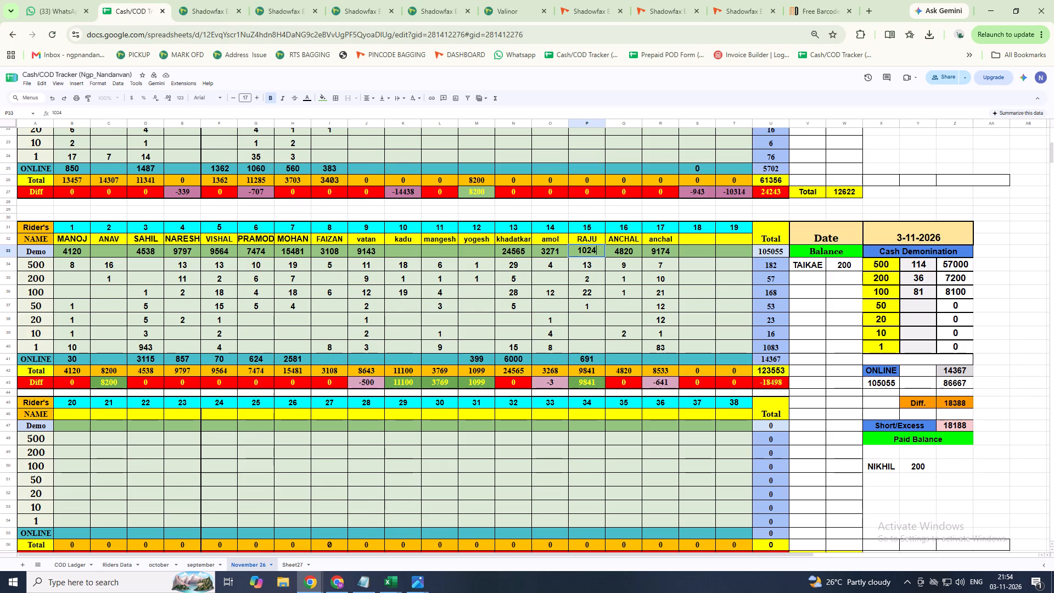
key("4")
key("Return")
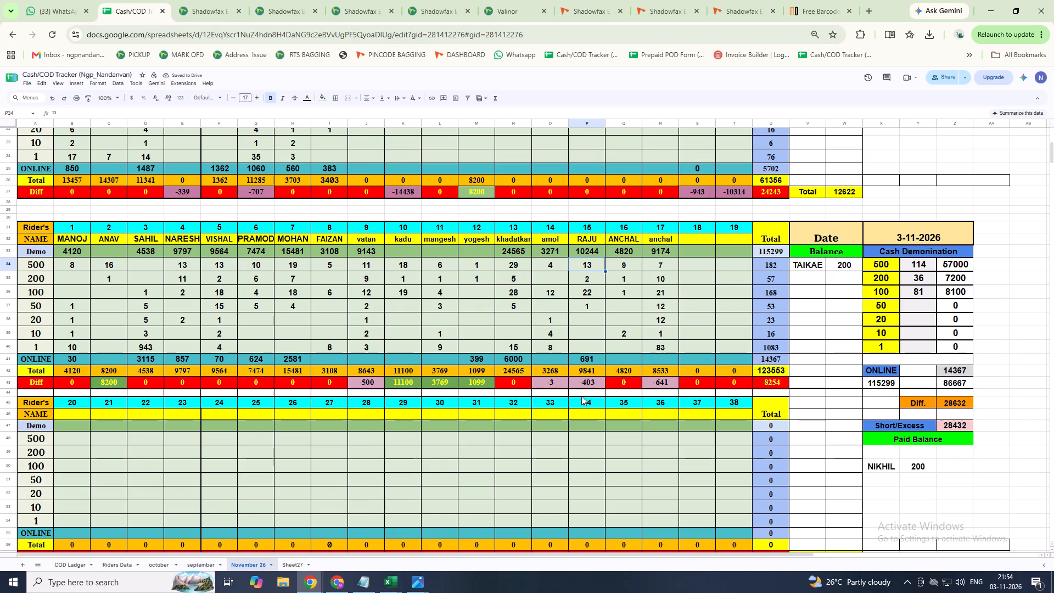
Switch back to Shadowfax and collect 403 of Raju's COD amount through a UPI/QR payment.
left_click(212, 11)
left_click(638, 368)
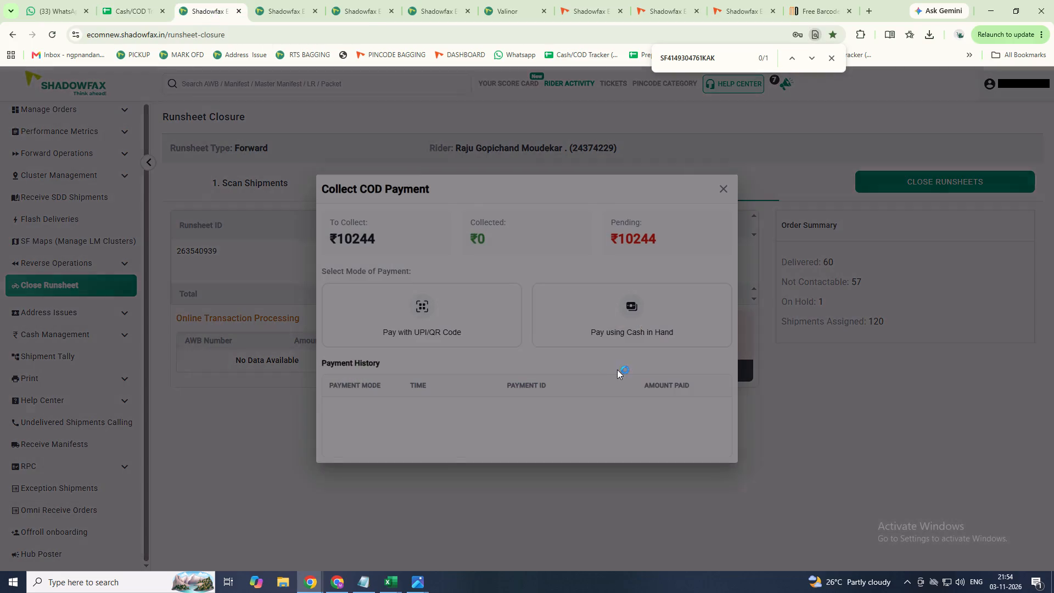
left_click(442, 315)
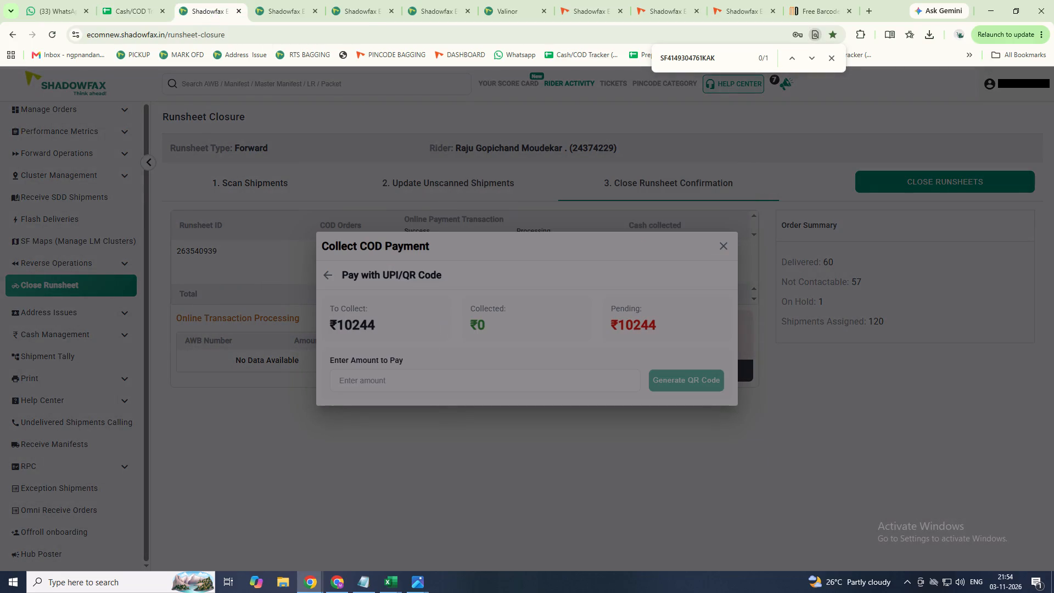
left_click(417, 379)
type("403")
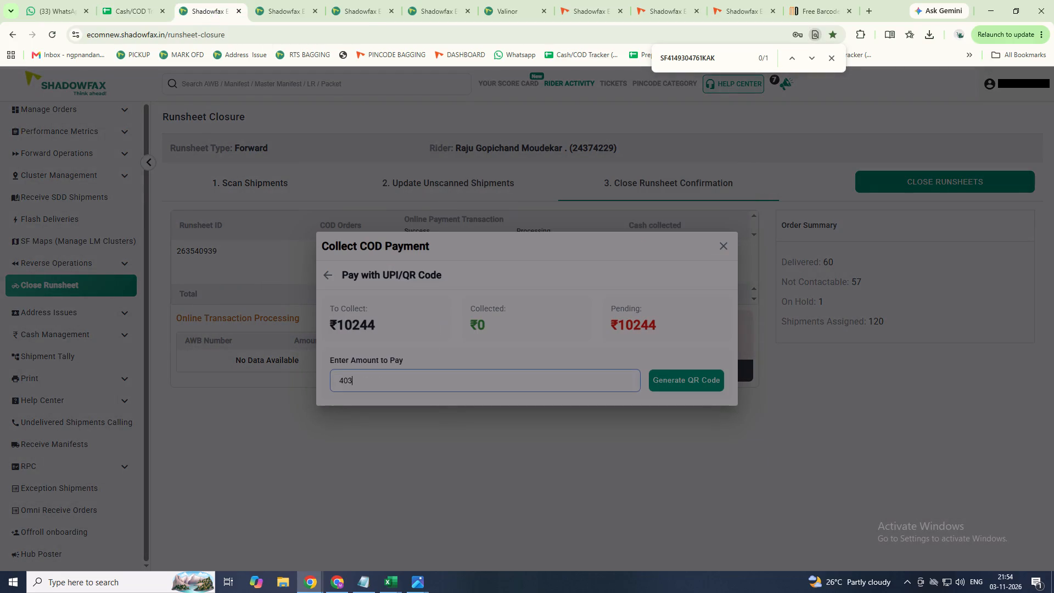
left_click(674, 379)
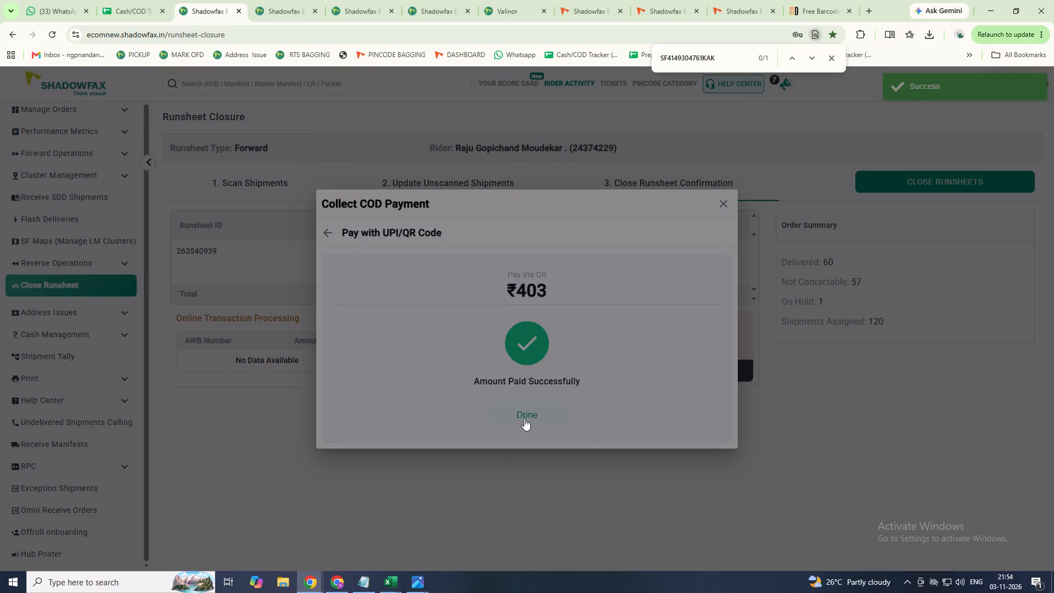
left_click(524, 418)
Record 9841 of Raju's COD amount as collected by cash in hand.
left_click(649, 368)
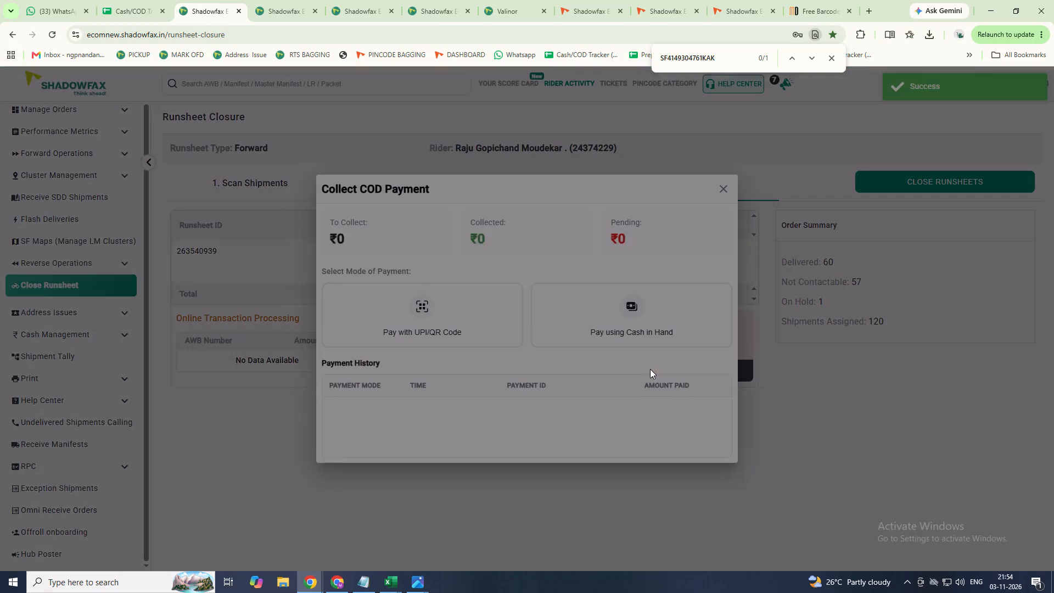
left_click(648, 297)
left_click(646, 312)
left_click(522, 379)
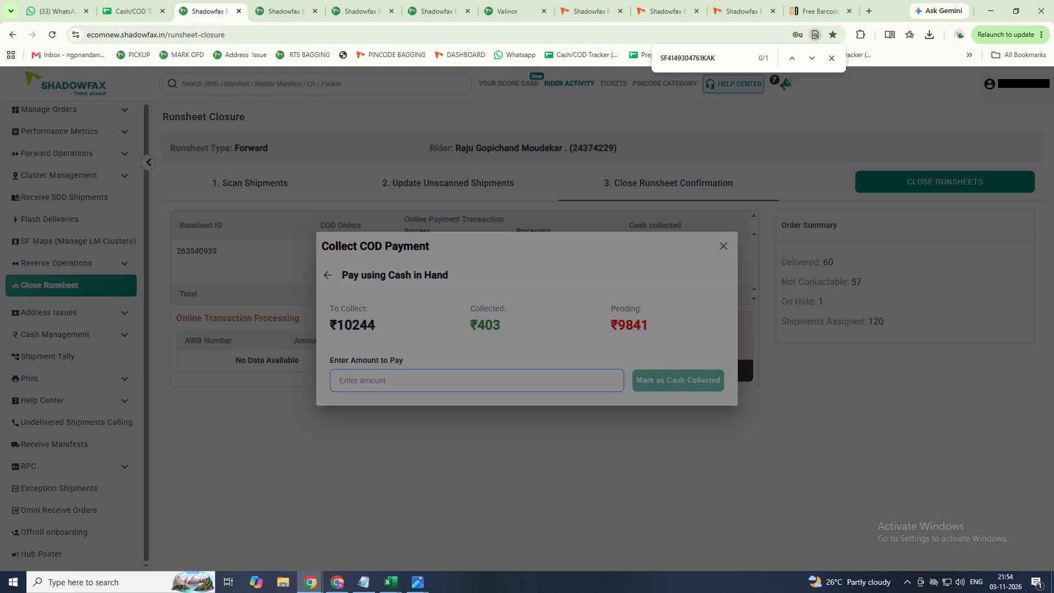
type("98")
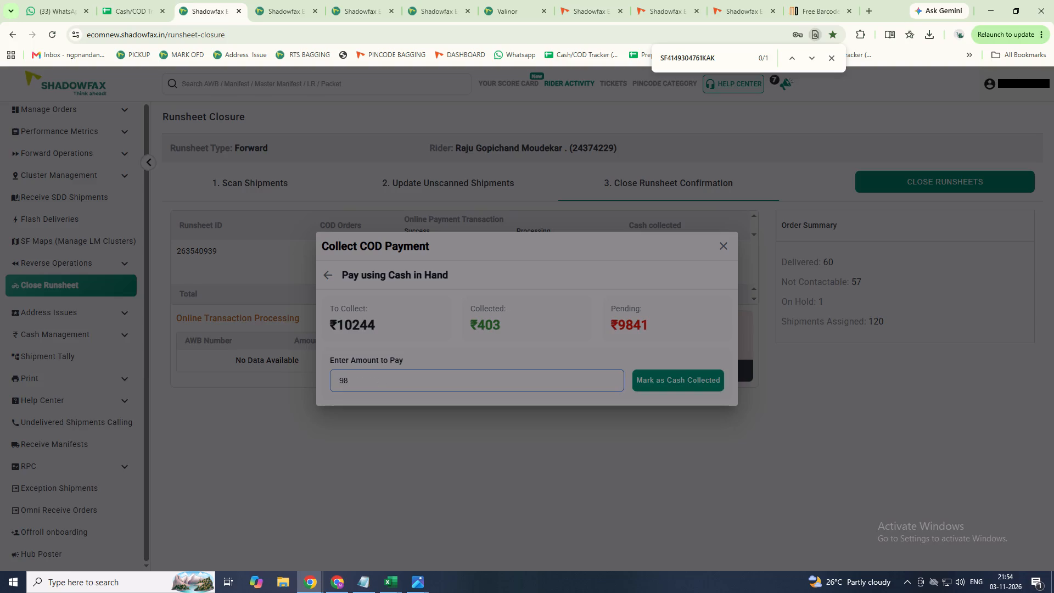
type("41")
left_click(649, 380)
Leave the COD payment collection, mark Raju's cash as collected and close his forward runsheet.
left_click(723, 163)
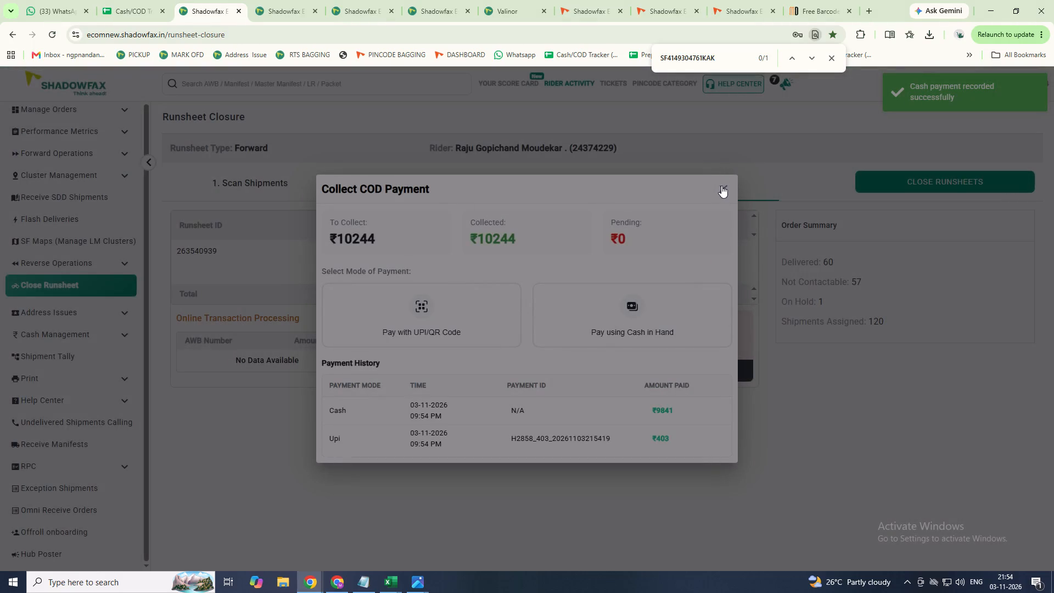
left_click(723, 187)
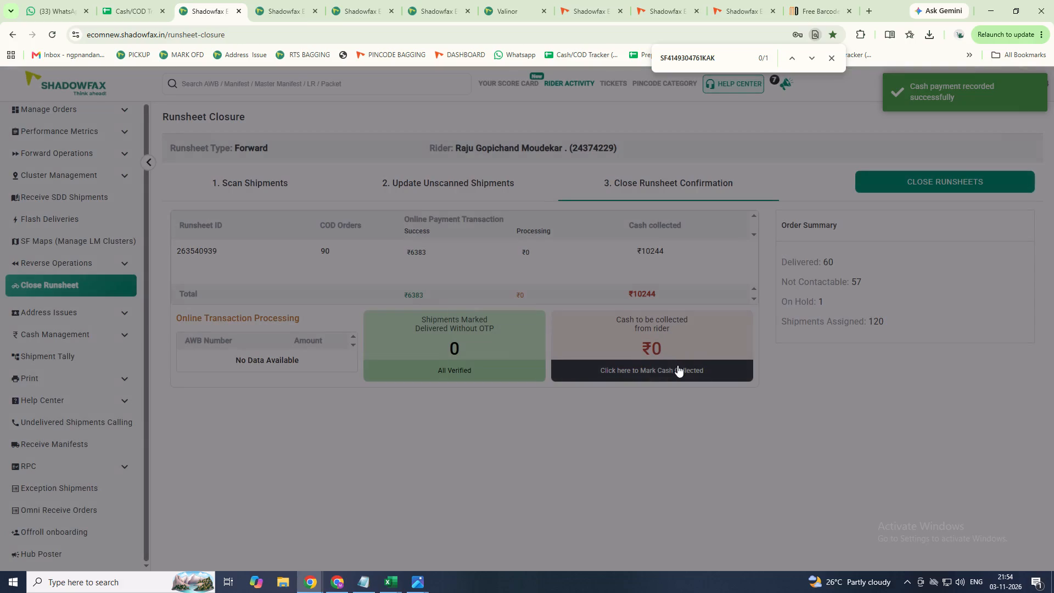
left_click(676, 366)
left_click(909, 183)
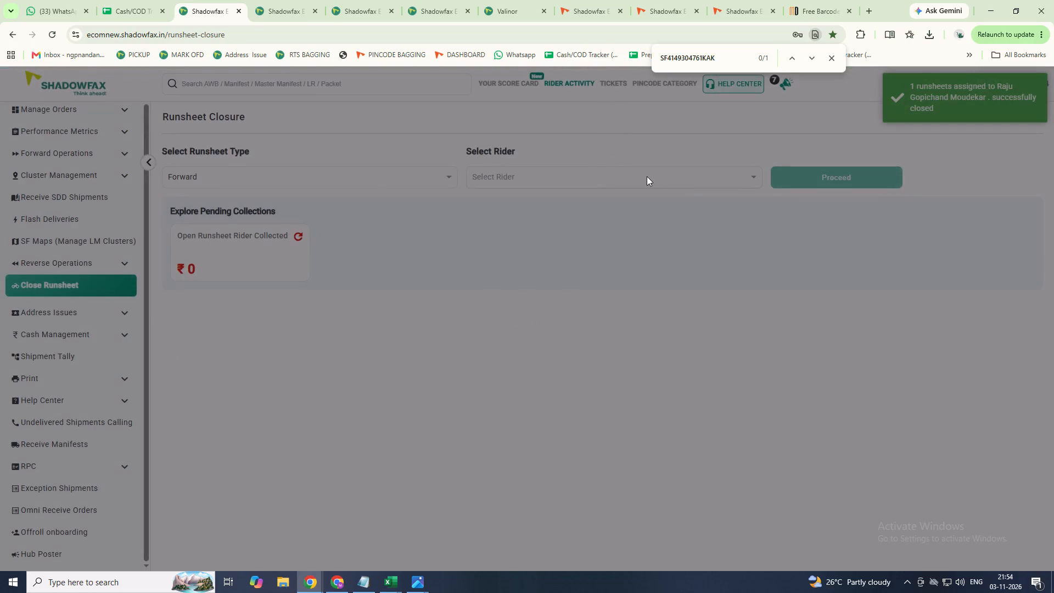
left_click(648, 176)
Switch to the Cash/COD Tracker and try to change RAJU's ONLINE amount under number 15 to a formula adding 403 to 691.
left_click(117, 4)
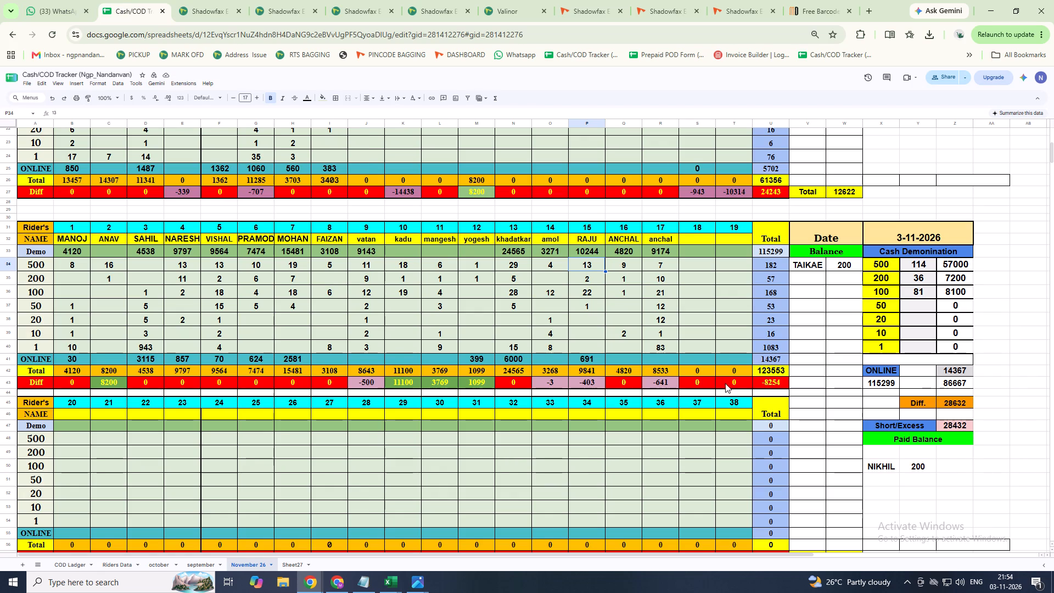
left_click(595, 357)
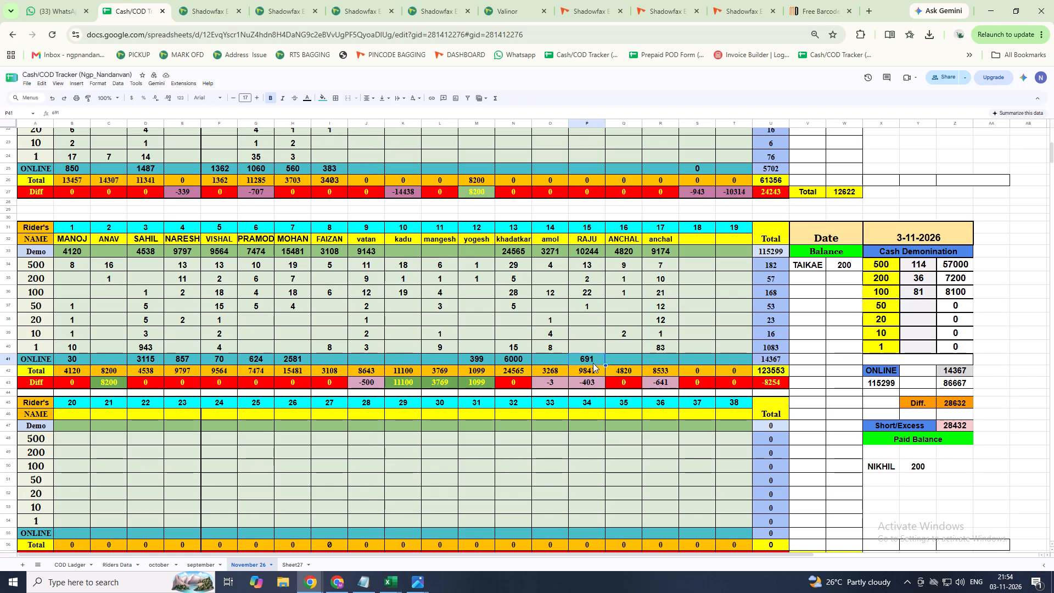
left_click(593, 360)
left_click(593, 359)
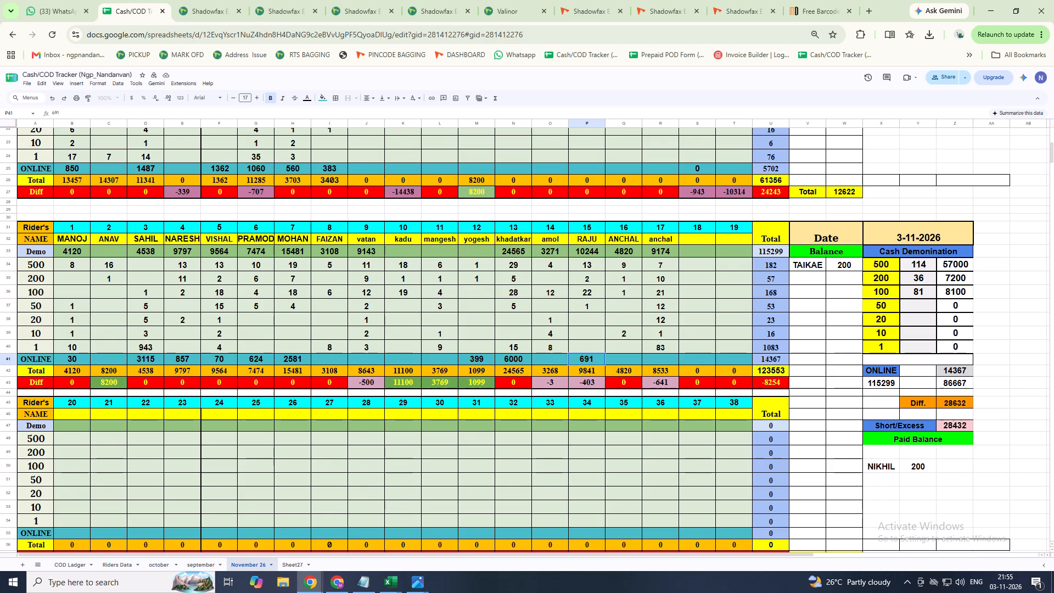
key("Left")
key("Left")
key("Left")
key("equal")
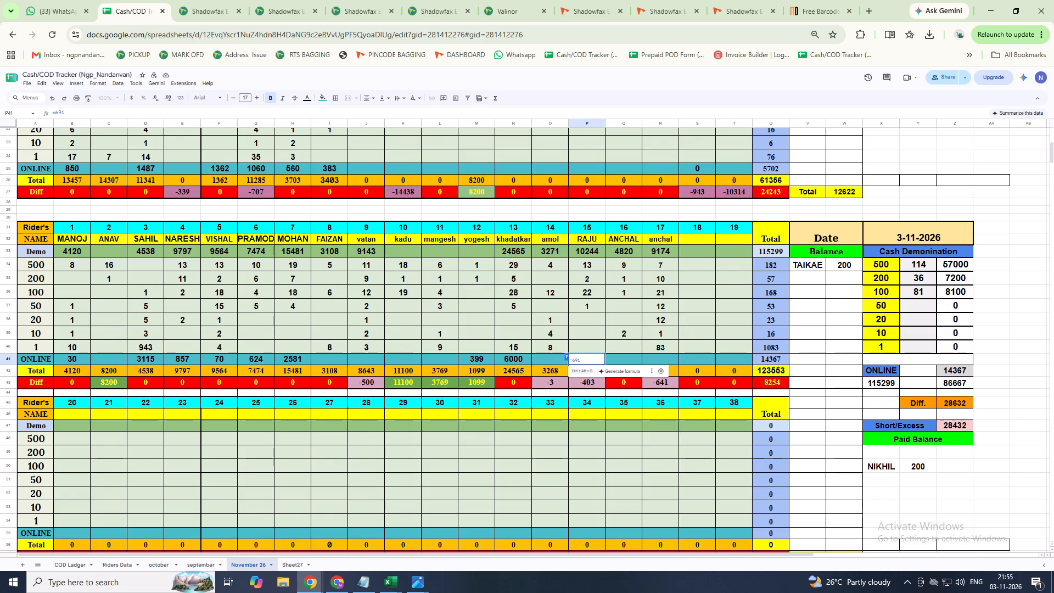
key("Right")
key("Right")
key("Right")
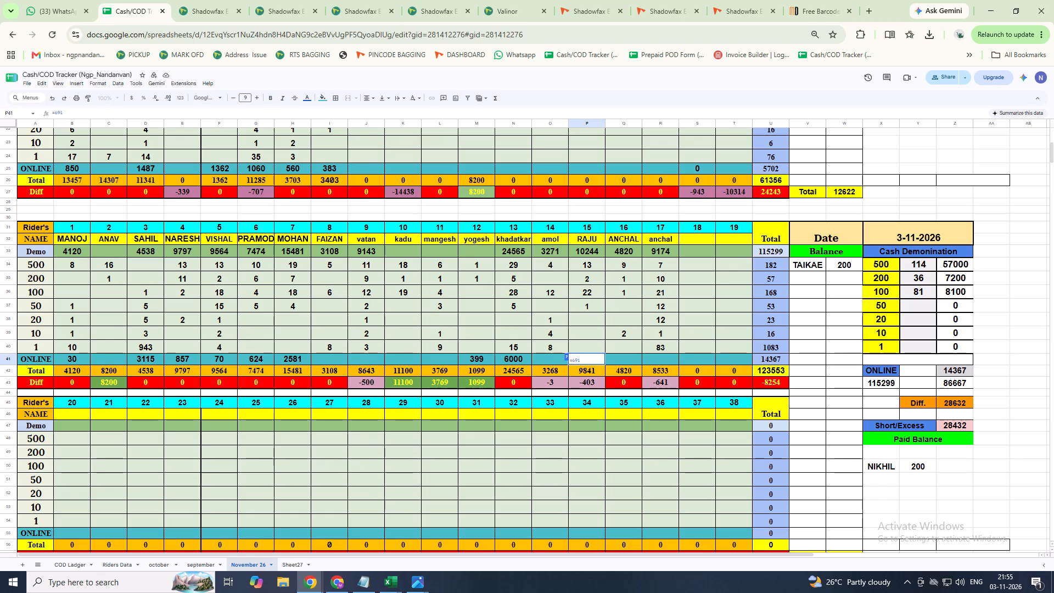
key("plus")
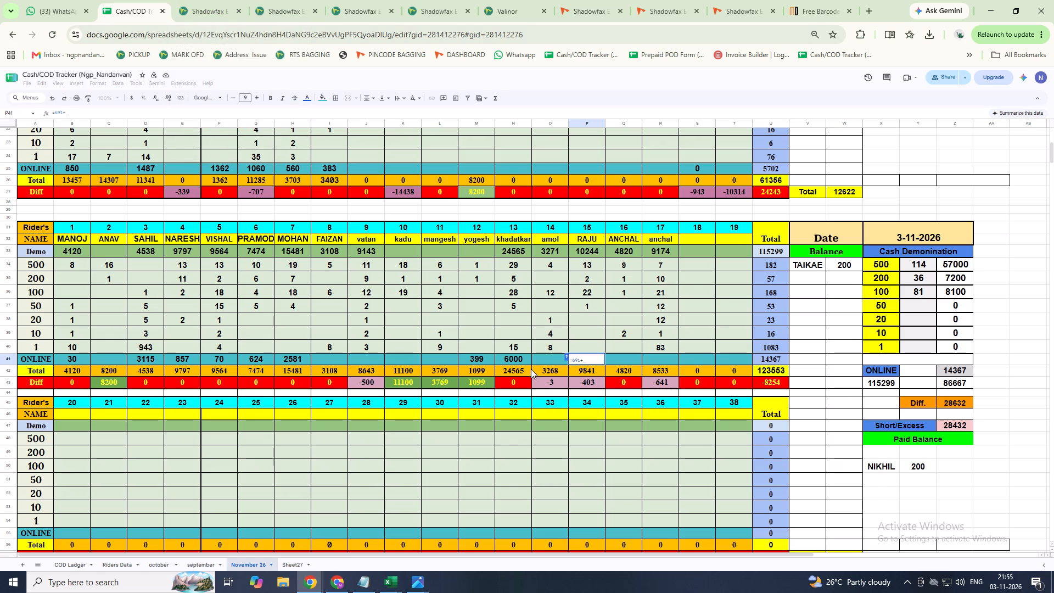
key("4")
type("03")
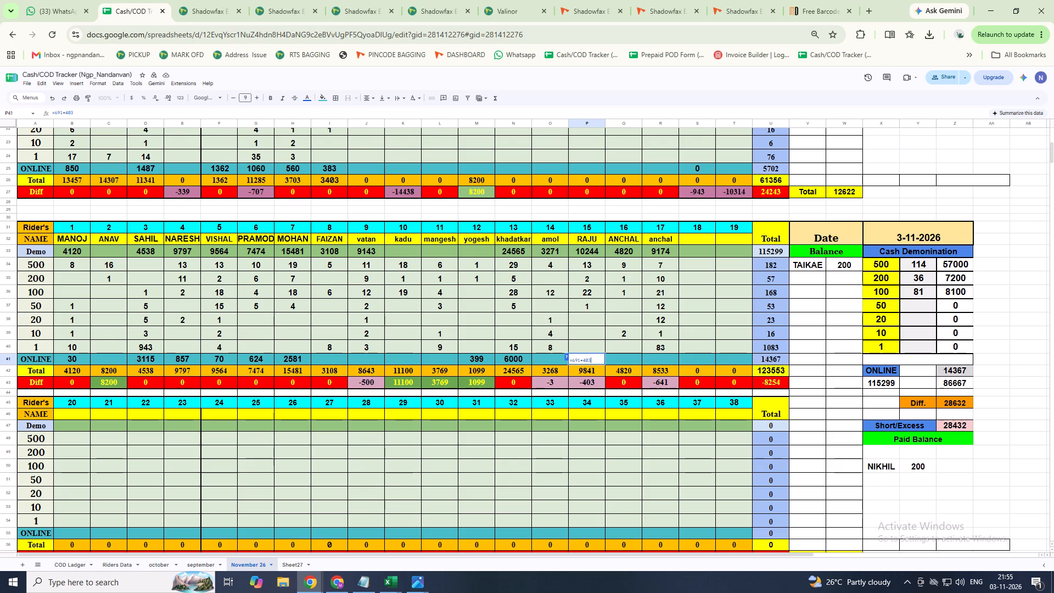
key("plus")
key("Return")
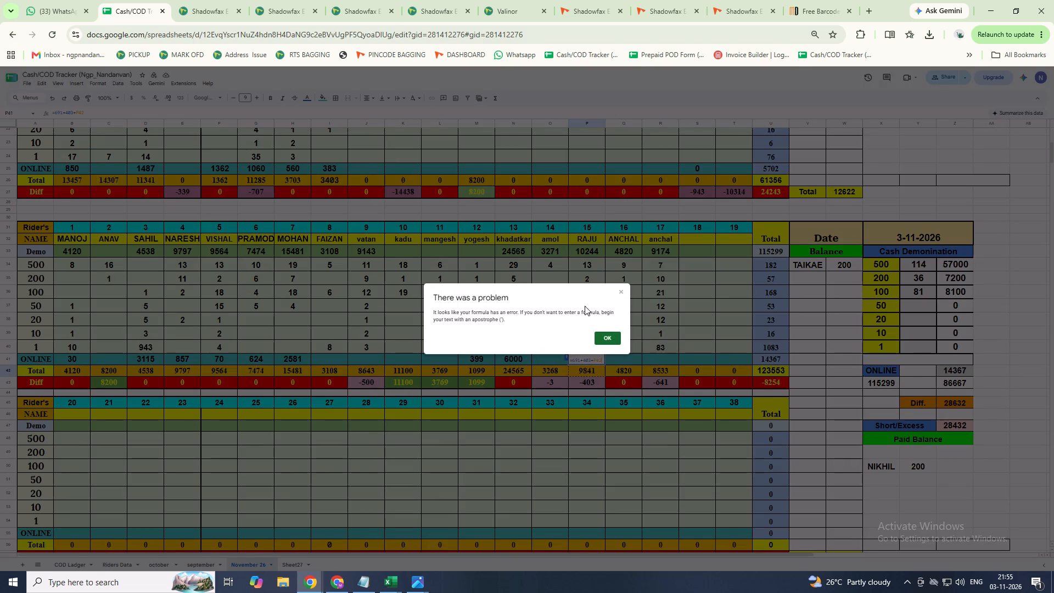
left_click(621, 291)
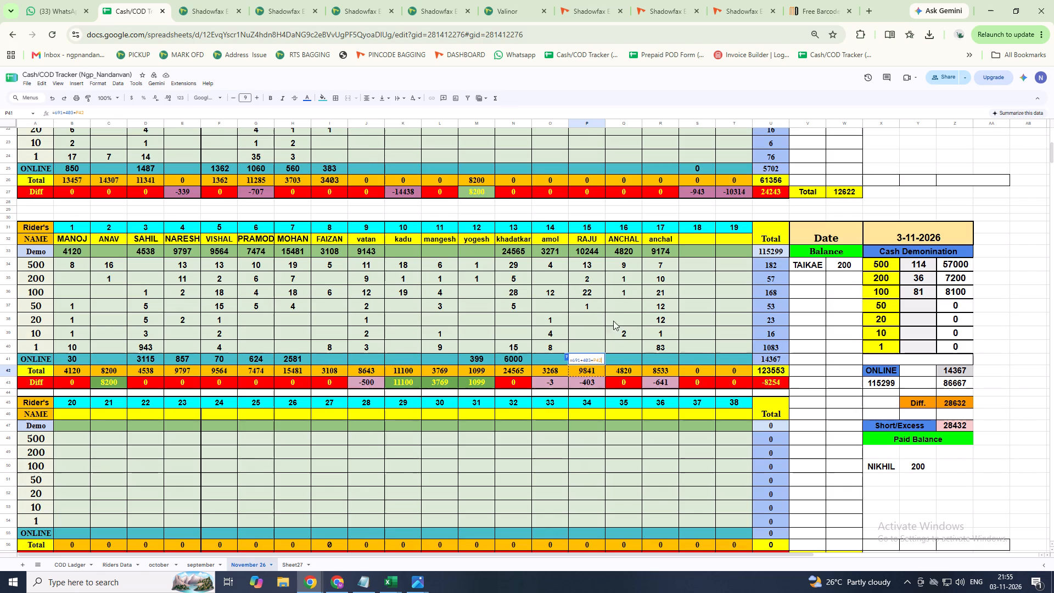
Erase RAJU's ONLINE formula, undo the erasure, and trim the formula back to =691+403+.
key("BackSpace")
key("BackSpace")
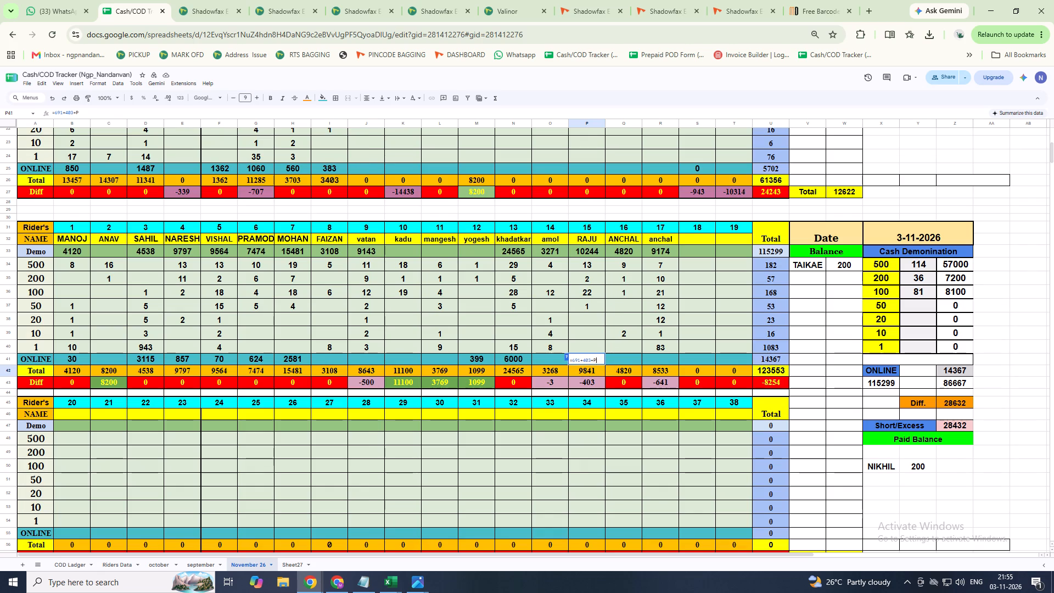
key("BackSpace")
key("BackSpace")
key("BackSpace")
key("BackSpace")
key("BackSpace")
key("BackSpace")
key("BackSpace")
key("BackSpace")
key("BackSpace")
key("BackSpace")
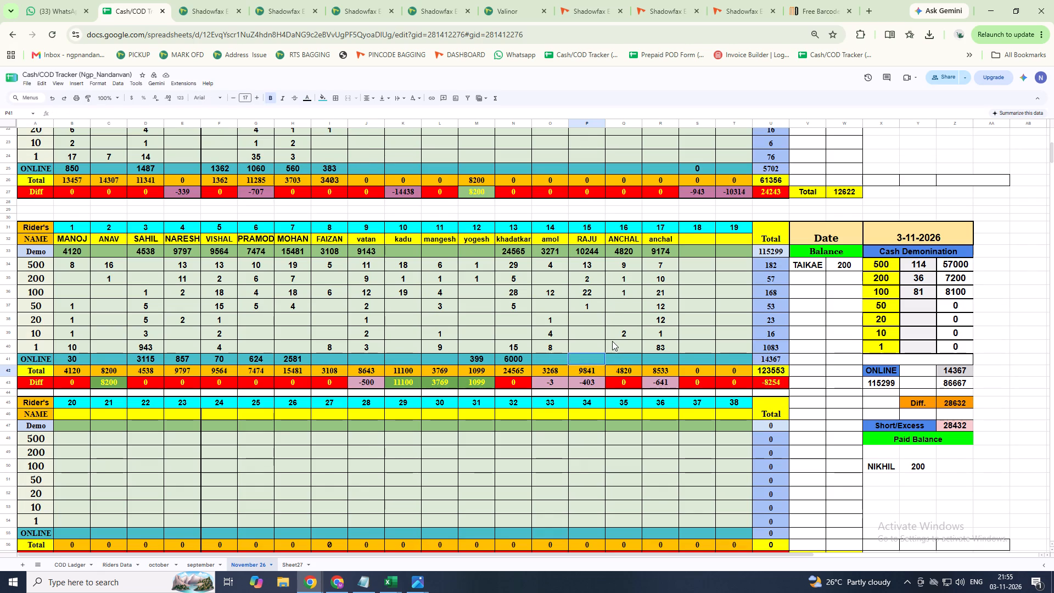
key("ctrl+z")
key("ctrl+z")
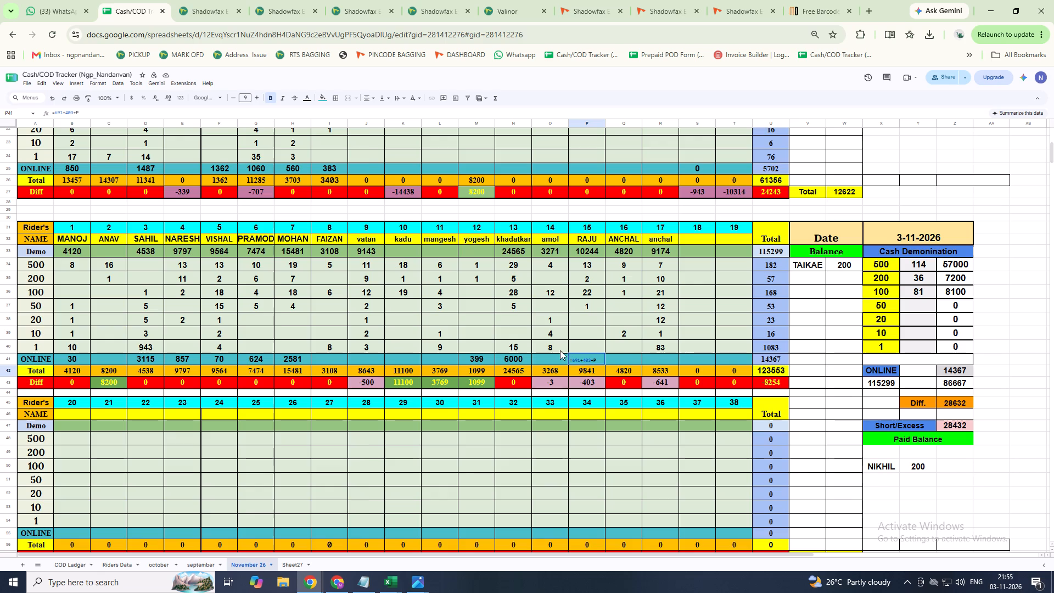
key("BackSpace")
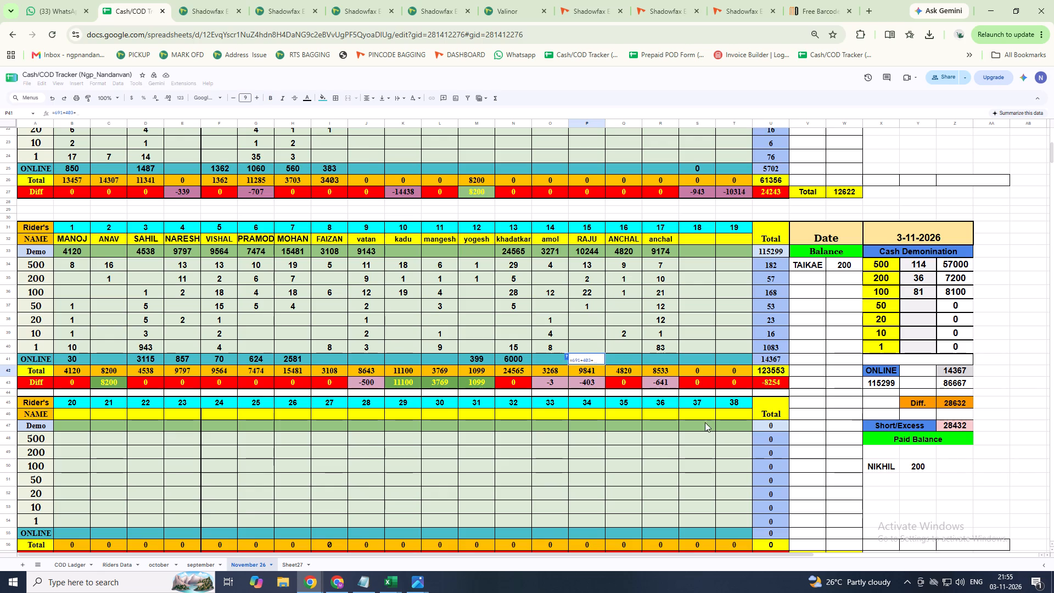
Clear the whole formula from RAJU's ONLINE cell under number 15, leaving the cell empty.
left_click(625, 483)
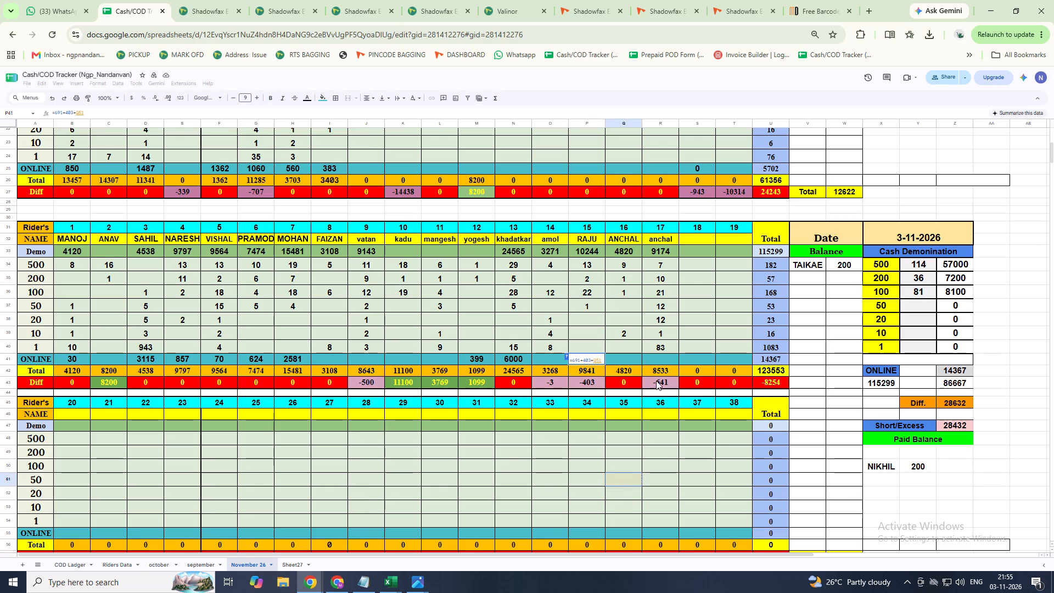
left_click(616, 344)
left_click(582, 345)
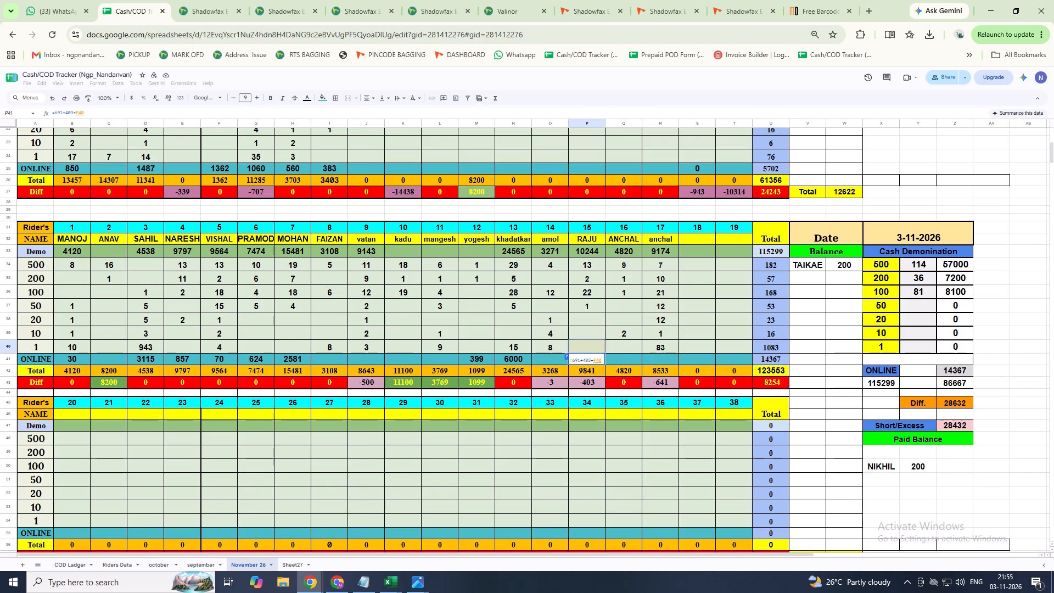
left_click(601, 359)
key("BackSpace")
key("BackSpace")
key("BackSpace")
key("BackSpace")
key("BackSpace")
key("BackSpace")
key("BackSpace")
key("BackSpace")
key("BackSpace")
key("BackSpace")
key("BackSpace")
key("BackSpace")
key("BackSpace")
key("BackSpace")
key("BackSpace")
key("BackSpace")
key("BackSpace")
key("BackSpace")
key("BackSpace")
key("BackSpace")
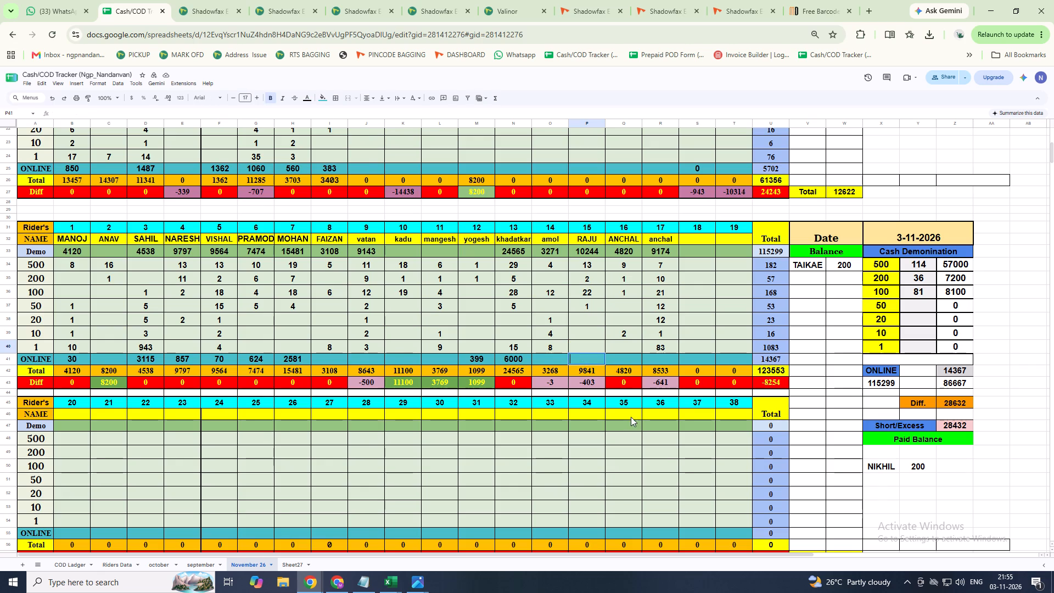
Enter anav as the rider name under number 18 of the 3-11-2026 block.
left_click(688, 236)
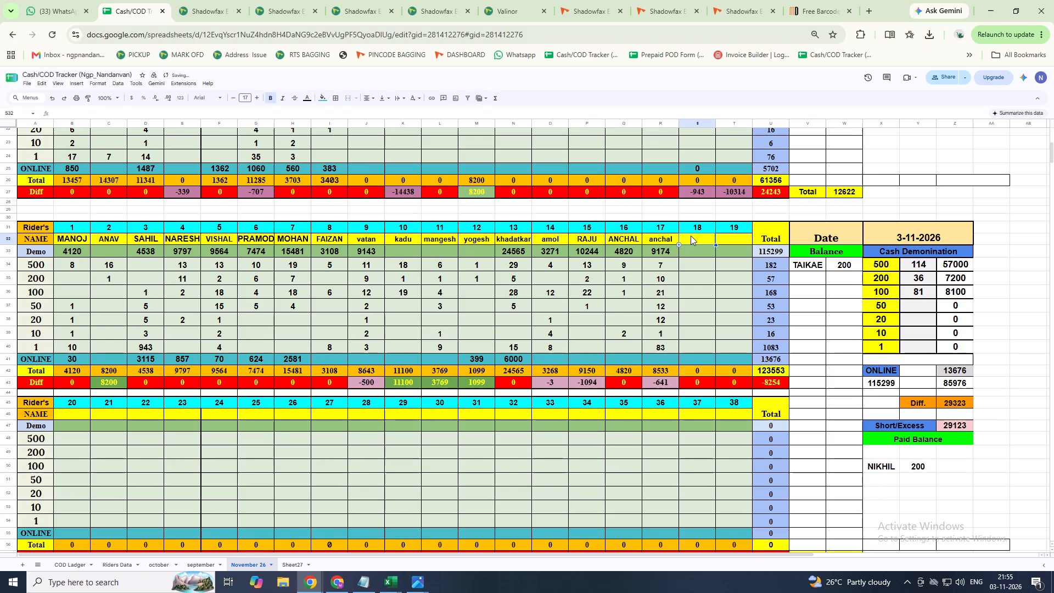
type("anav")
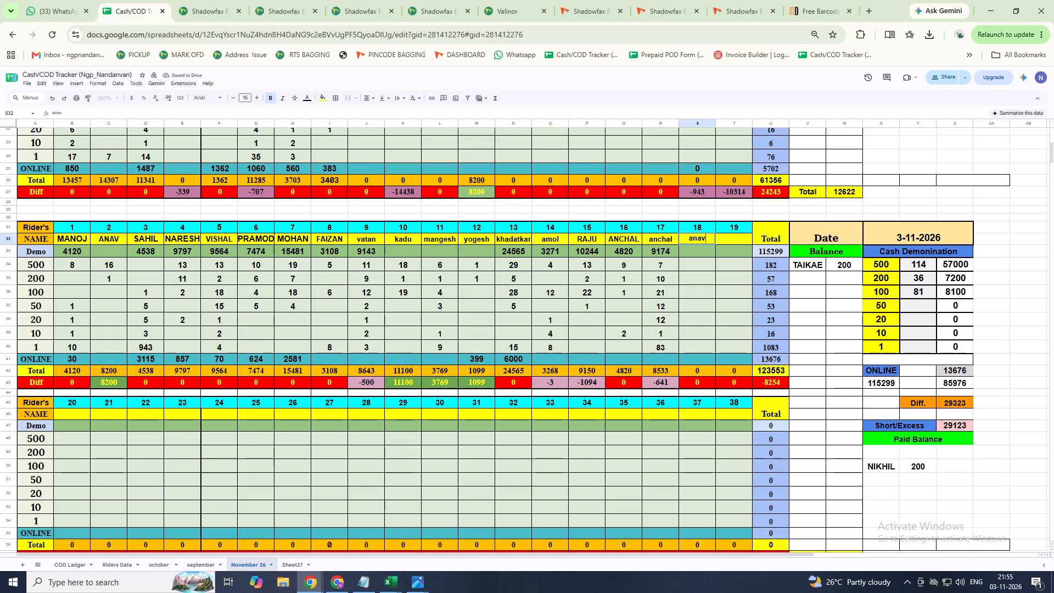
key("Return")
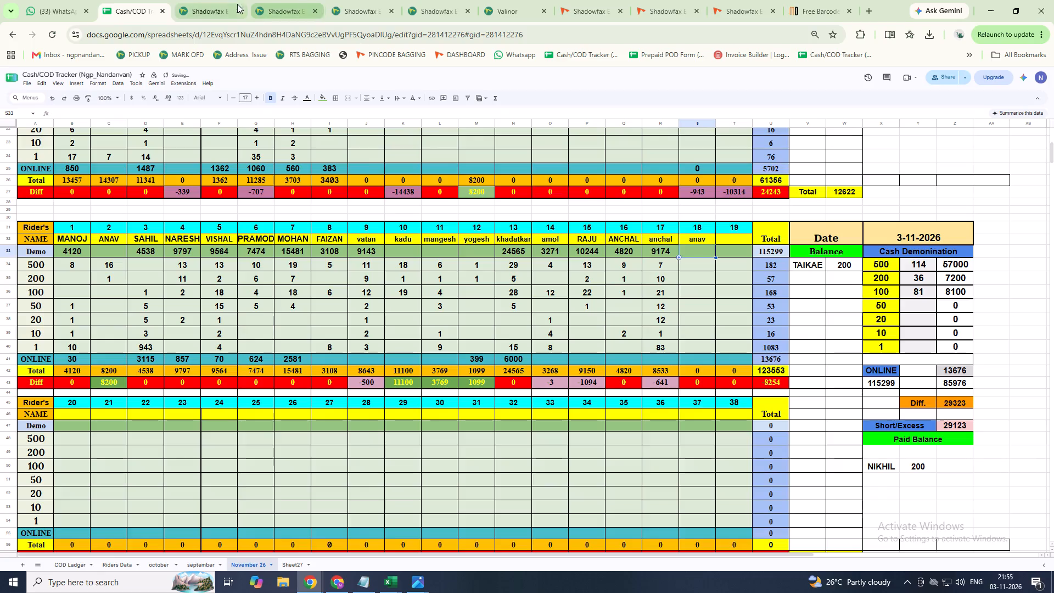
Switch back to Shadowfax, select rider Anav for forward runsheet closure, and proceed to the close runsheet confirmation.
left_click(220, 9)
left_click(512, 171)
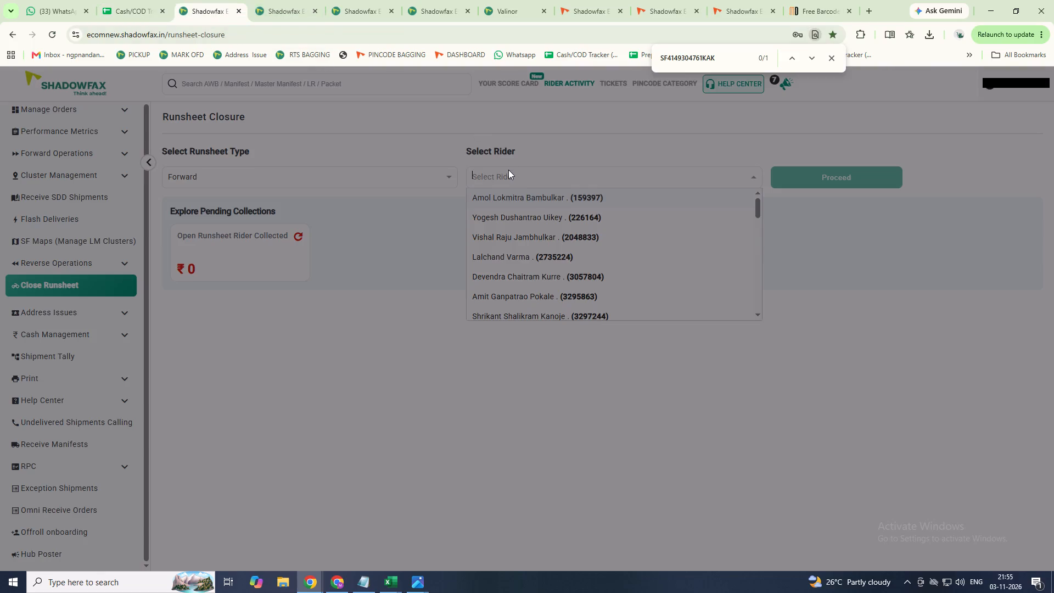
type("am")
key("BackSpace")
type("nav")
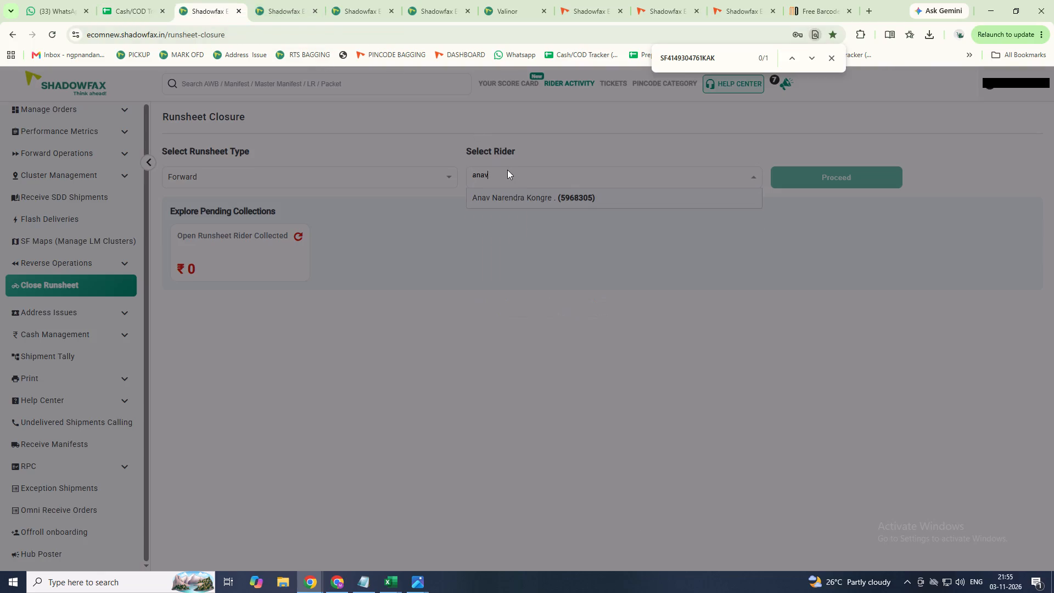
left_click(513, 201)
left_click(780, 175)
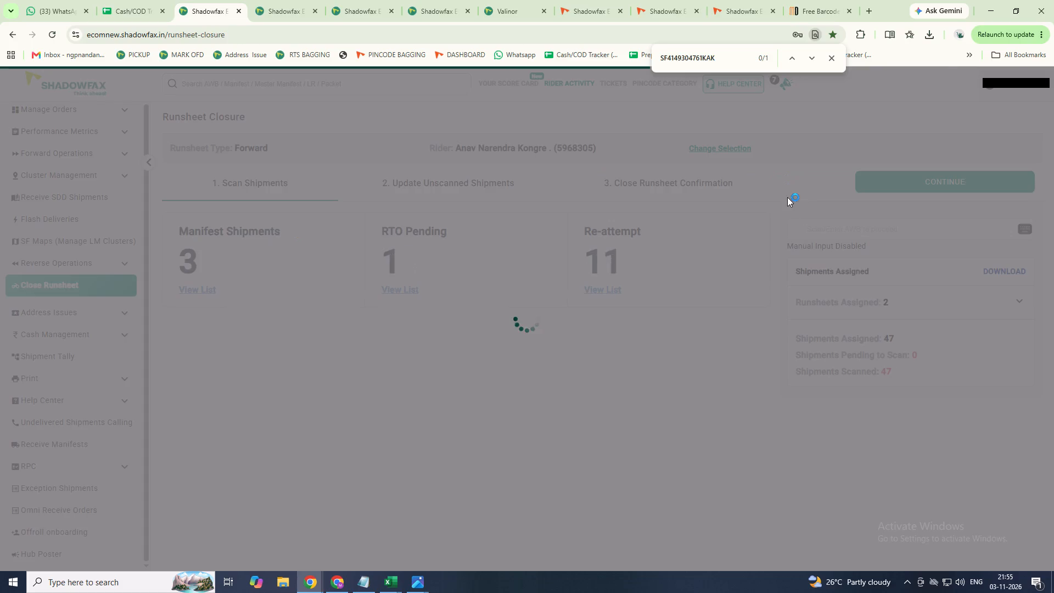
left_click(912, 183)
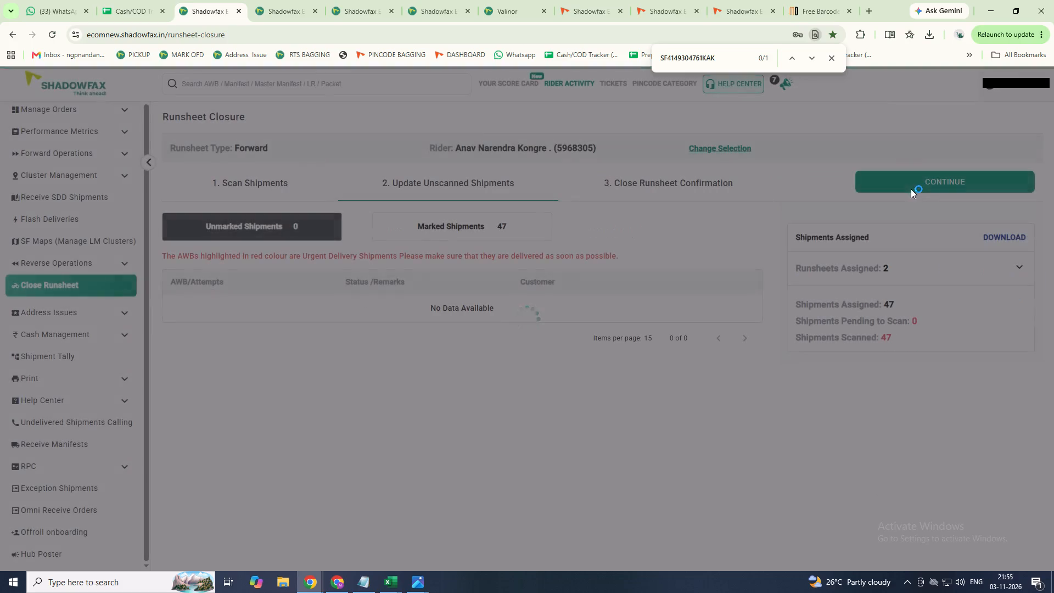
left_click(911, 188)
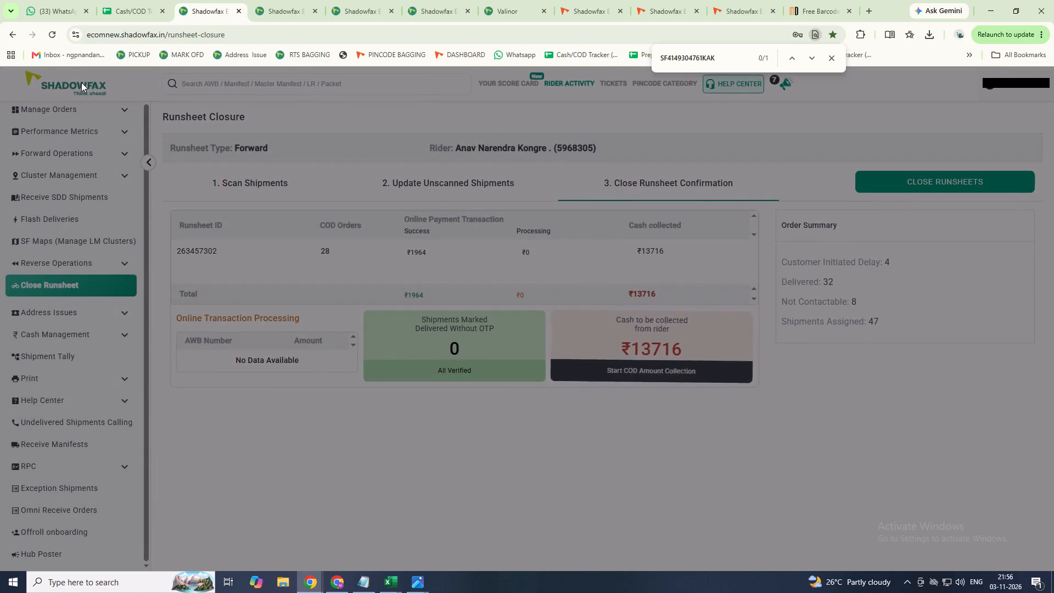
Switch to the Cash/COD Tracker and enter 13716 as ANAV's Demo amount under number 2 of the 3-11-2026 block.
left_click(124, 12)
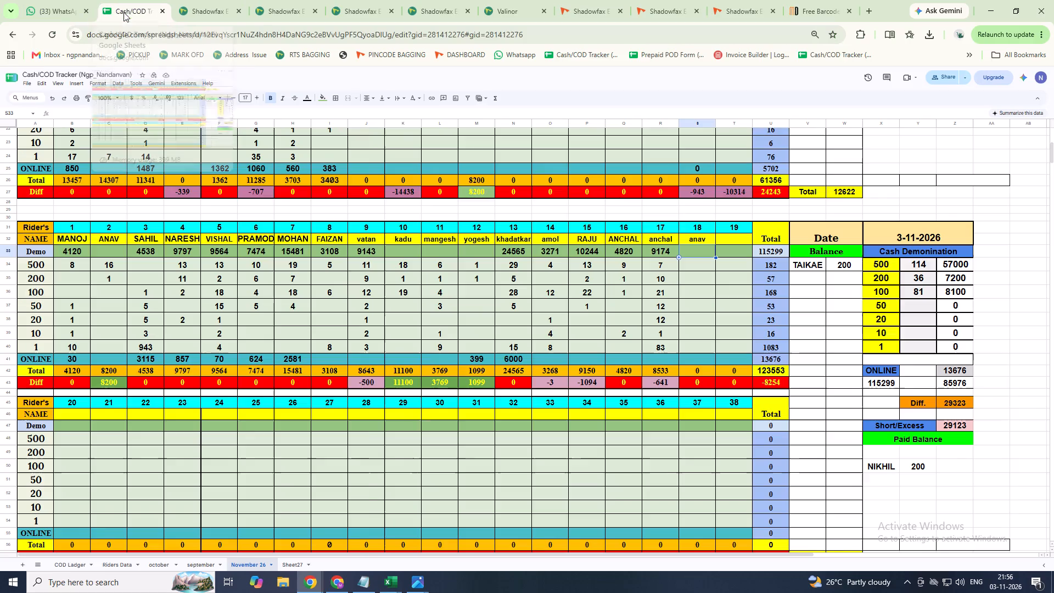
left_click(110, 249)
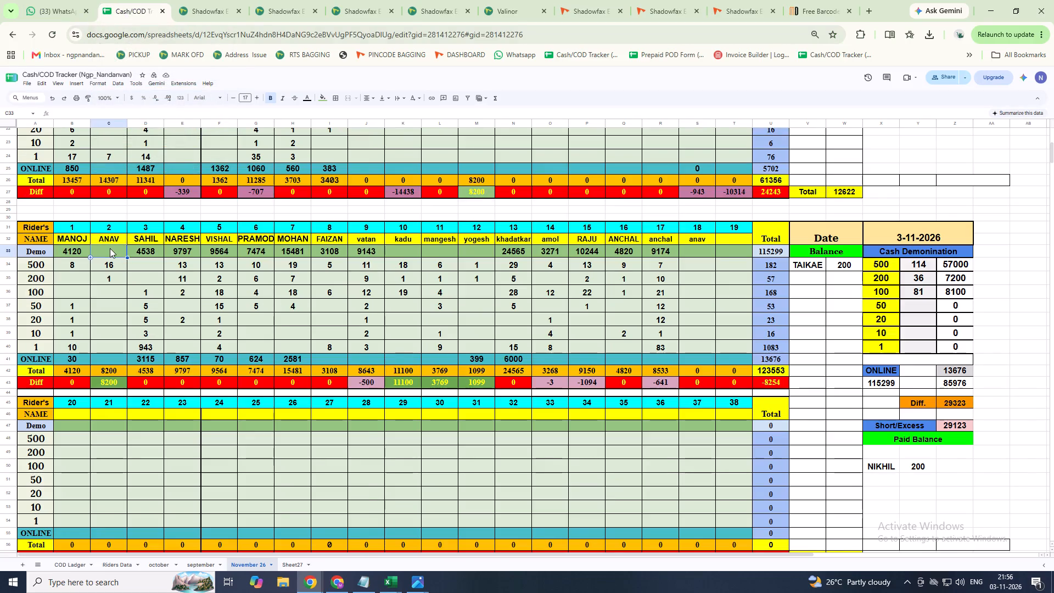
type("13")
type("716")
key("Return")
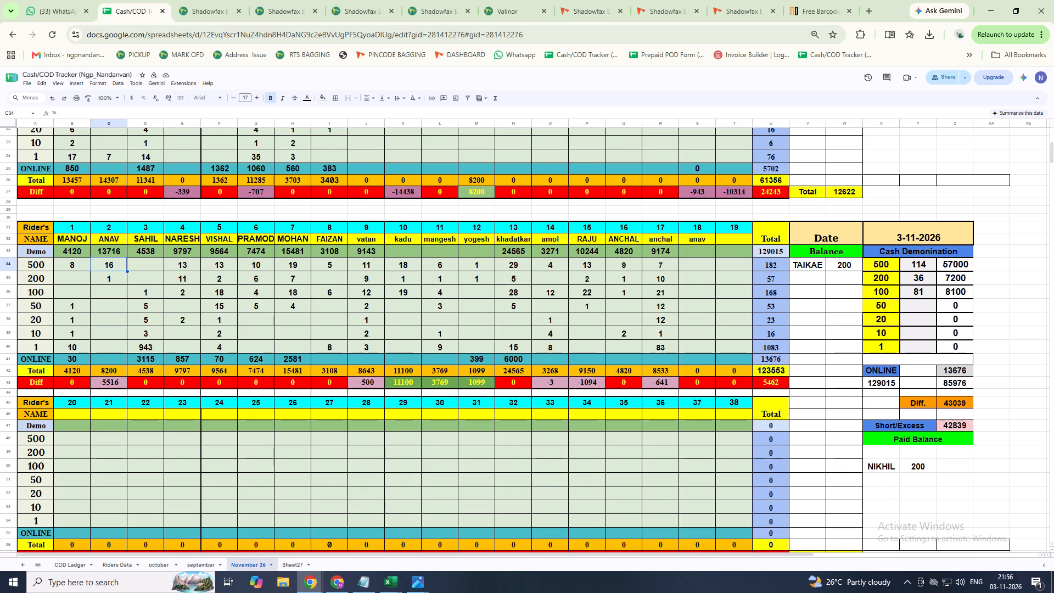
Set ANAV's denomination counts under number 2 to 23 for 500, 4 for 200, 10 for 100, 7 for 50, 3 for 20, and 6 for 1.
left_click(116, 261)
key("BackSpace")
type("23")
key("Return")
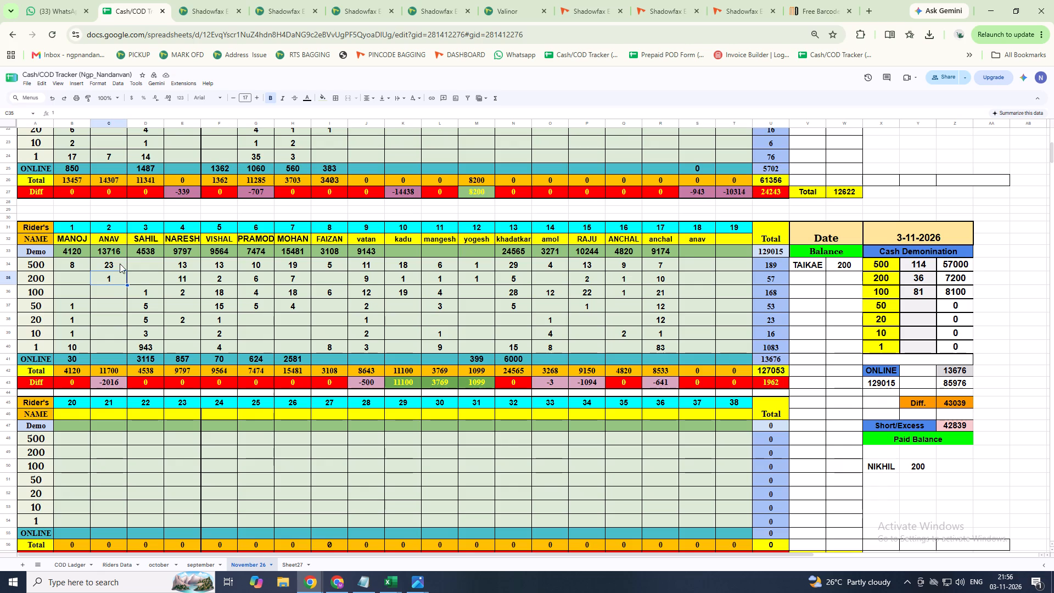
key("BackSpace")
key("4")
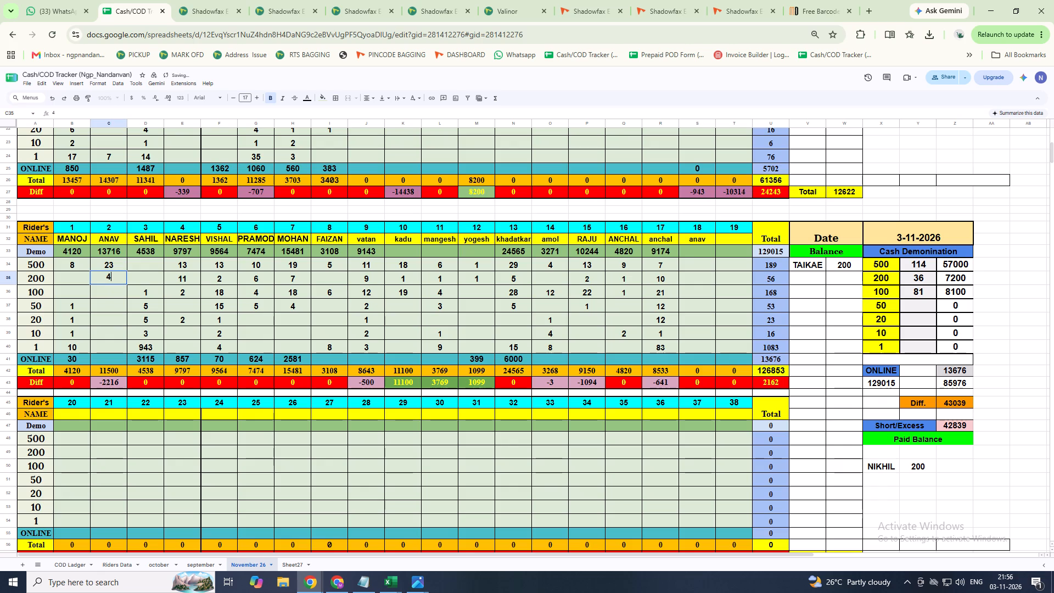
key("Return")
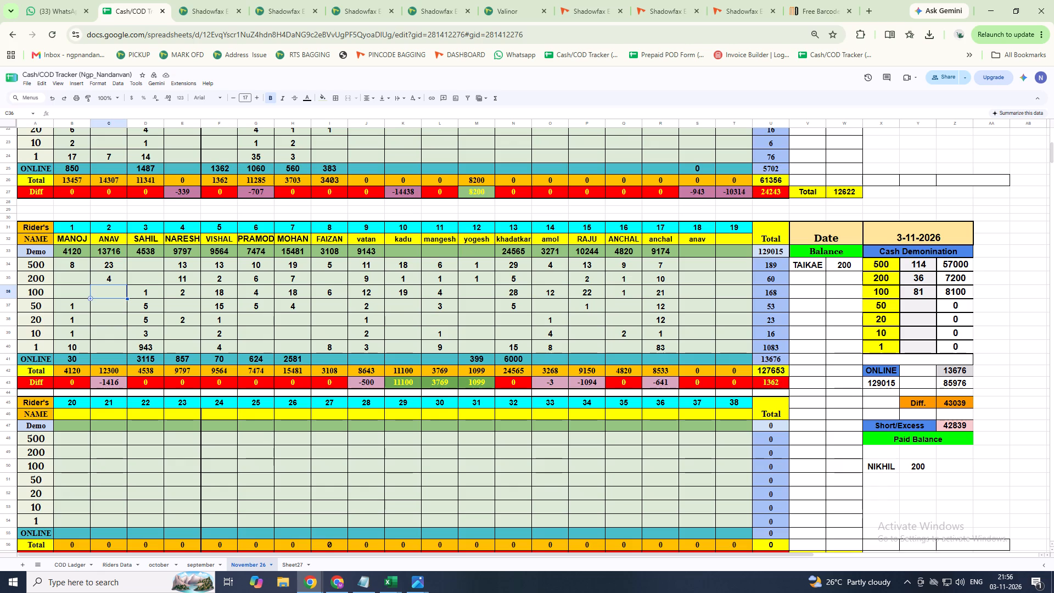
type("10")
key("Return")
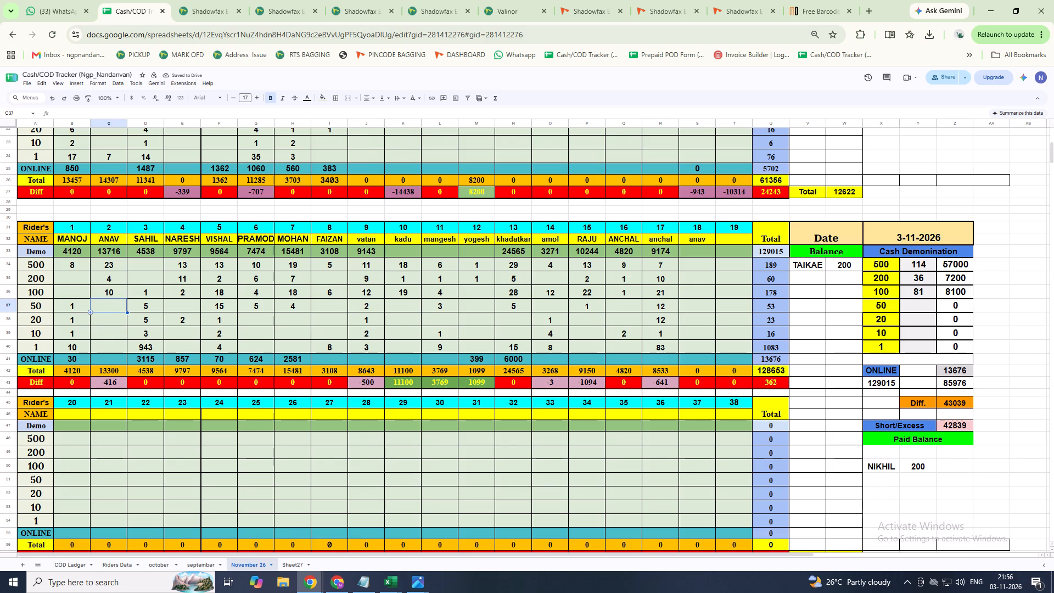
key("7")
key("Return")
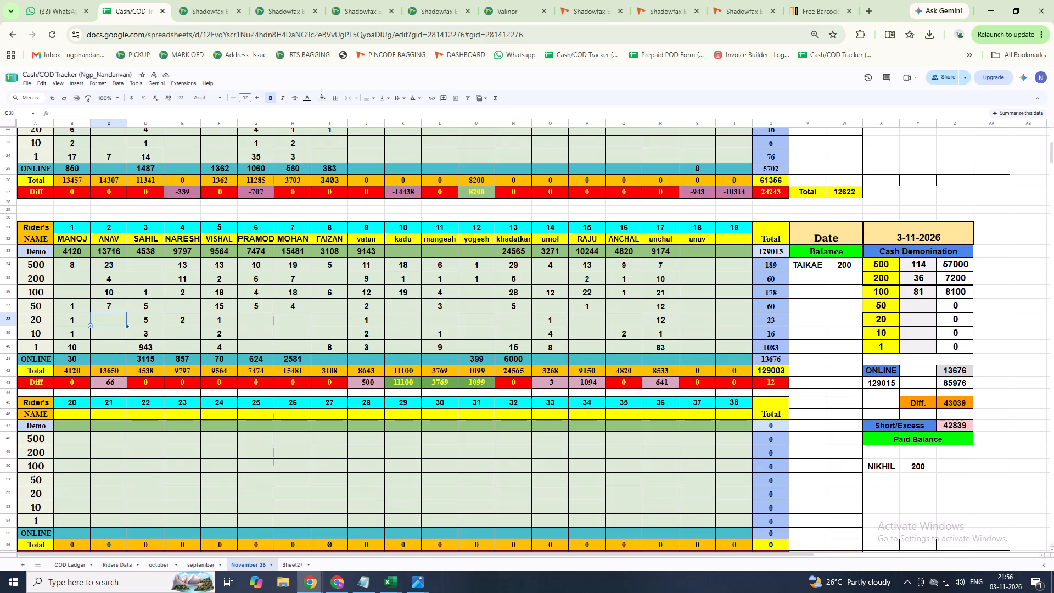
key("3")
key("Return")
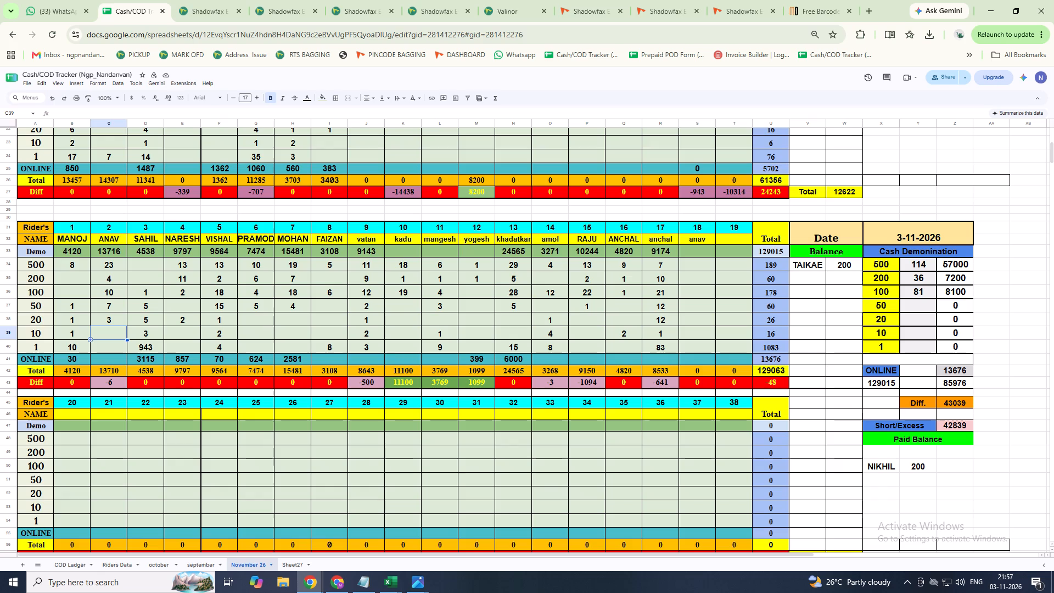
left_click(103, 347)
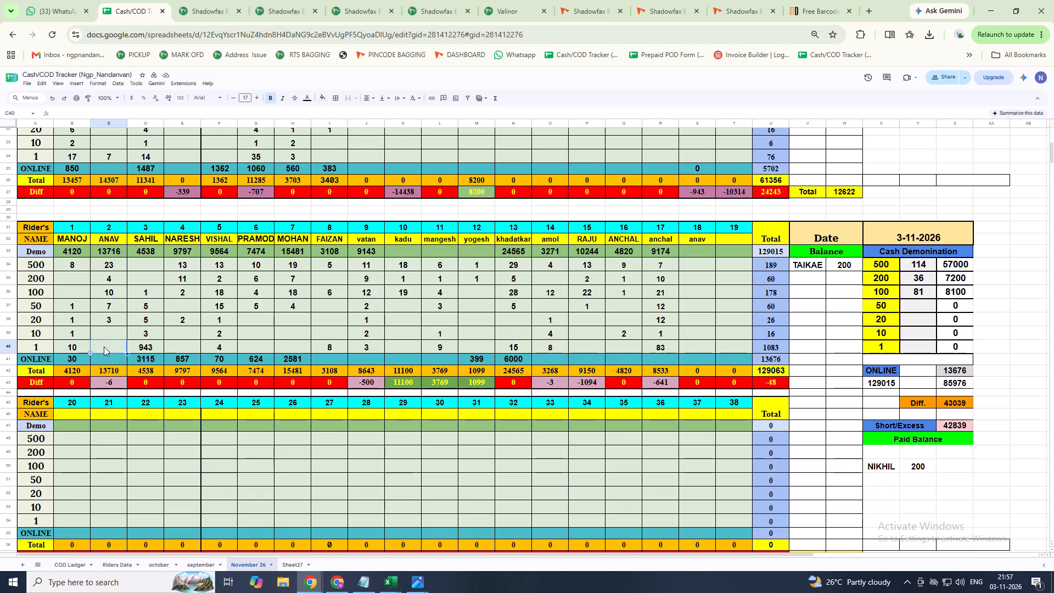
key("6")
key("Return")
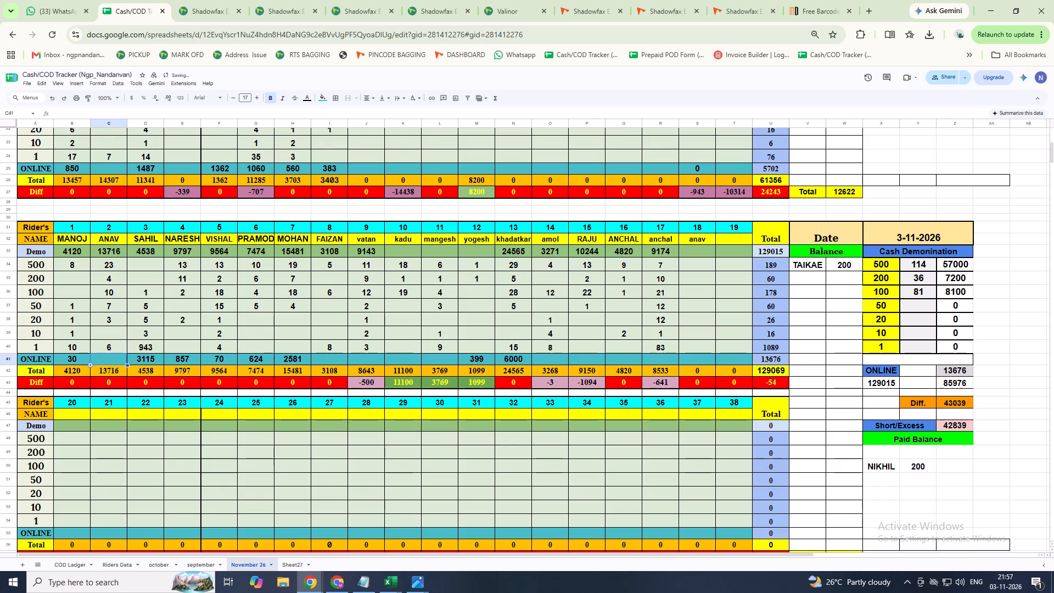
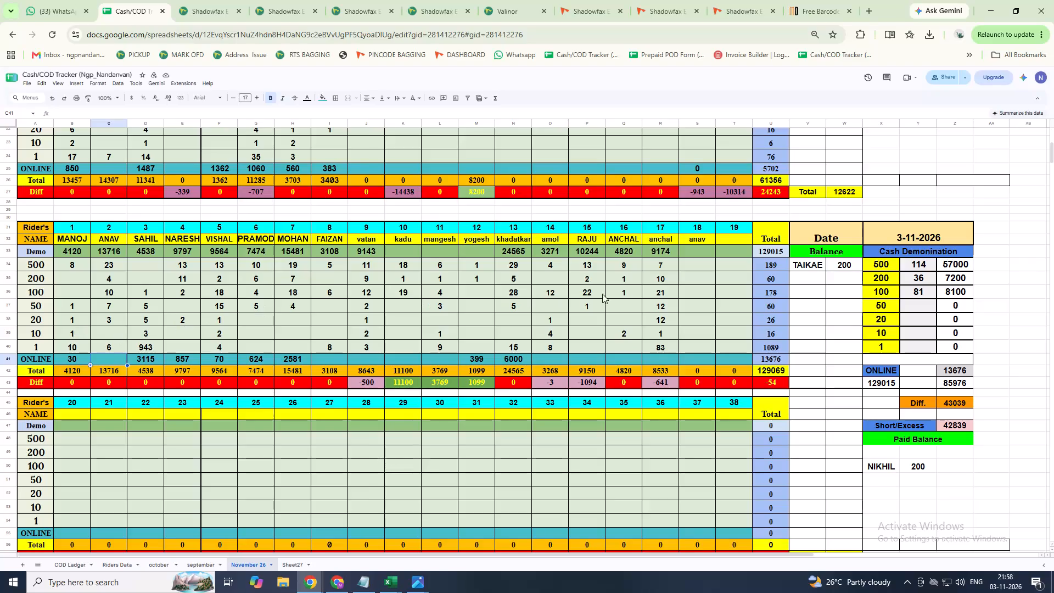
Replace the rider name under number 18 of the 3-11-2026 block with dhomane and enter 16972 as the Demo amount.
left_click(706, 241)
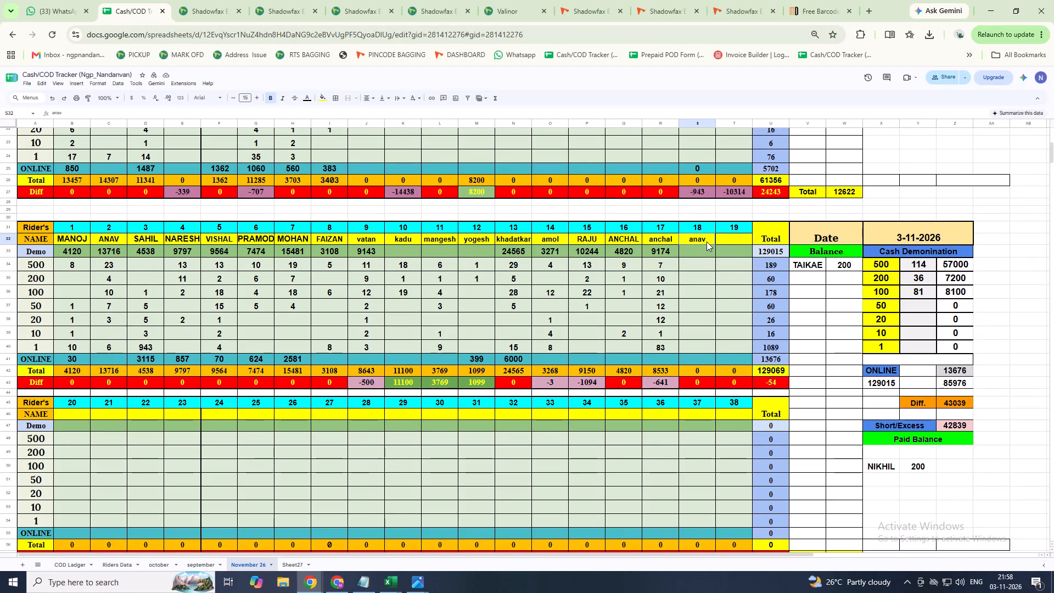
key("BackSpace")
type("dhomane")
key("Return")
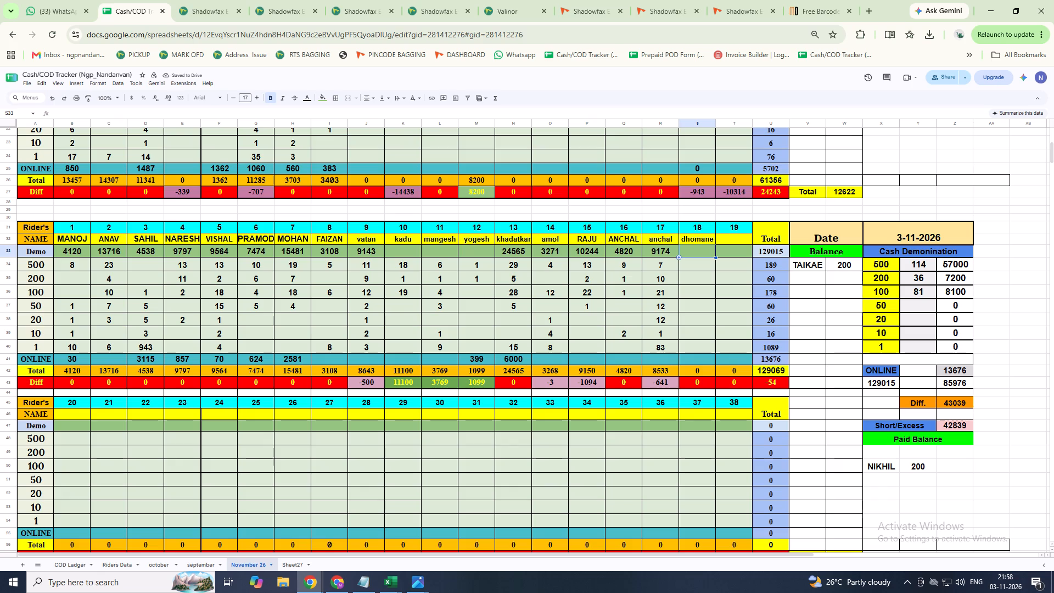
type("169")
type("72")
key("Return")
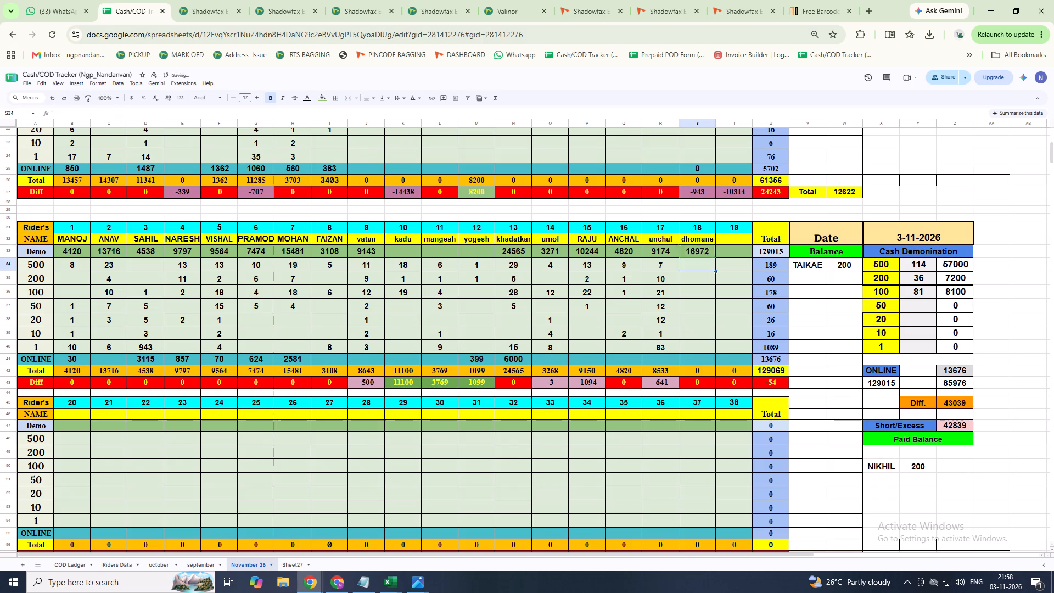
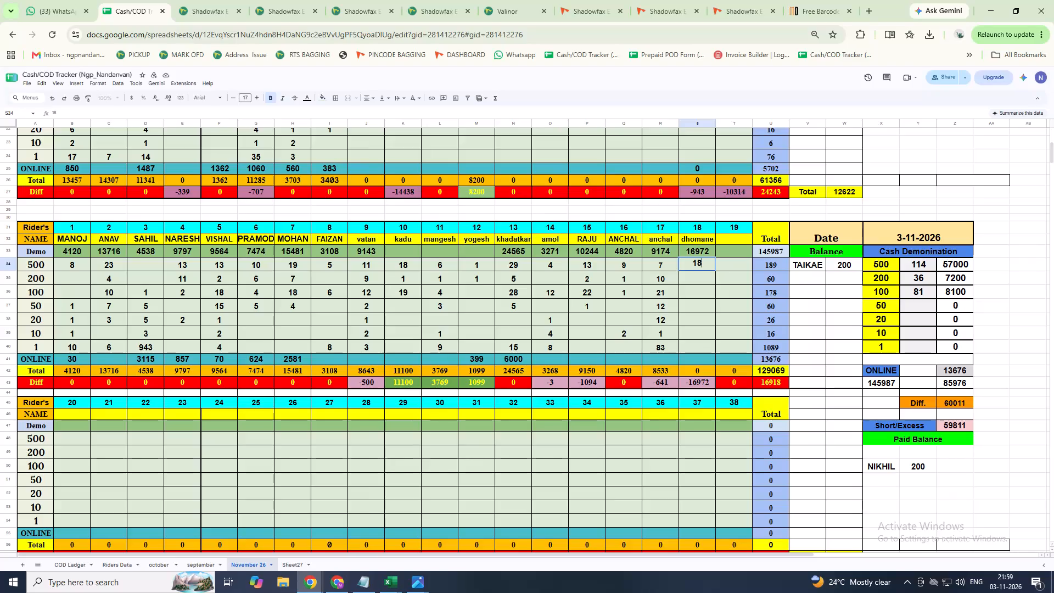
Enter dhomane's note counts in the 3-11-2026 block: 18 for 500, 6 for 200, 32 for 100, 1 for 20, and 4 for 10.
key("Return")
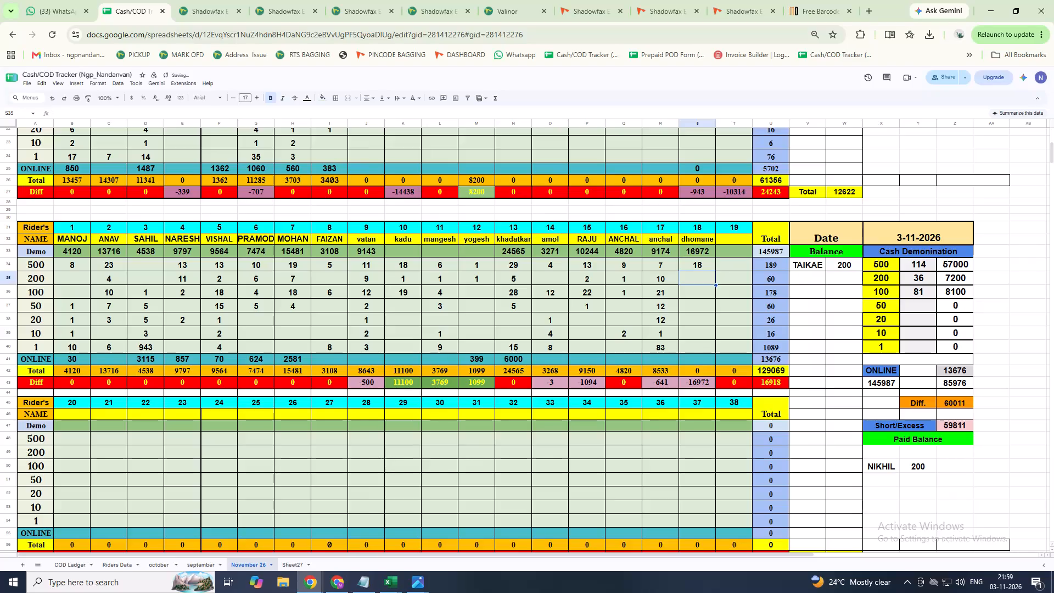
key("6")
key("Return")
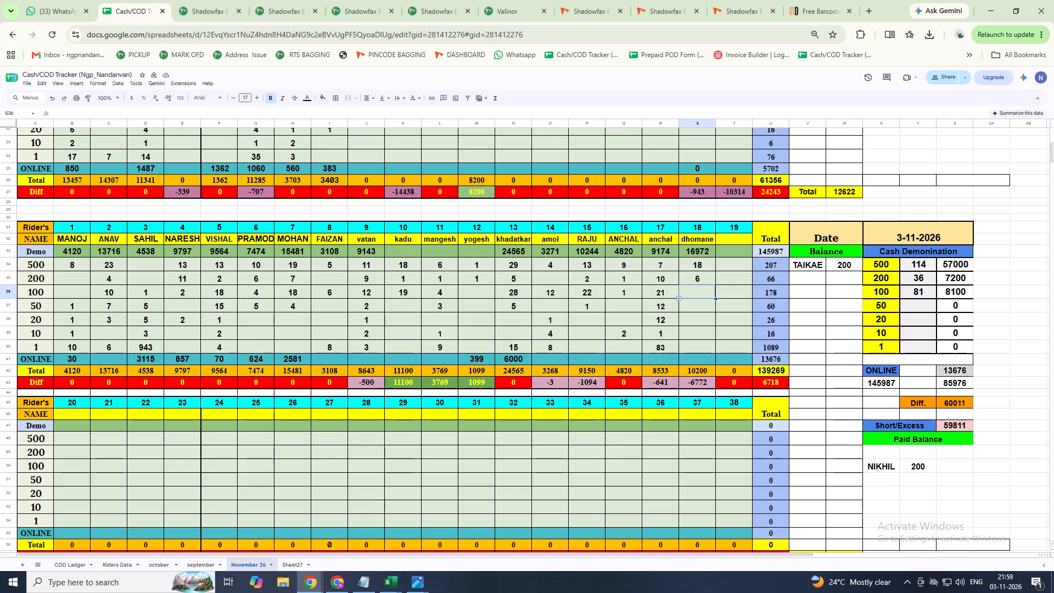
type("32")
key("Return")
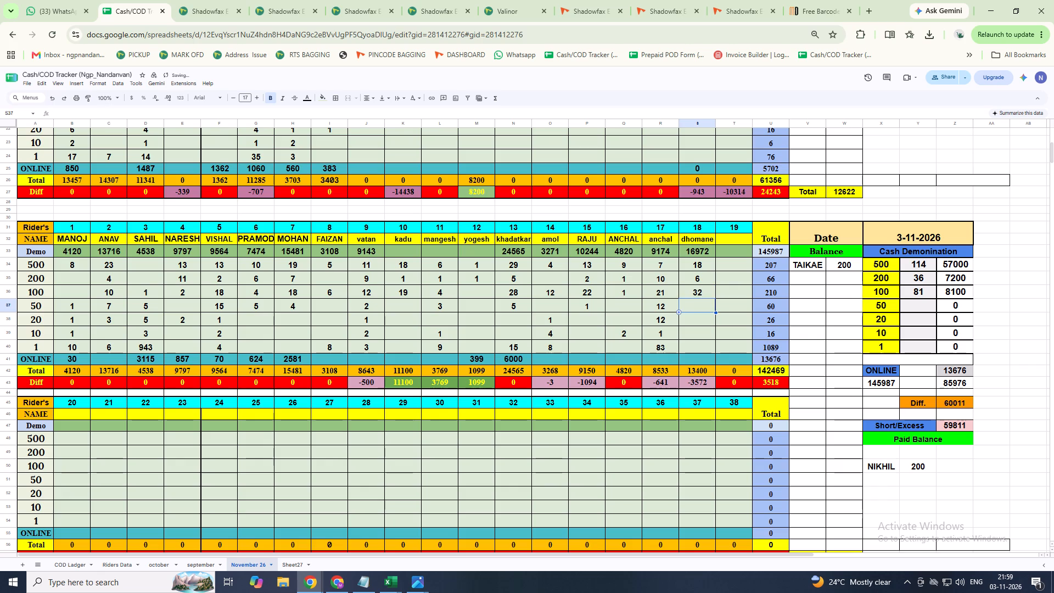
key("Down")
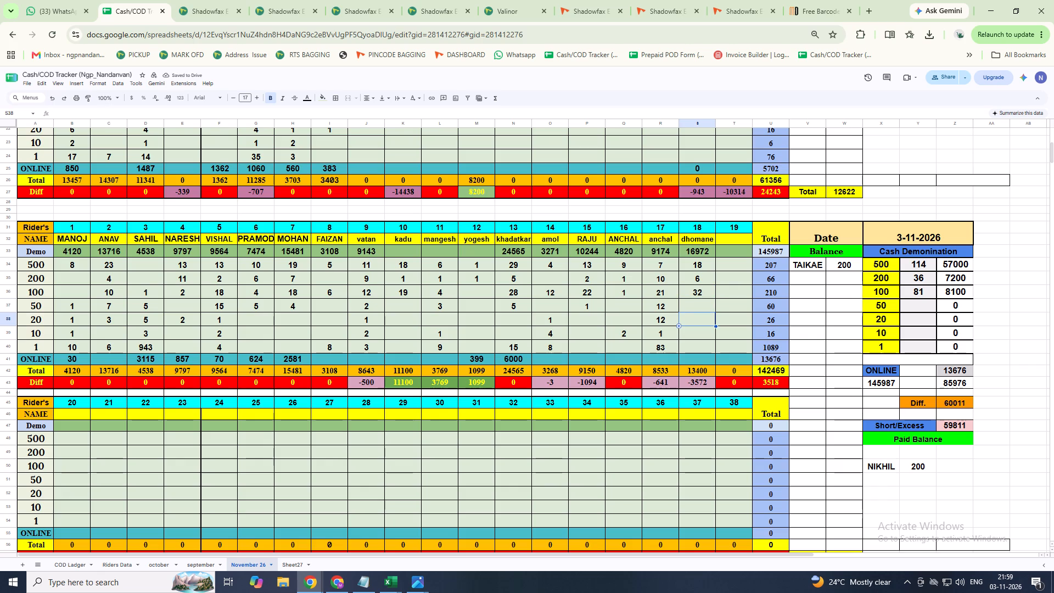
key("1")
key("Return")
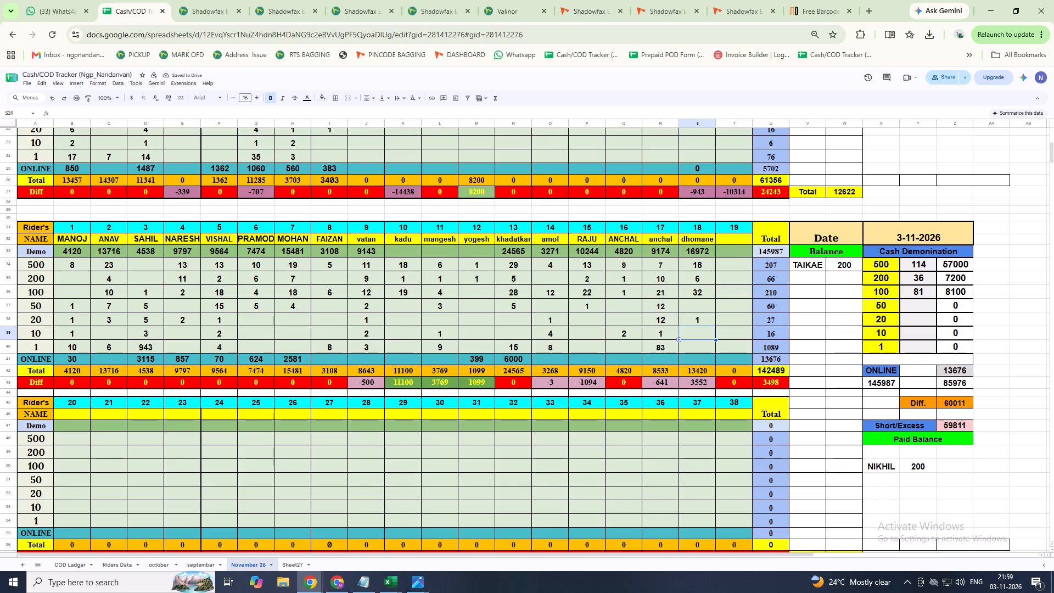
key("4")
key("Return")
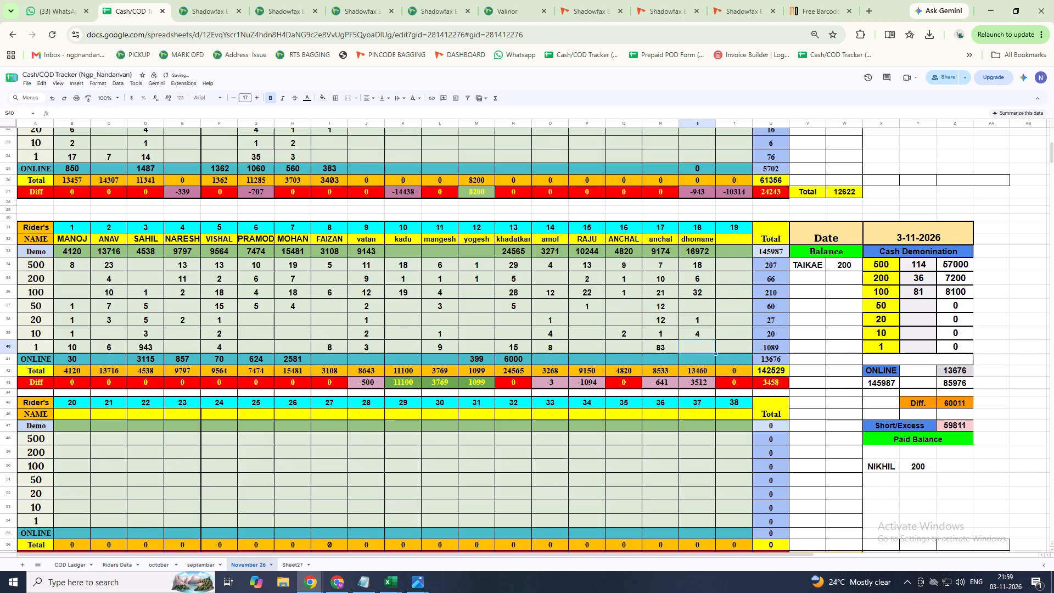
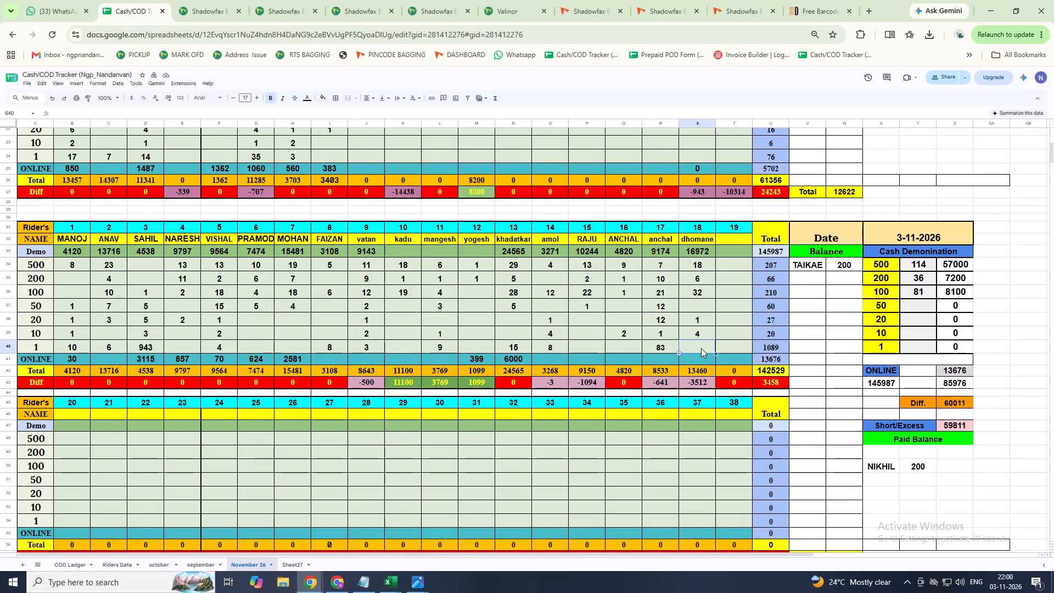
Enter 152 as dhomane's count for denomination 1 in the 3-11-2026 block.
type("152")
key("Return")
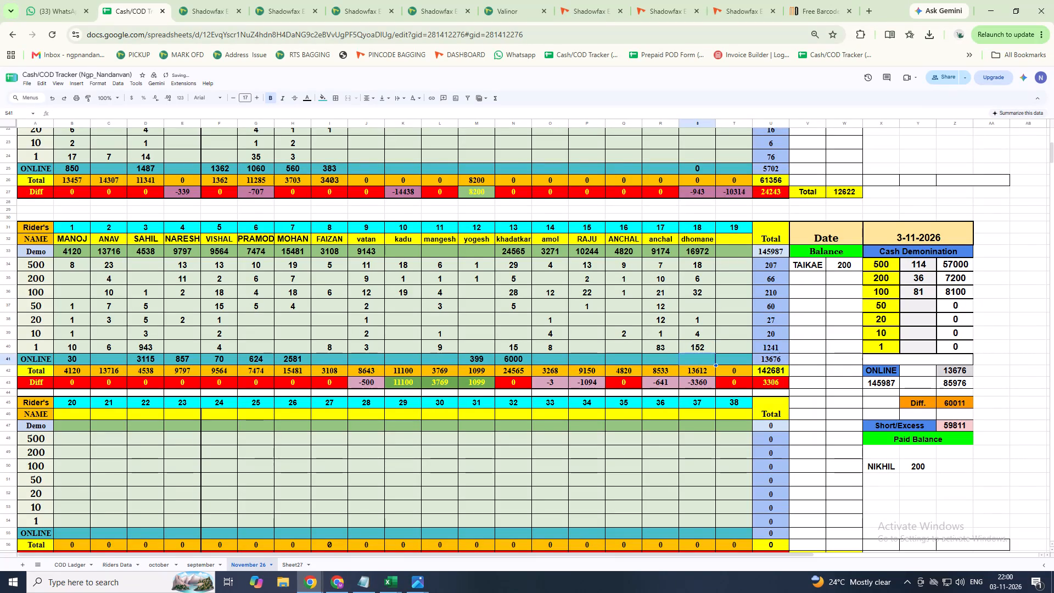
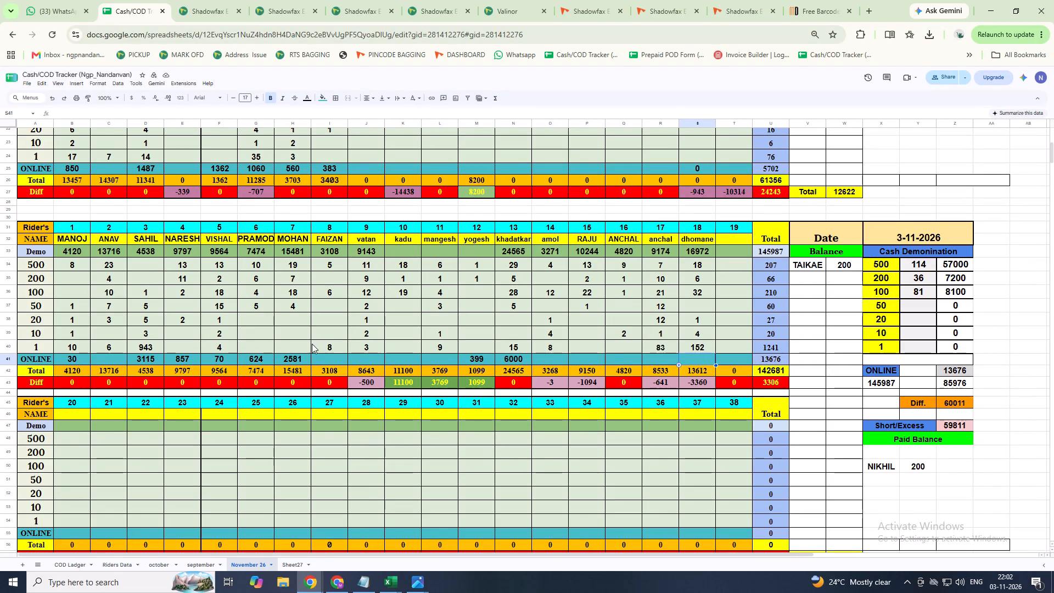
Enter ONLINE amounts of 500 for vatan and 2990 for dhomane in the 3-11-2026 block.
left_click(373, 359)
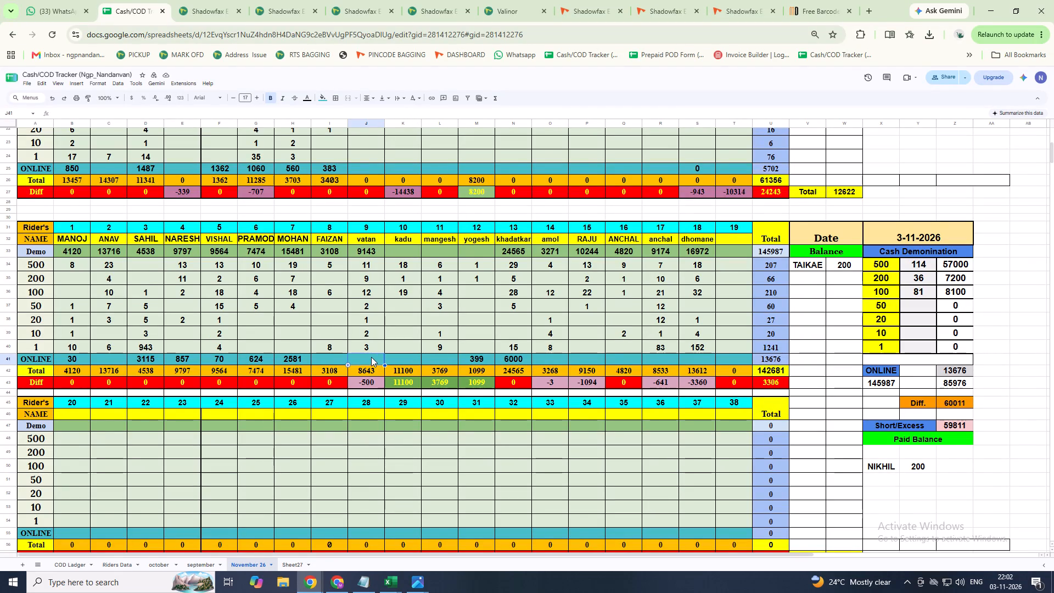
type("500")
key("Return")
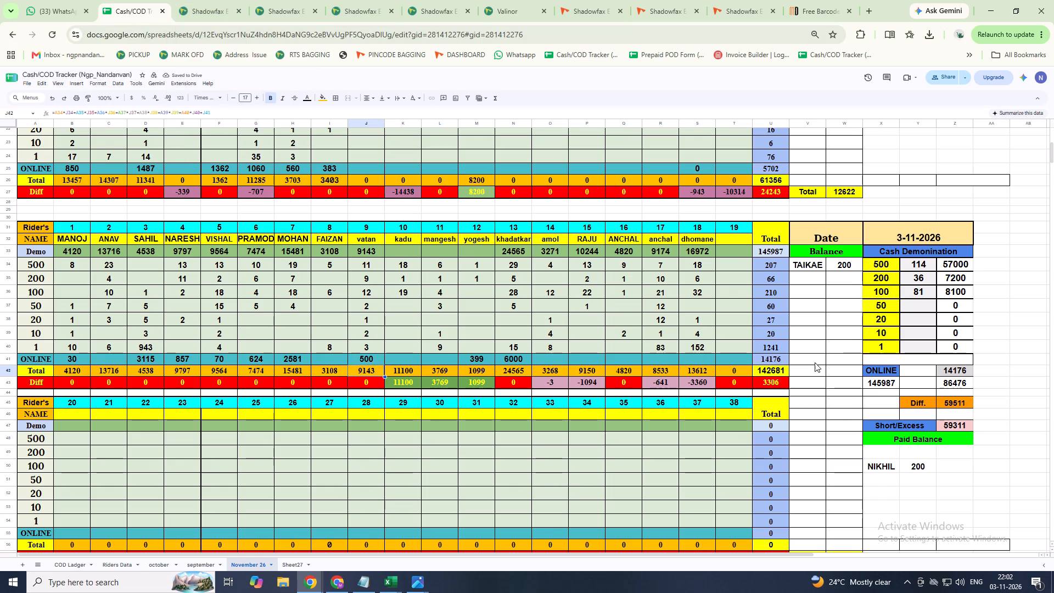
left_click(696, 360)
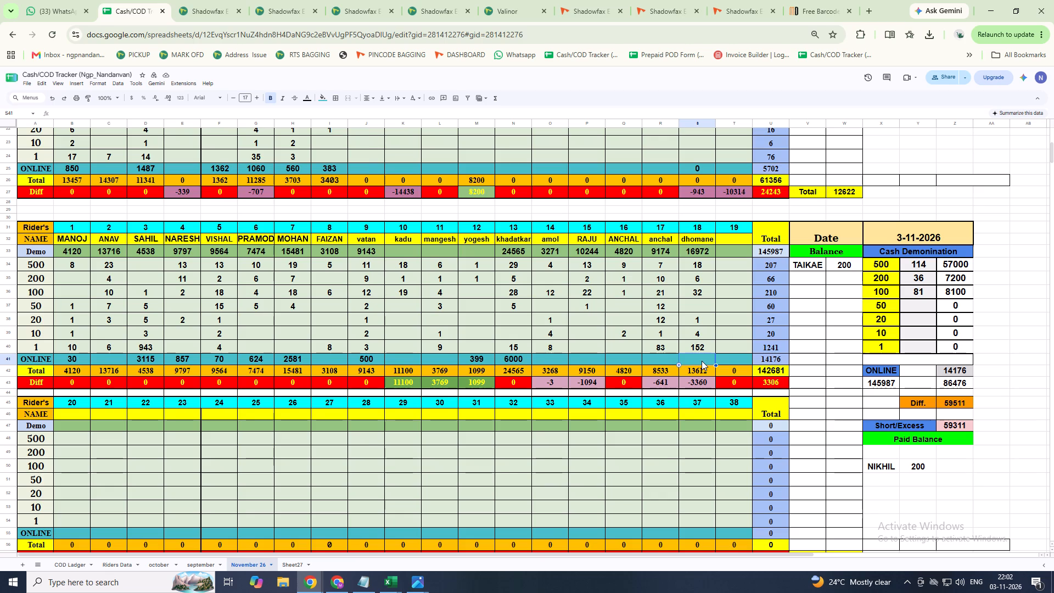
type("29")
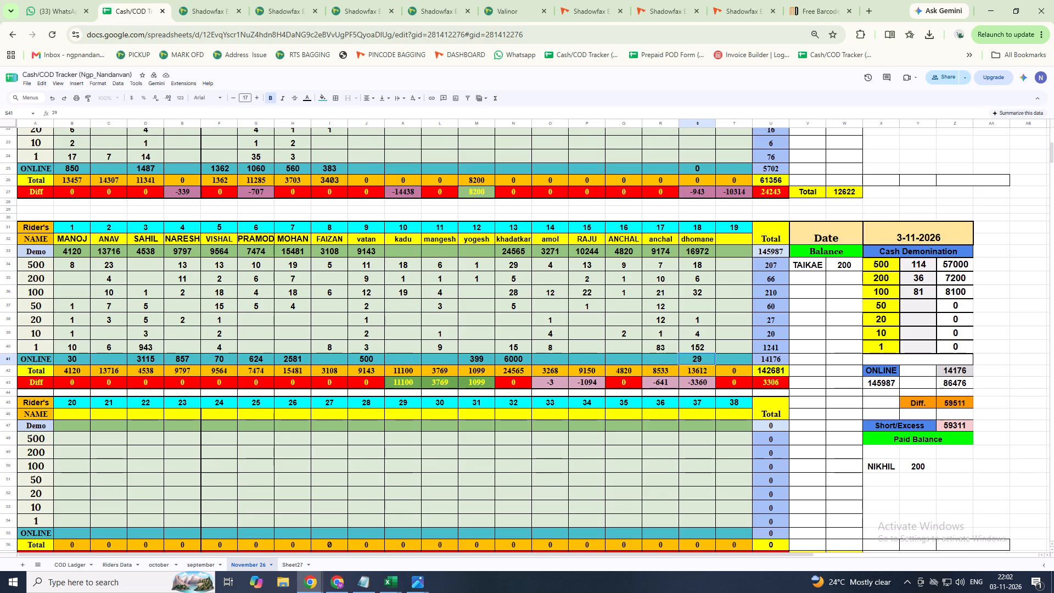
type("90")
key("Return")
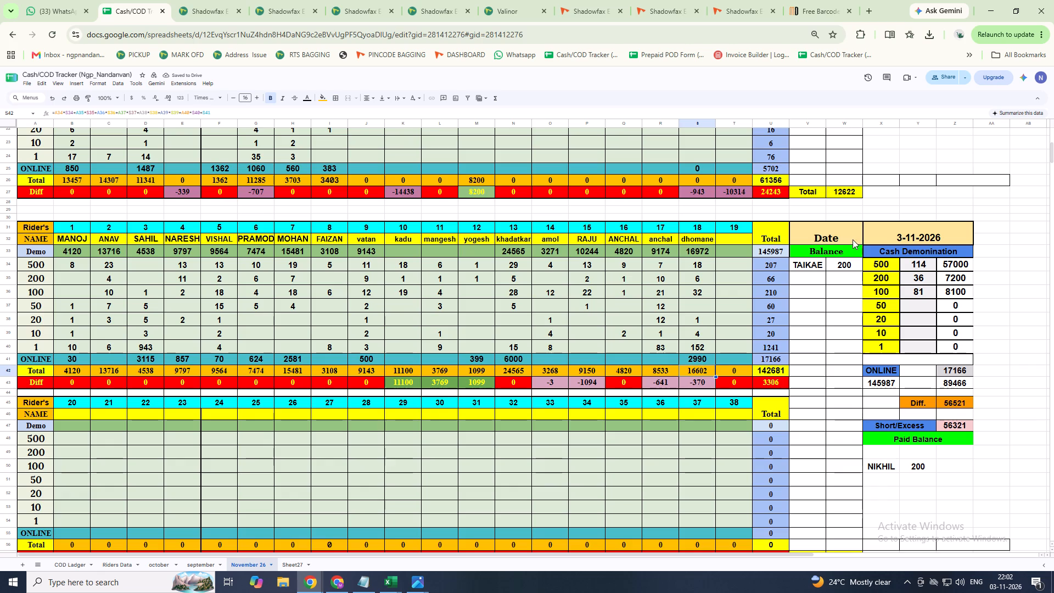
Select the empty name cell below TAIKAE in the 3-11-2026 Balance list.
left_click(808, 279)
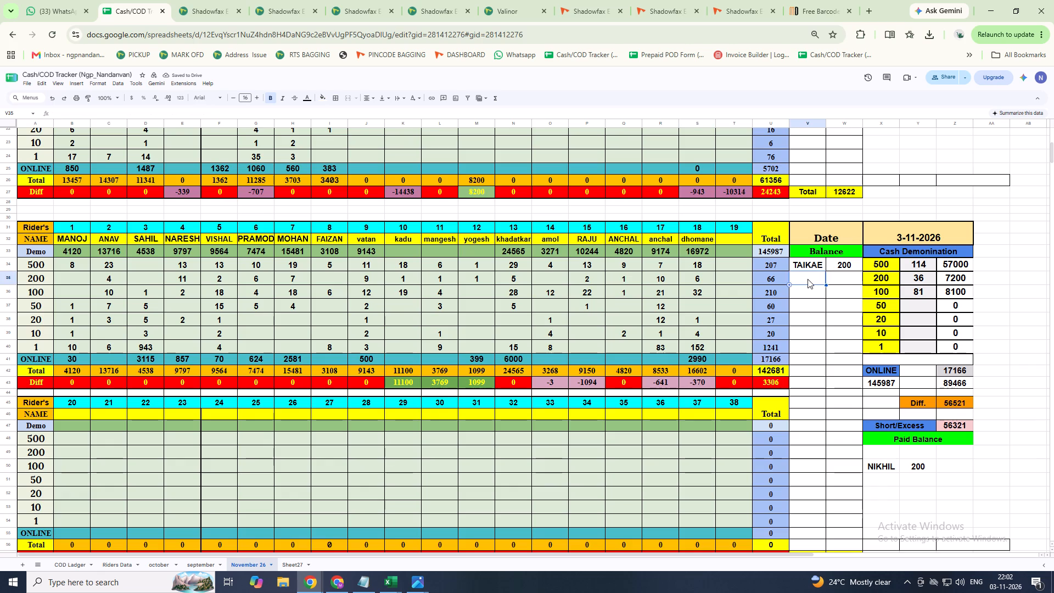
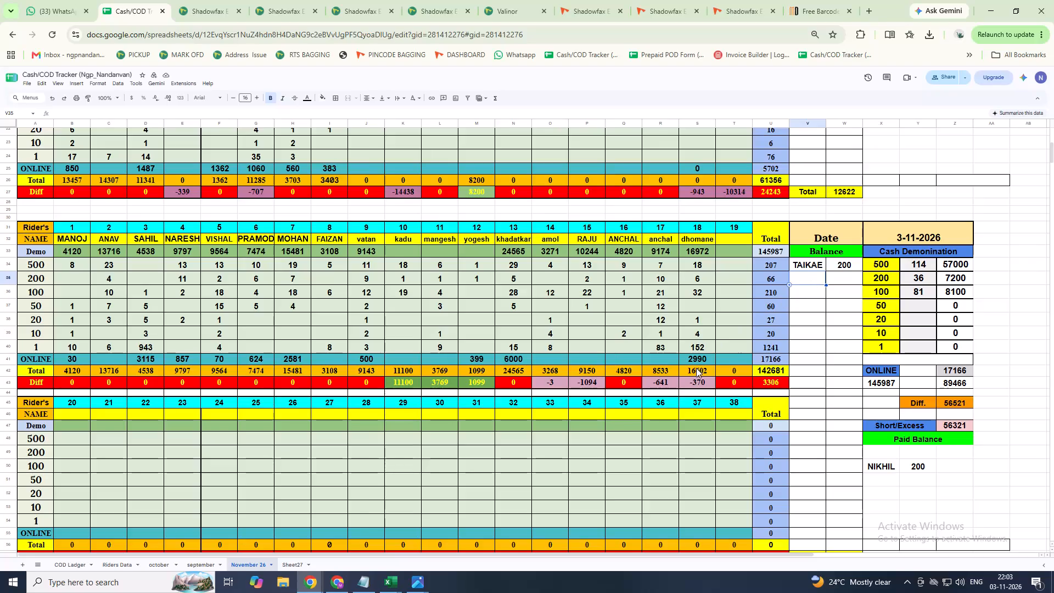
Clear dhomane's ONLINE amount in the 3-11-2026 block.
left_click(705, 358)
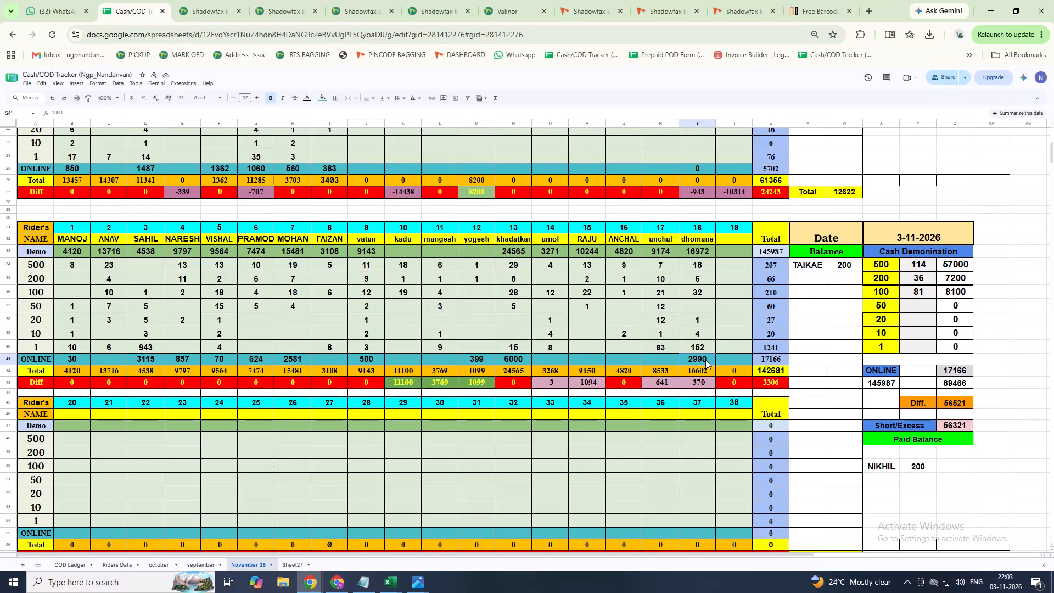
key("BackSpace")
key("BackSpace")
key("BackSpace")
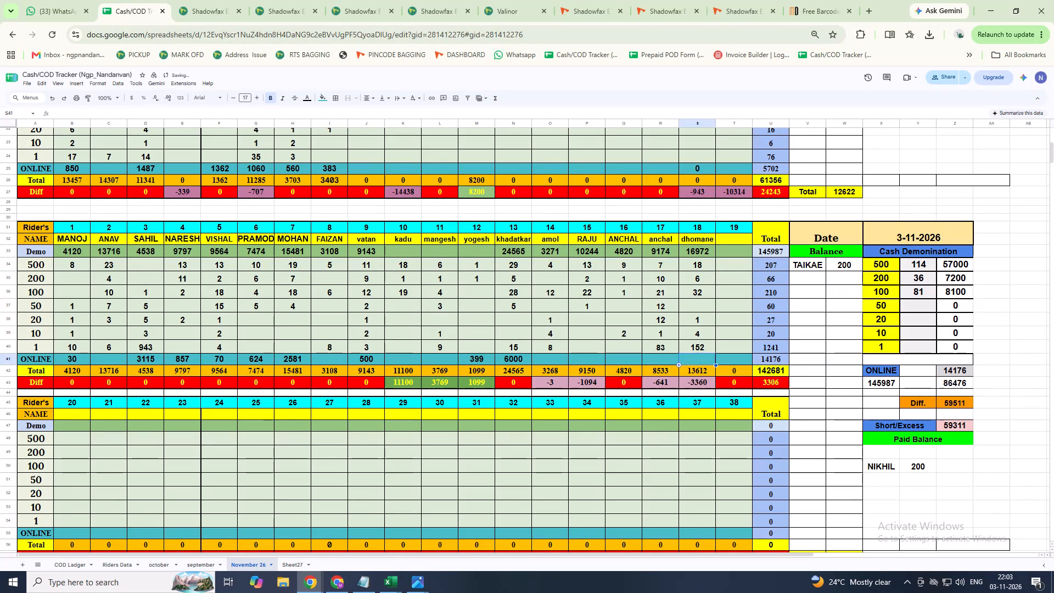
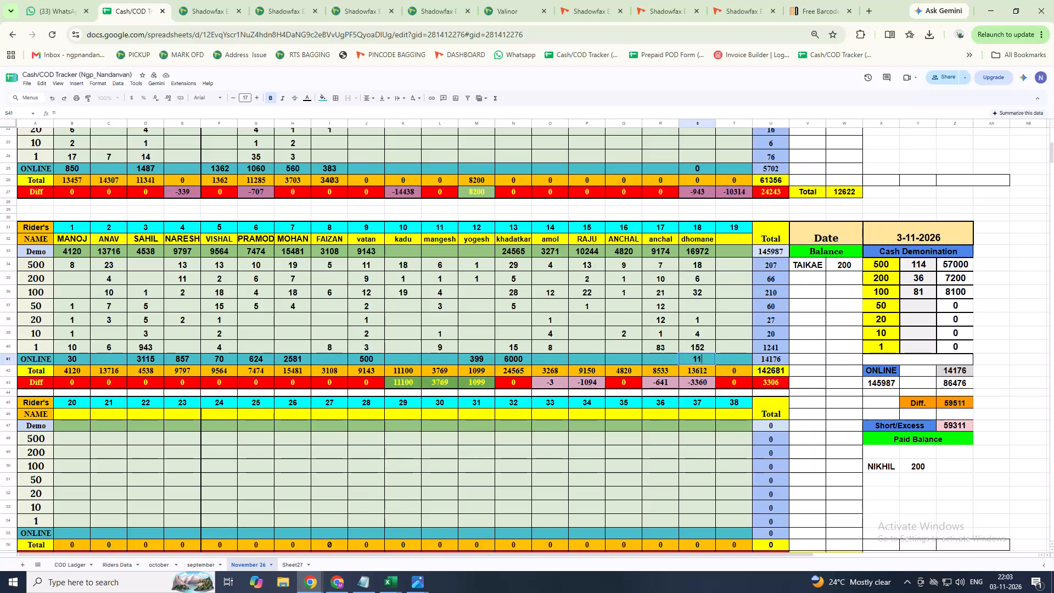
Erase the 11 from dhomane's ONLINE cell in the 3-11-2026 block.
key("BackSpace")
key("BackSpace")
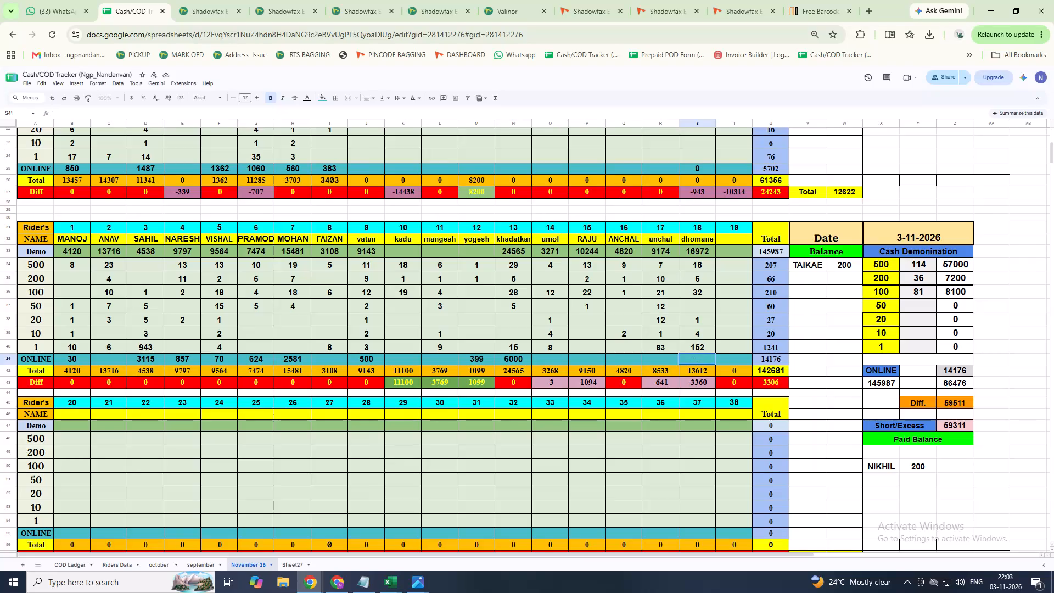
Record rider 19's note counts in the 3-11-2026 block: 11 of 500, 3 of 200 and 1 of 100.
left_click(732, 265)
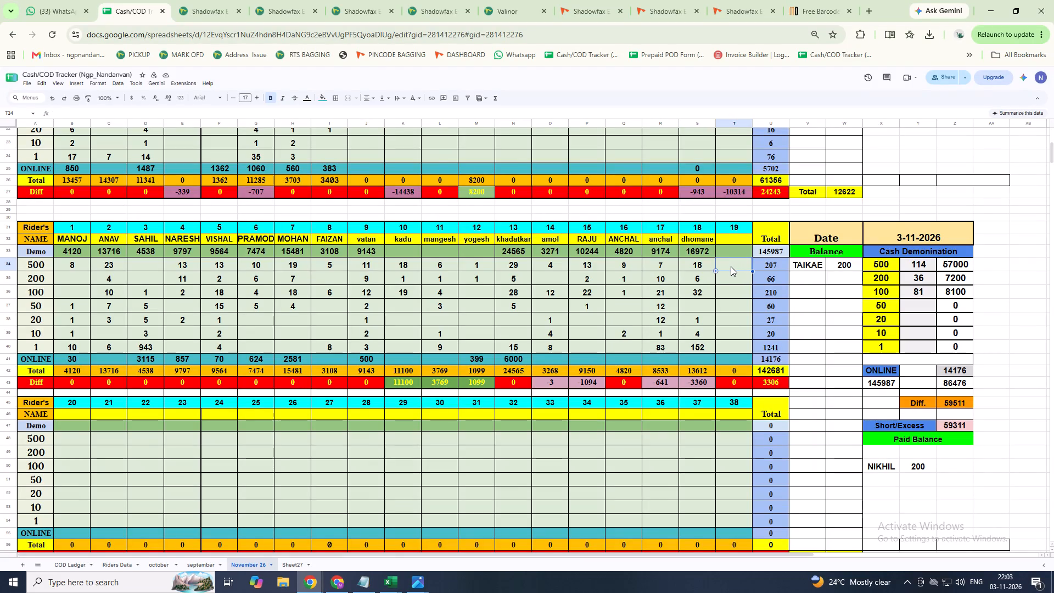
type("11")
key("Return")
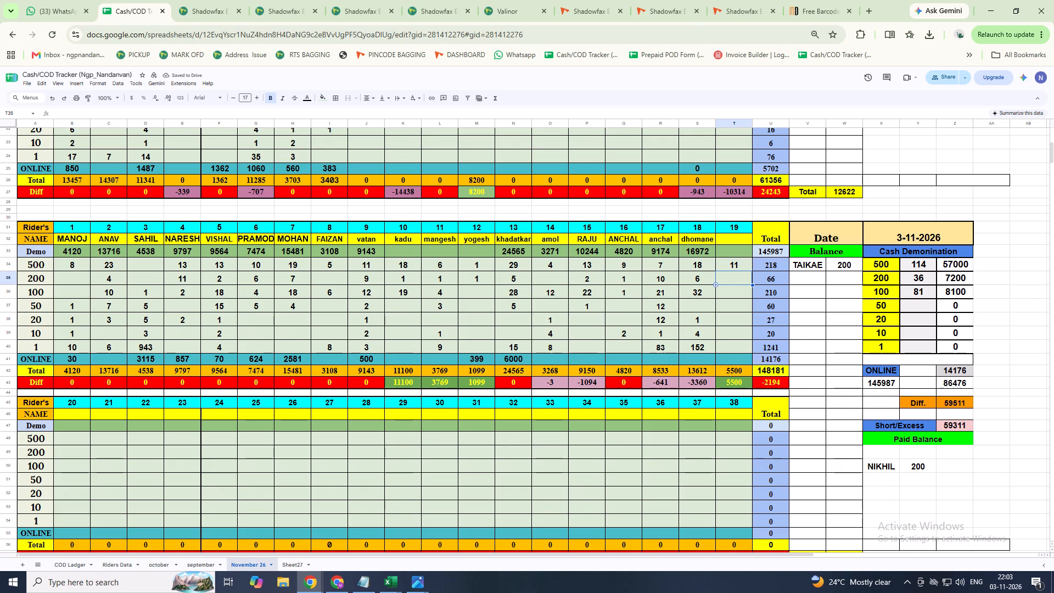
key("3")
key("Return")
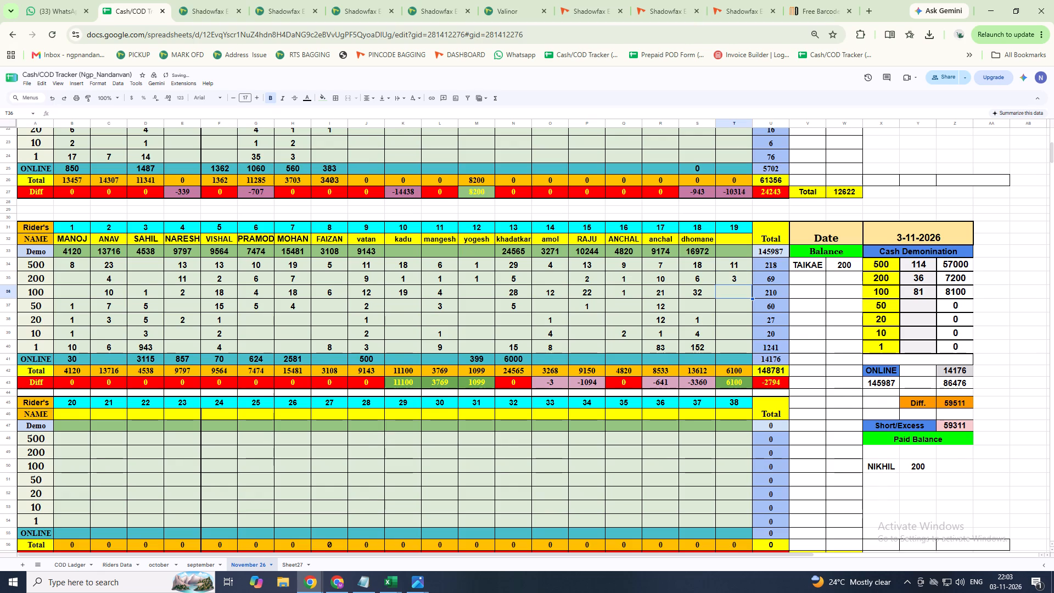
key("1")
key("Return")
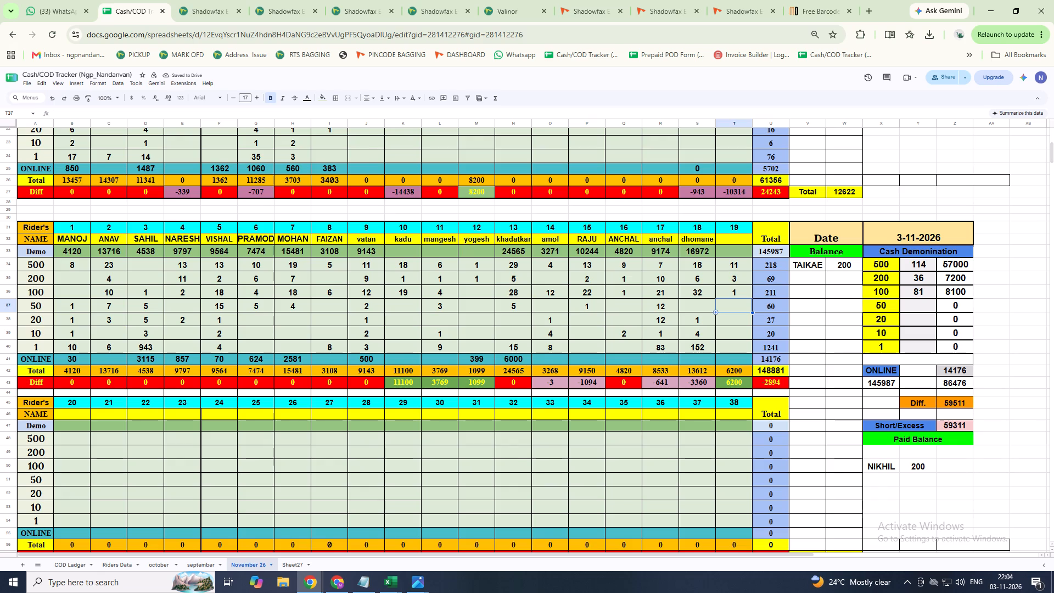
Enter 7731 as rider 19's Demo amount in the 3-11-2026 block.
left_click(726, 249)
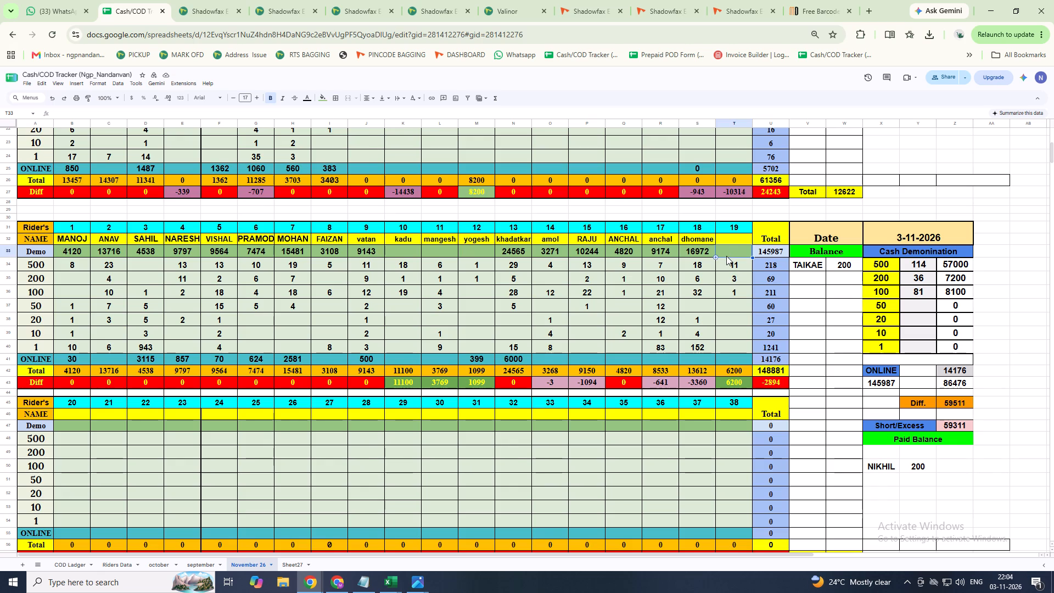
type("77")
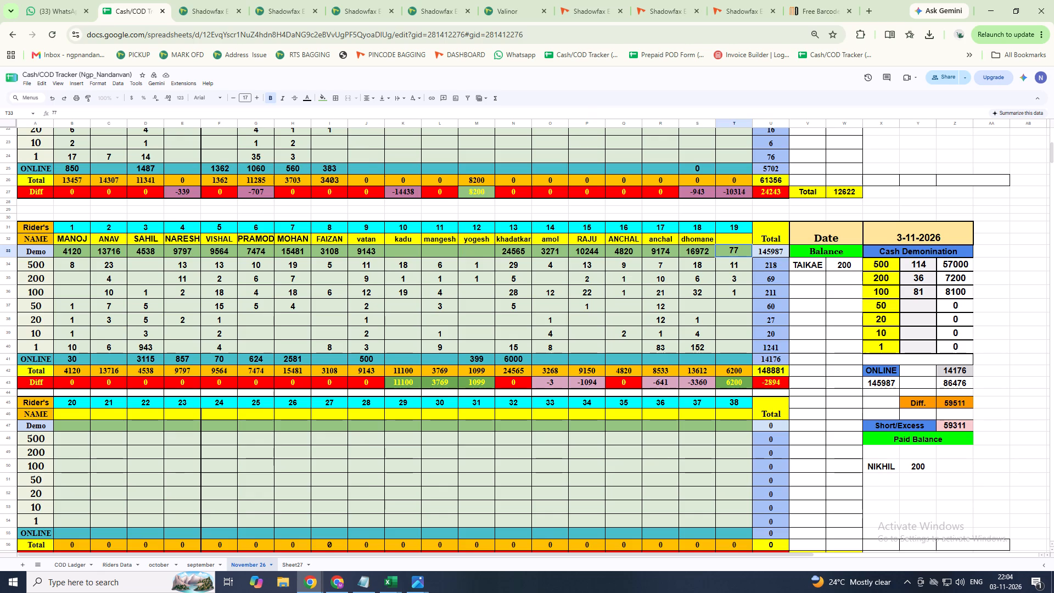
type("31")
key("Return")
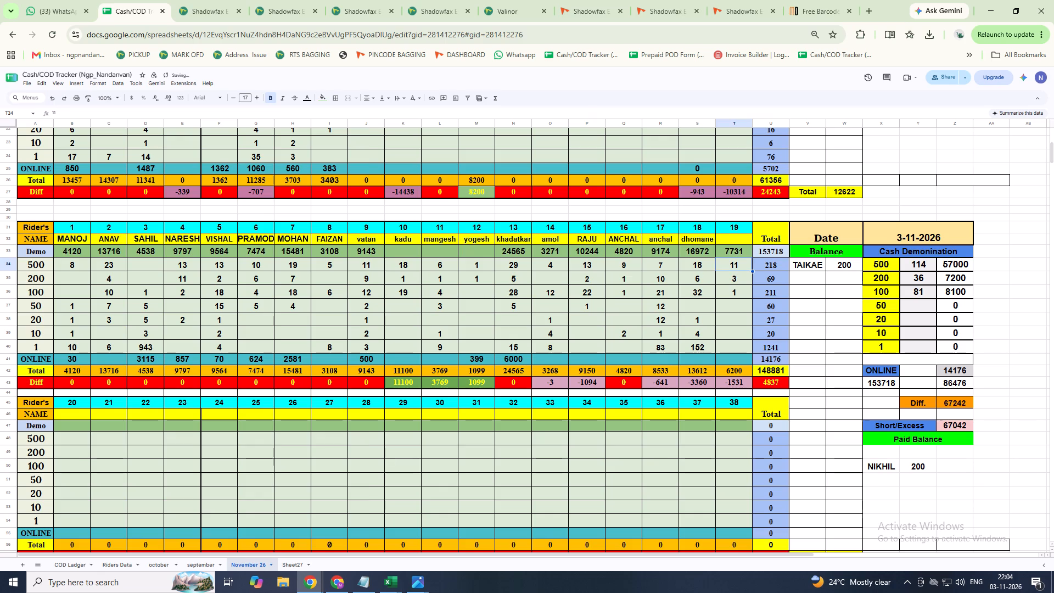
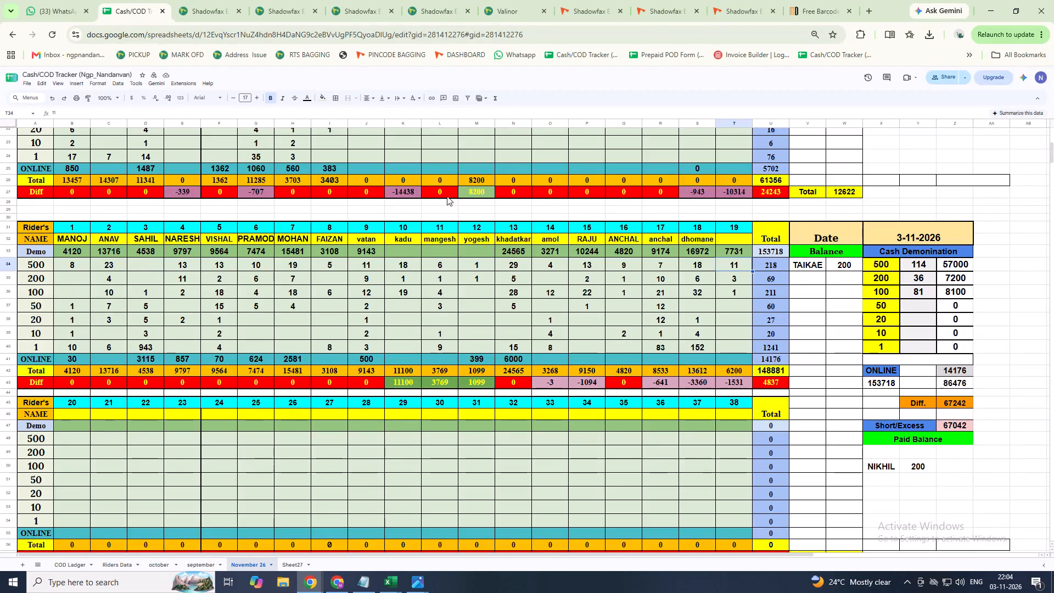
Record a cash-in-hand COD payment of ₹13716 for Anav's forward runsheet in Shadowfax.
left_click_drag(210, 6, 213, 0)
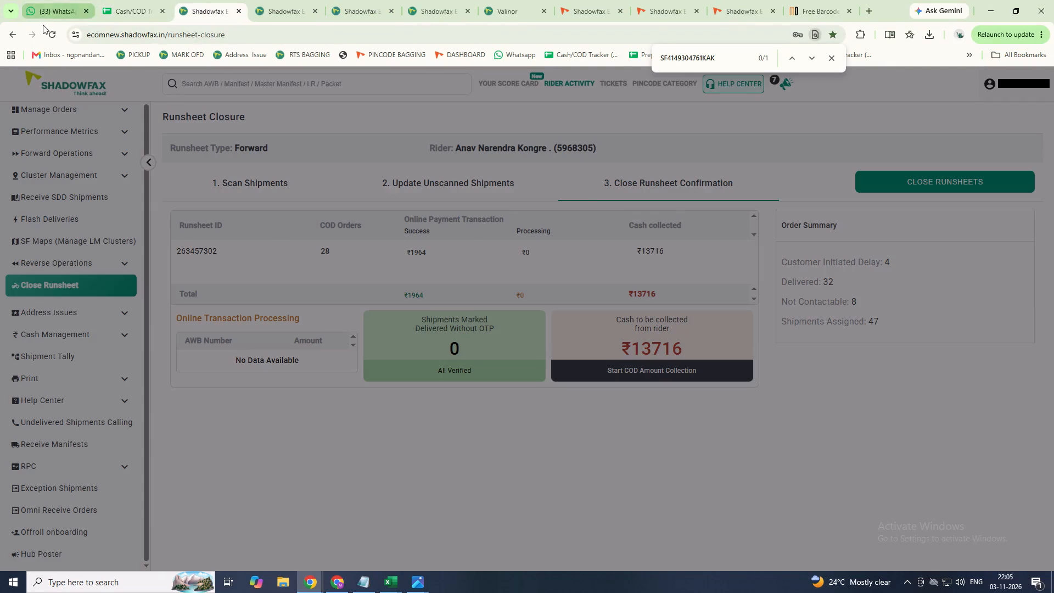
left_click(137, 1)
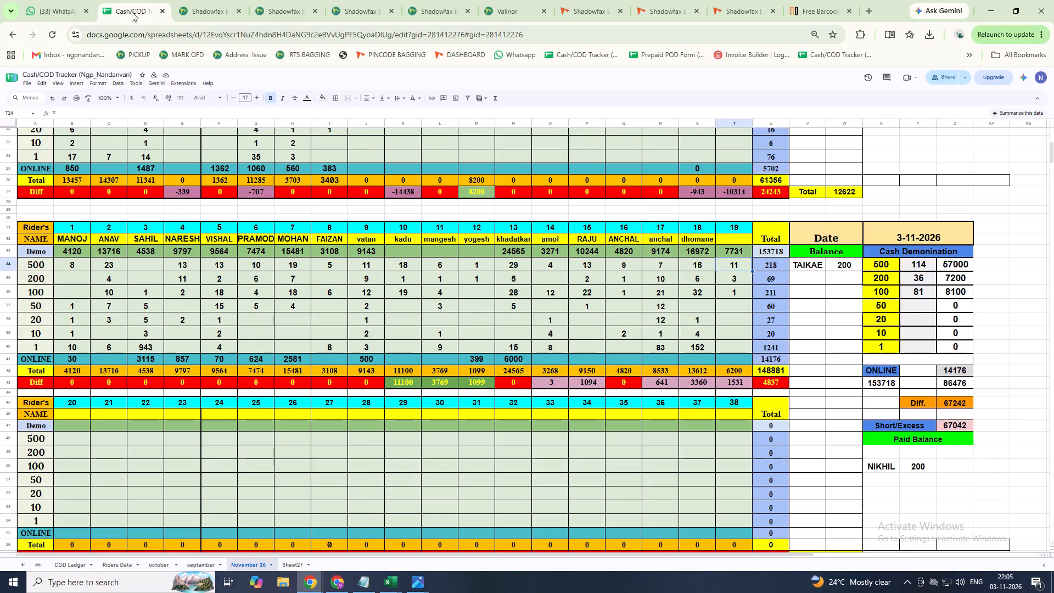
left_click(205, 7)
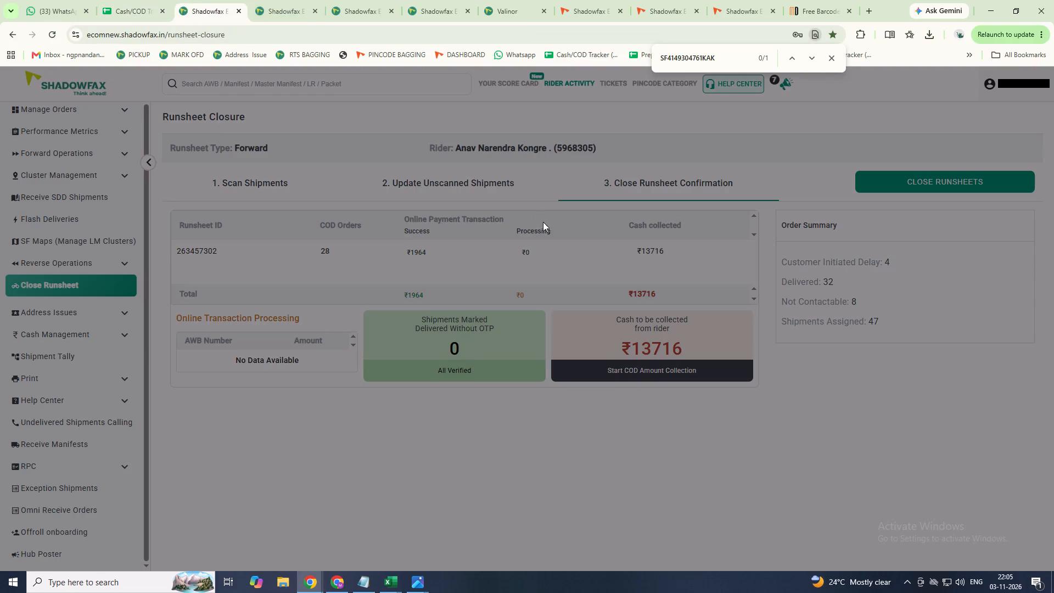
left_click(701, 371)
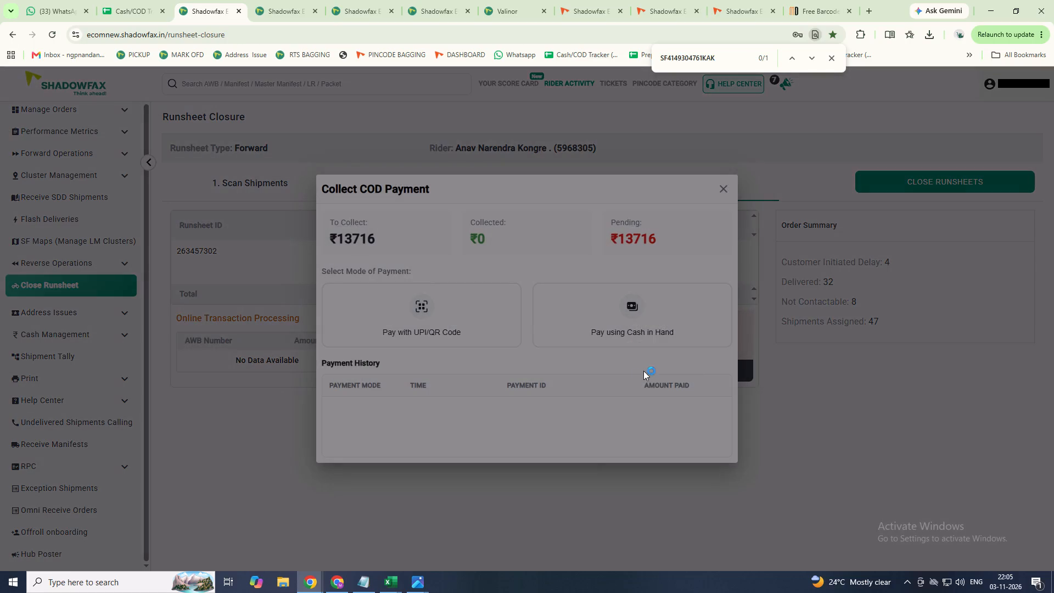
left_click(646, 323)
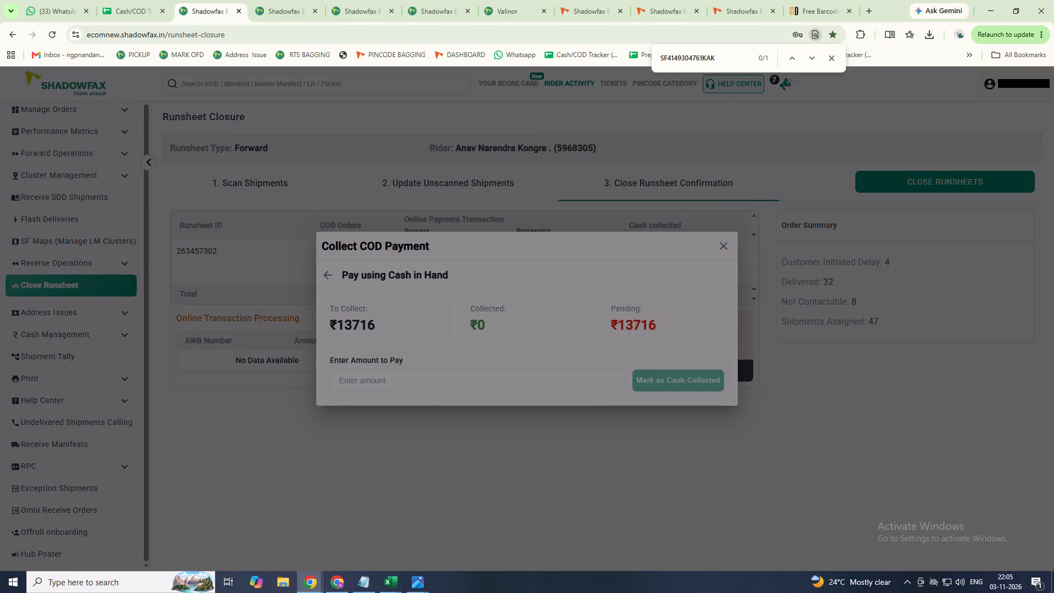
left_click(544, 379)
type("13")
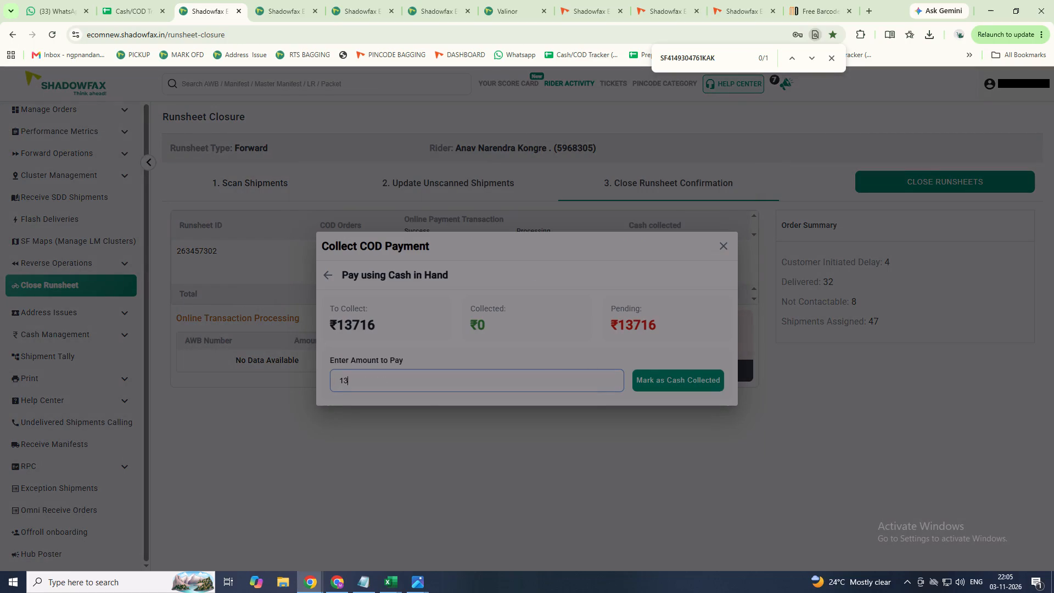
key("7")
type("46")
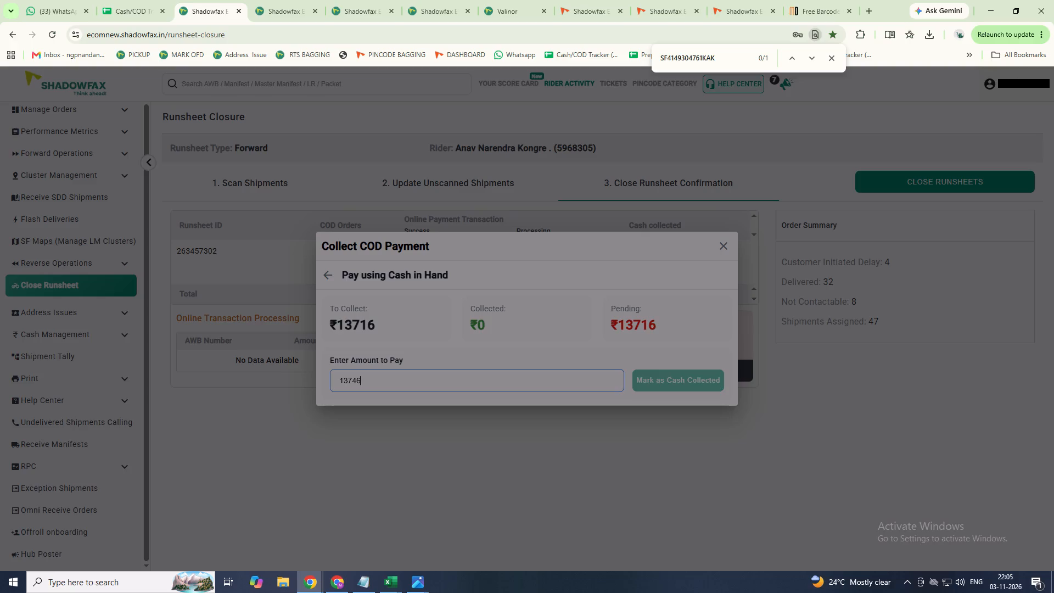
key("BackSpace")
key("BackSpace")
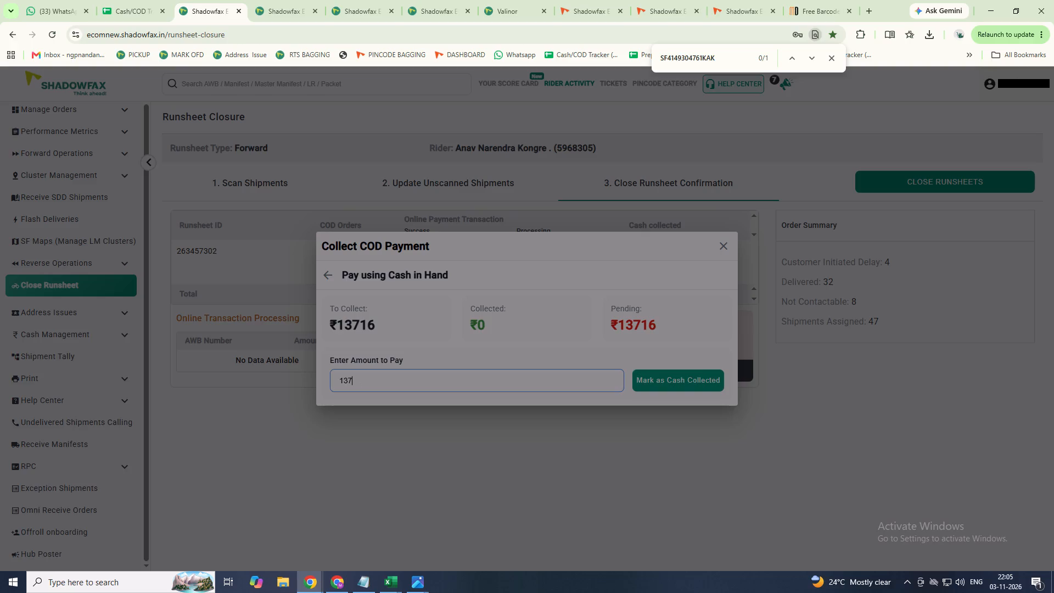
type("16")
left_click(652, 385)
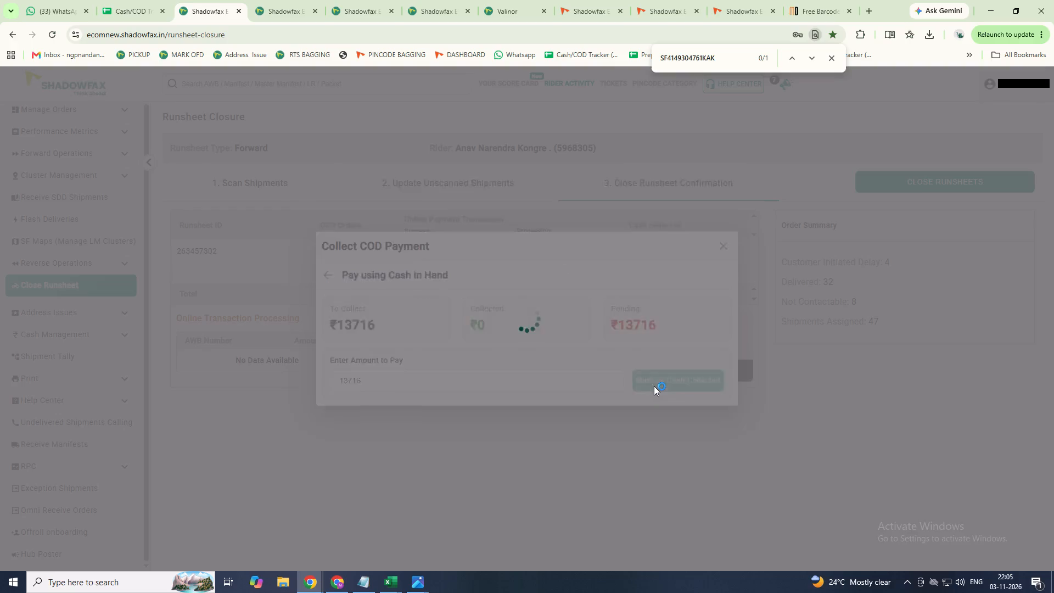
left_click(725, 177)
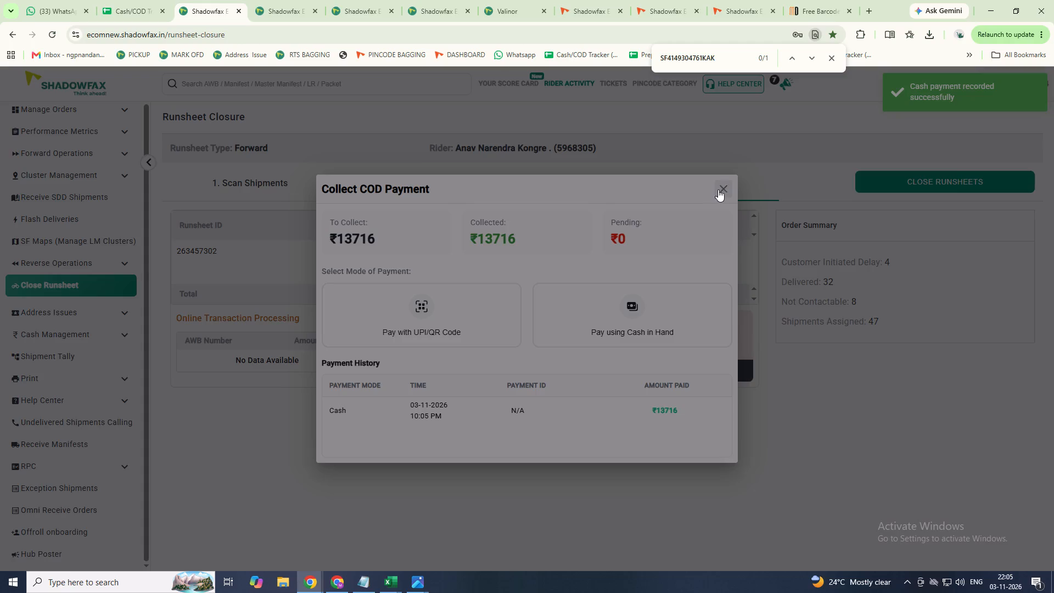
left_click(719, 189)
Mark the cash as collected from Anav and close his forward runsheet.
left_click(687, 365)
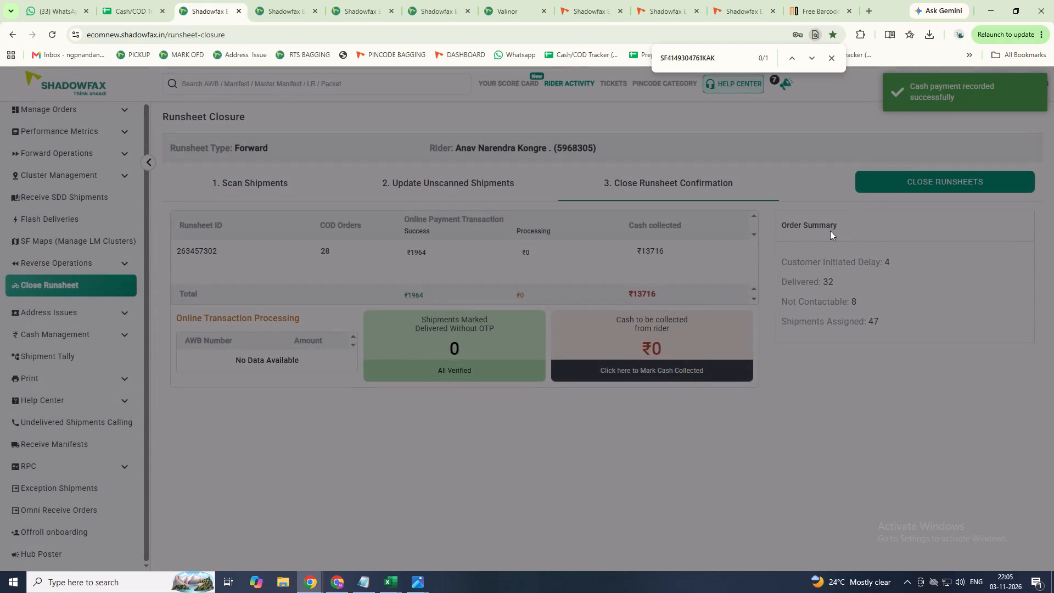
left_click(724, 588)
left_click(725, 391)
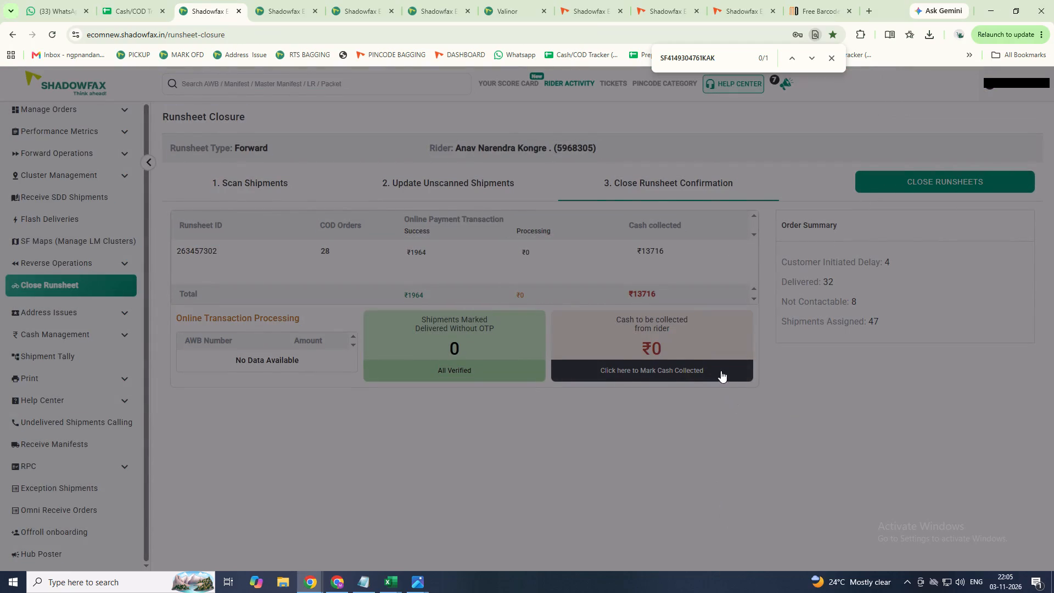
left_click(722, 371)
left_click(889, 175)
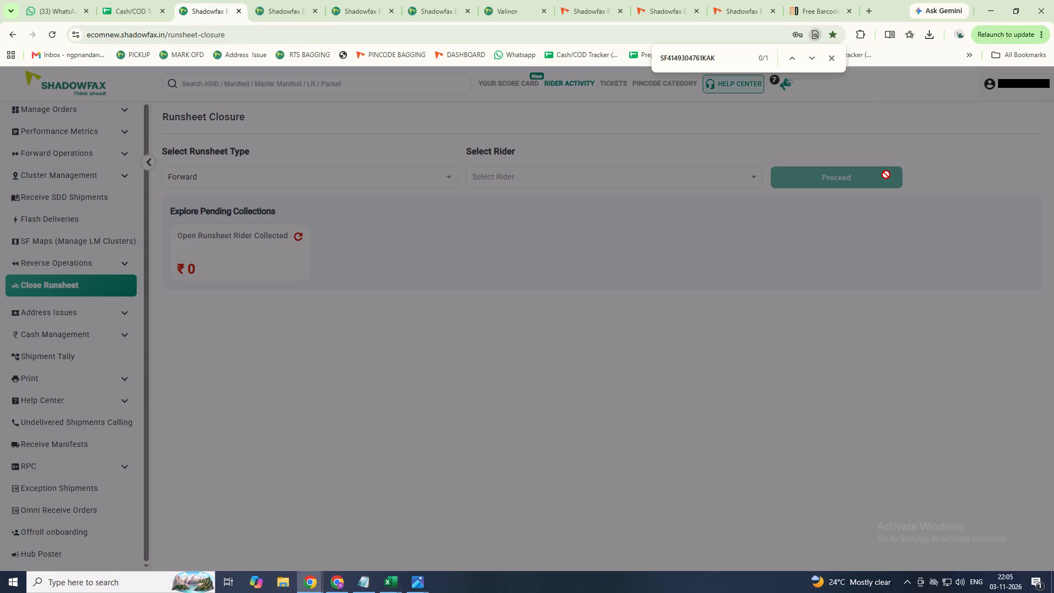
Open the rider choices for the next forward runsheet closure.
left_click(722, 175)
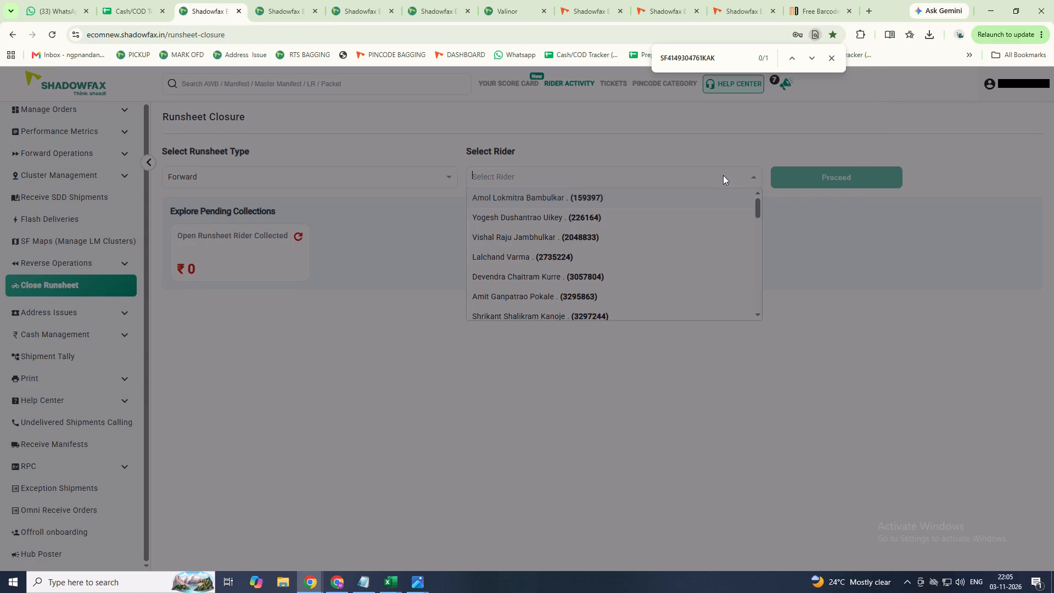
Start Rahul's forward runsheet closure and continue to the stage for updating unscanned shipments.
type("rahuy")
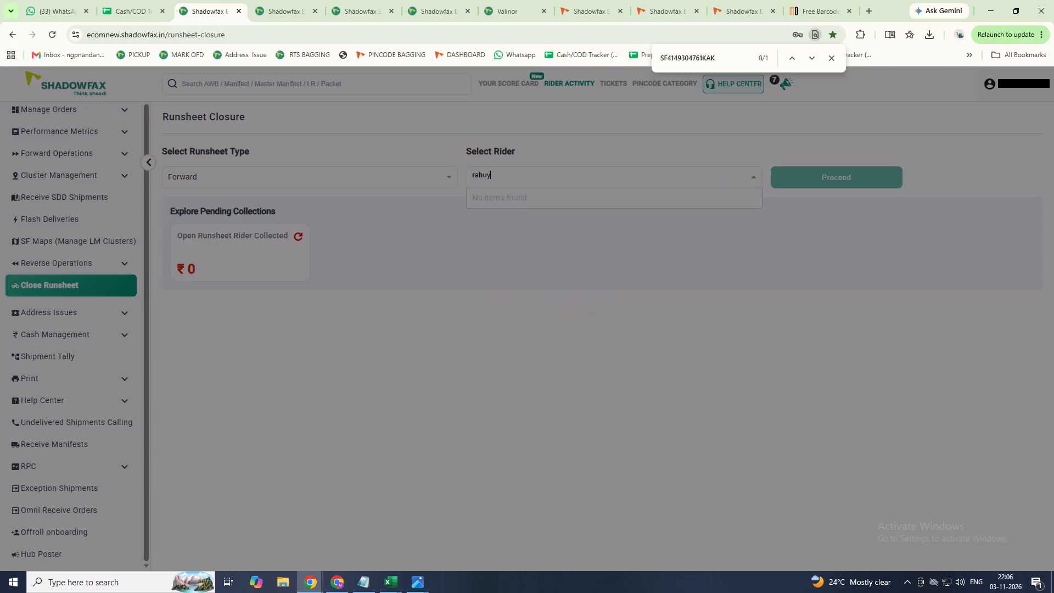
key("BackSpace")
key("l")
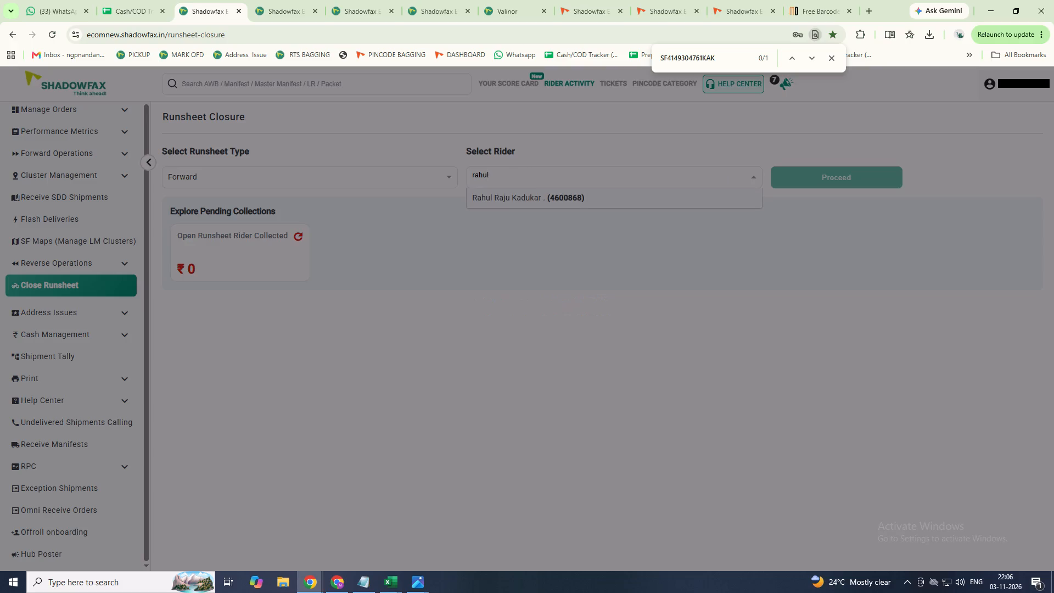
left_click(680, 204)
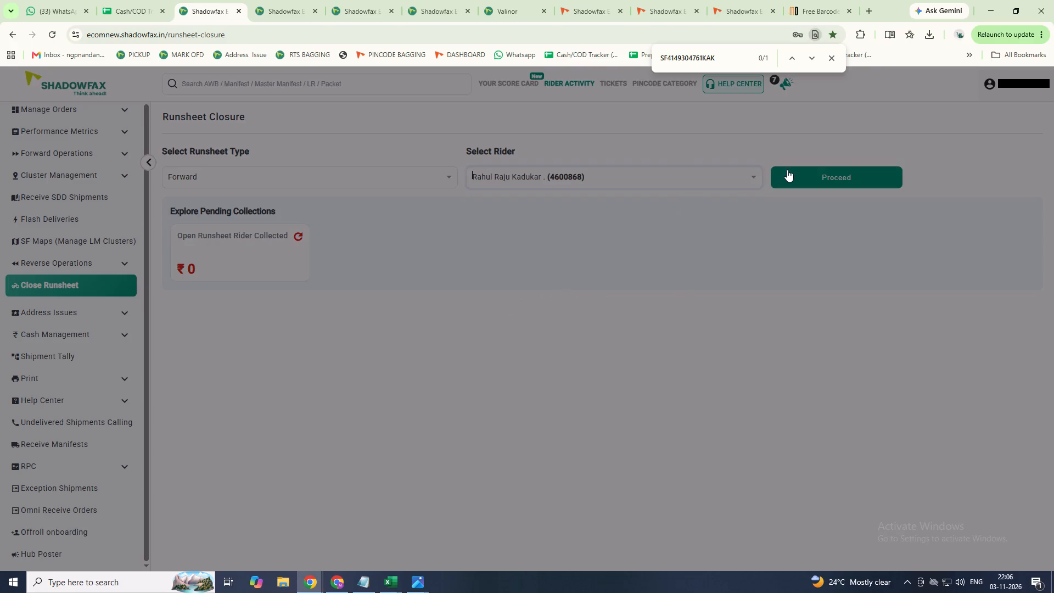
left_click(788, 170)
left_click(890, 181)
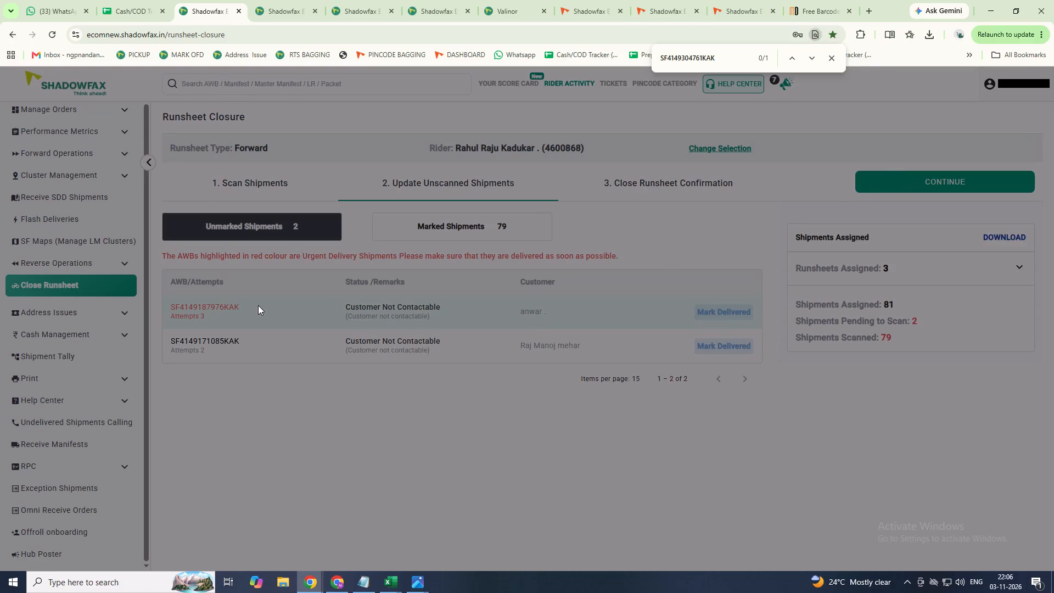
left_click(228, 304)
double_click(229, 304)
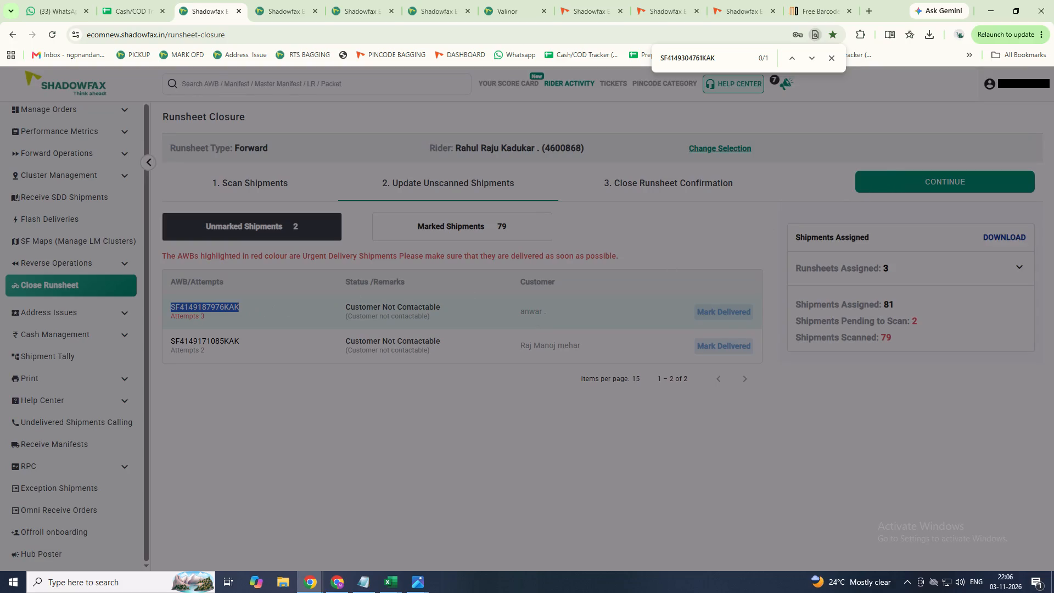
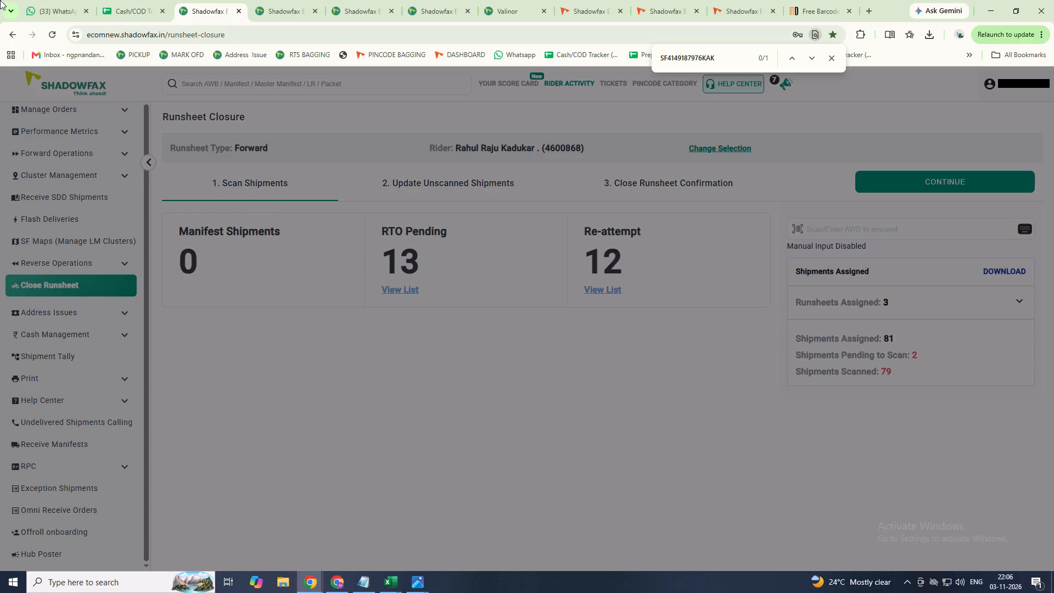
Switch to the Cash/COD Tracker spreadsheet to check the riders' amounts in the 3-11-2026 block.
left_click(131, 6)
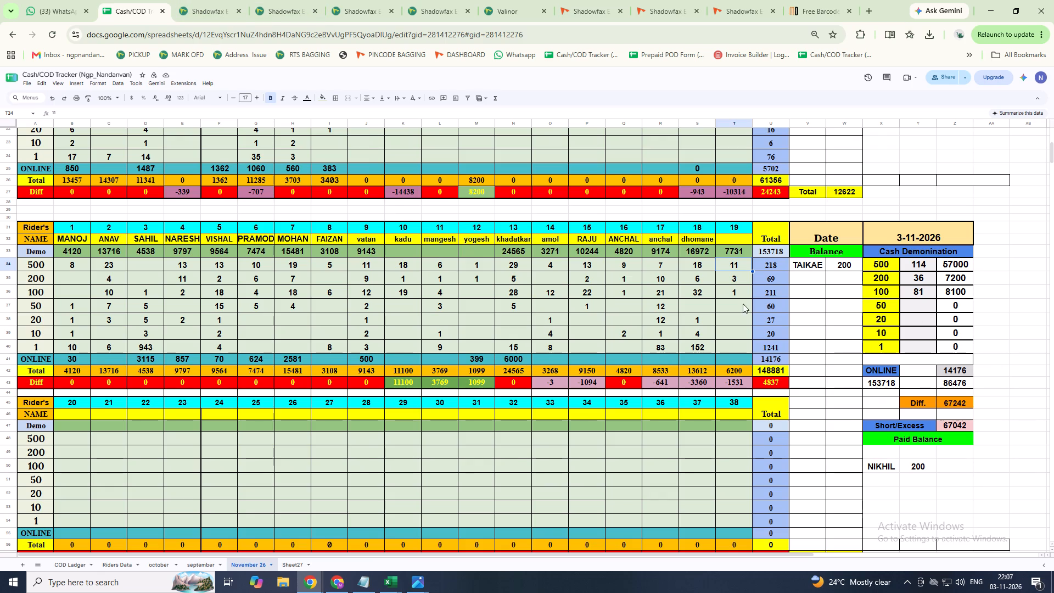
Set Dhomane's Demo amount to 17671 in the 3-11-2026 rider table.
left_click(708, 246)
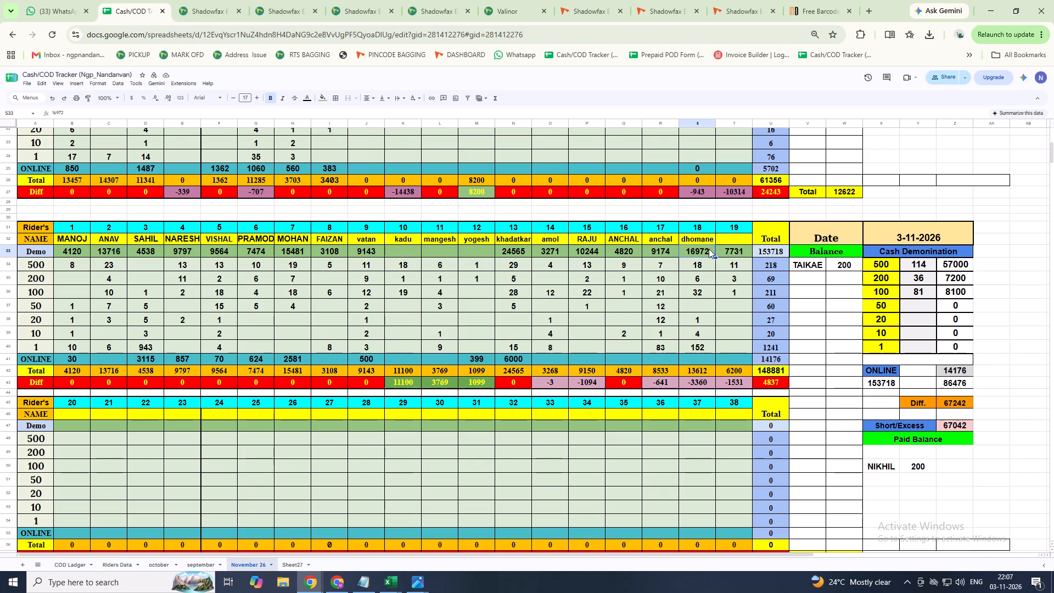
key("BackSpace")
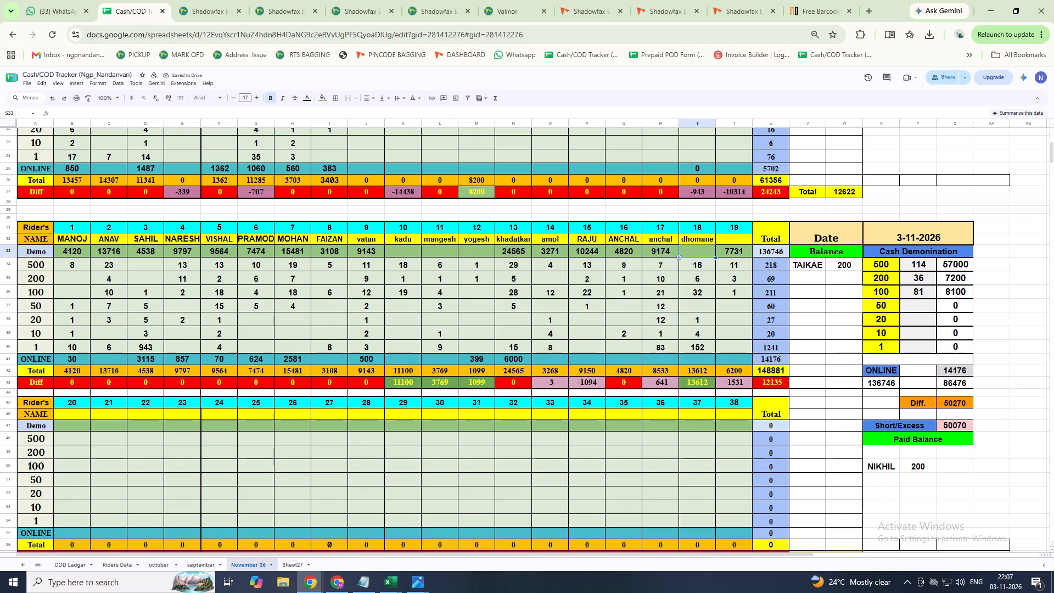
type("17671")
key("Return")
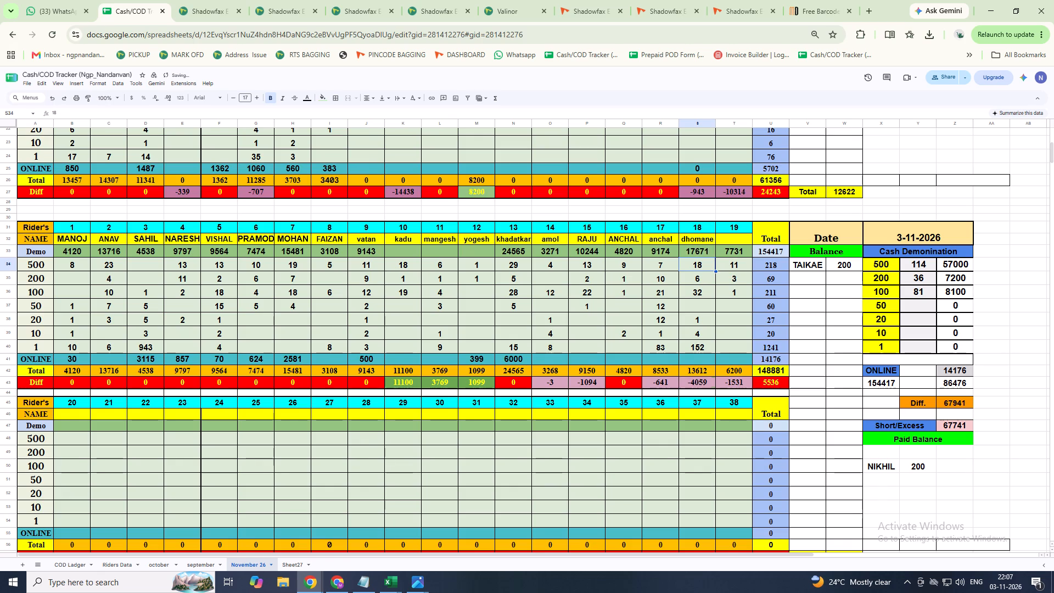
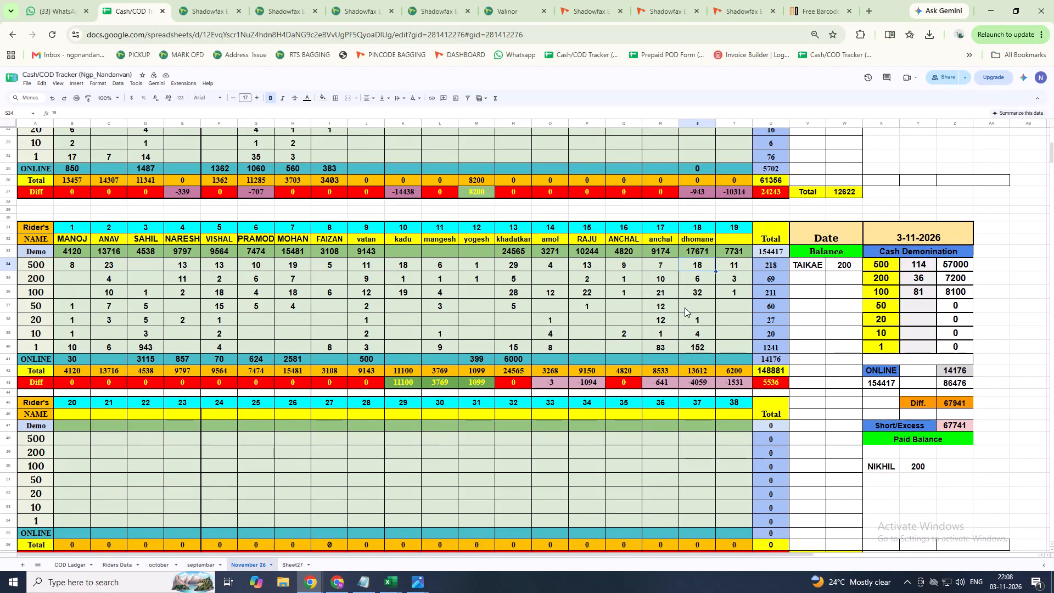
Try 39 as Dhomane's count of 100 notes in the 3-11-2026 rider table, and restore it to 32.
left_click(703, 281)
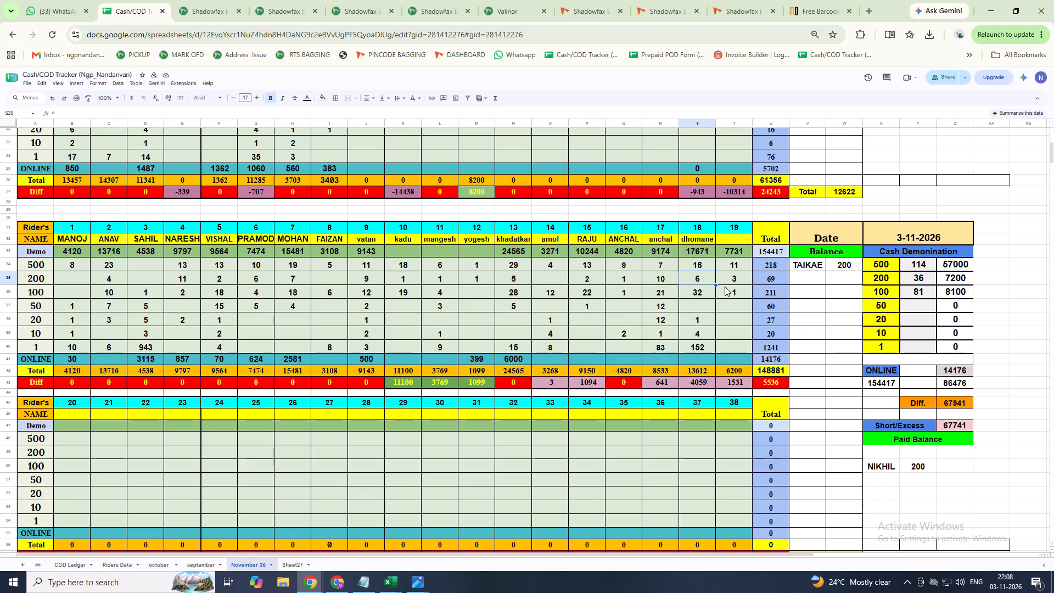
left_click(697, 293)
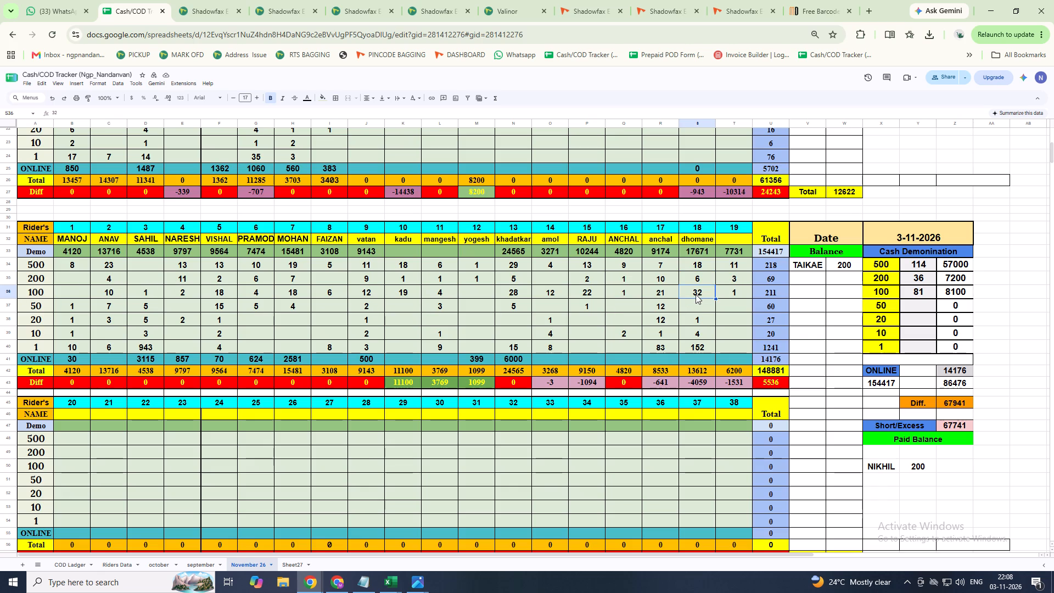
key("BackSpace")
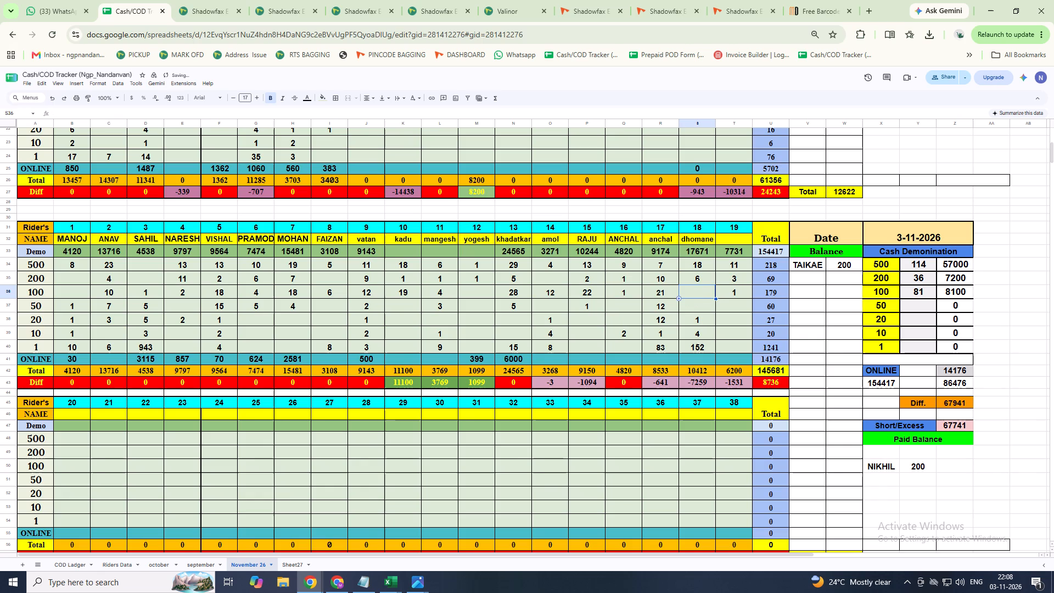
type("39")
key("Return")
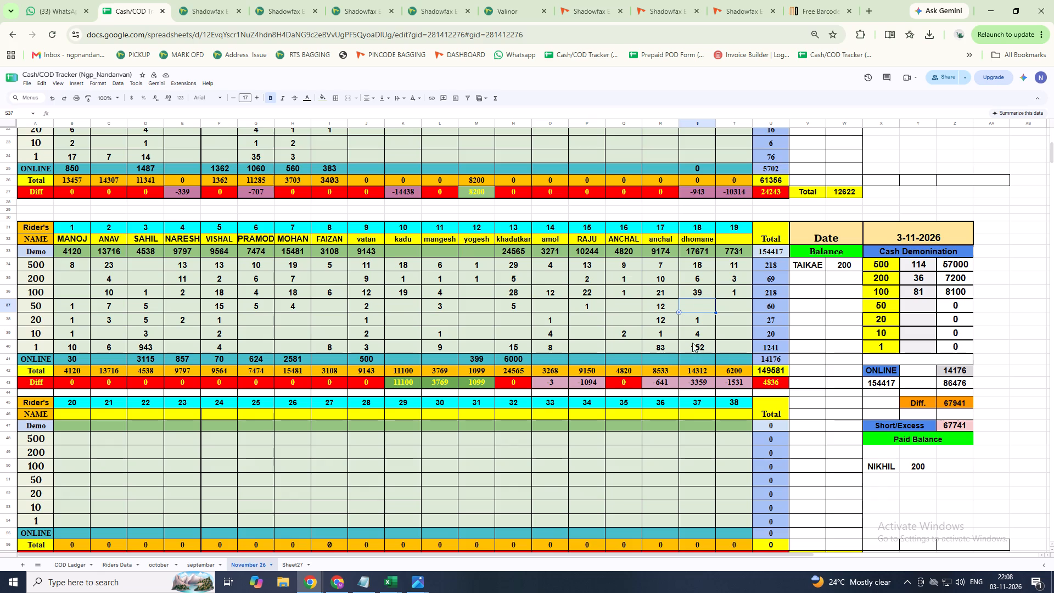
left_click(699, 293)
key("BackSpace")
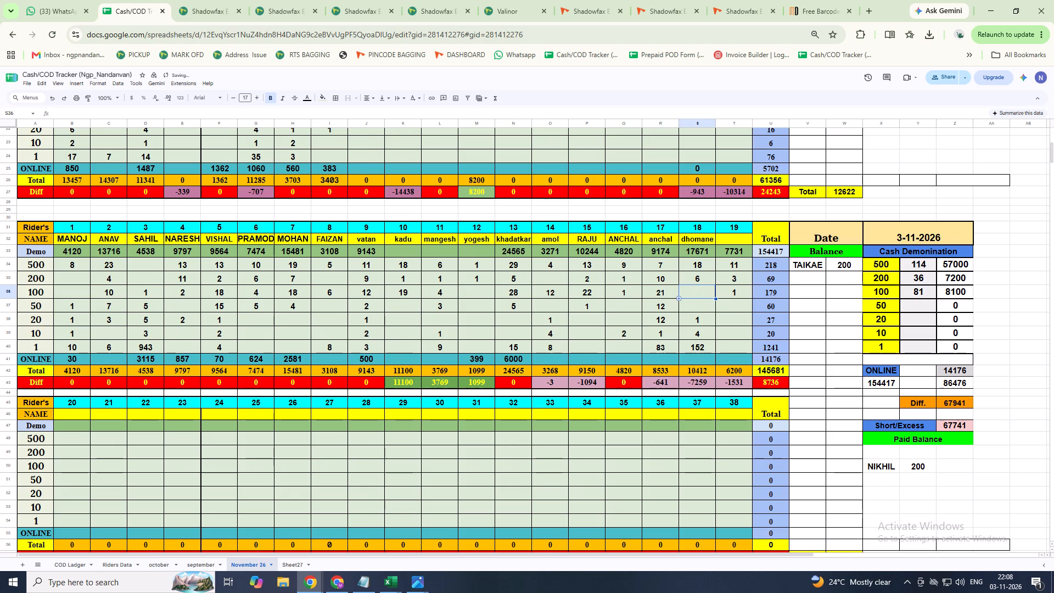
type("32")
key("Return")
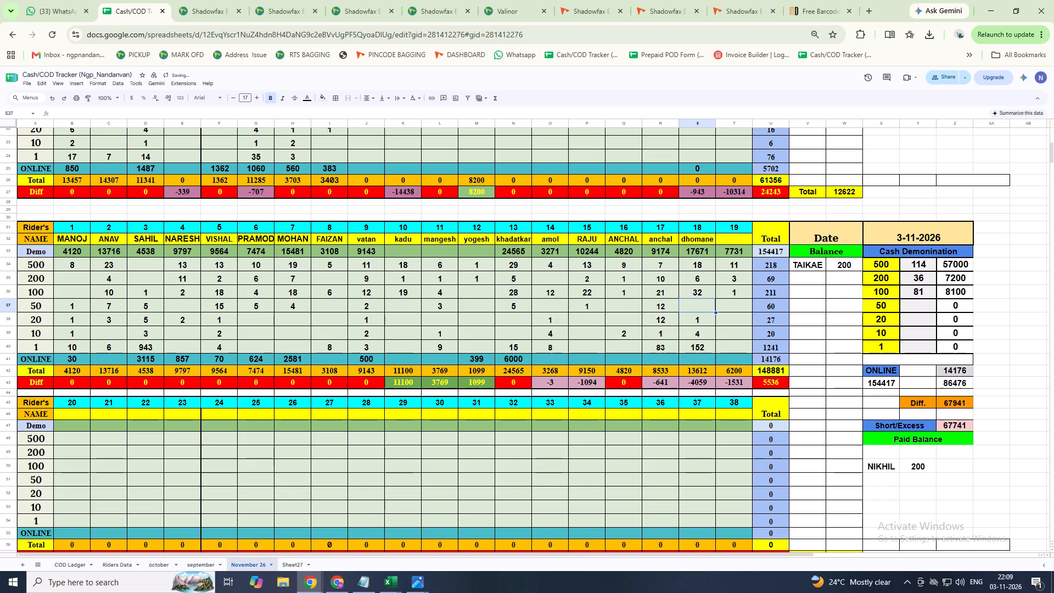
Set Dhomane's count of 100 notes to 39 in the 3-11-2026 rider table.
left_click(697, 293)
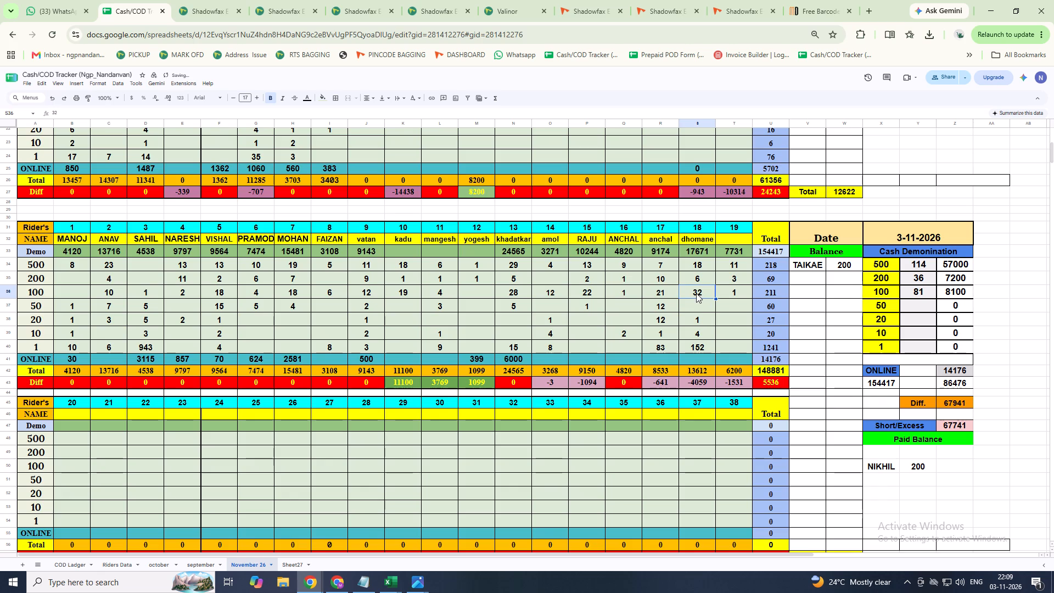
key("BackSpace")
type("39")
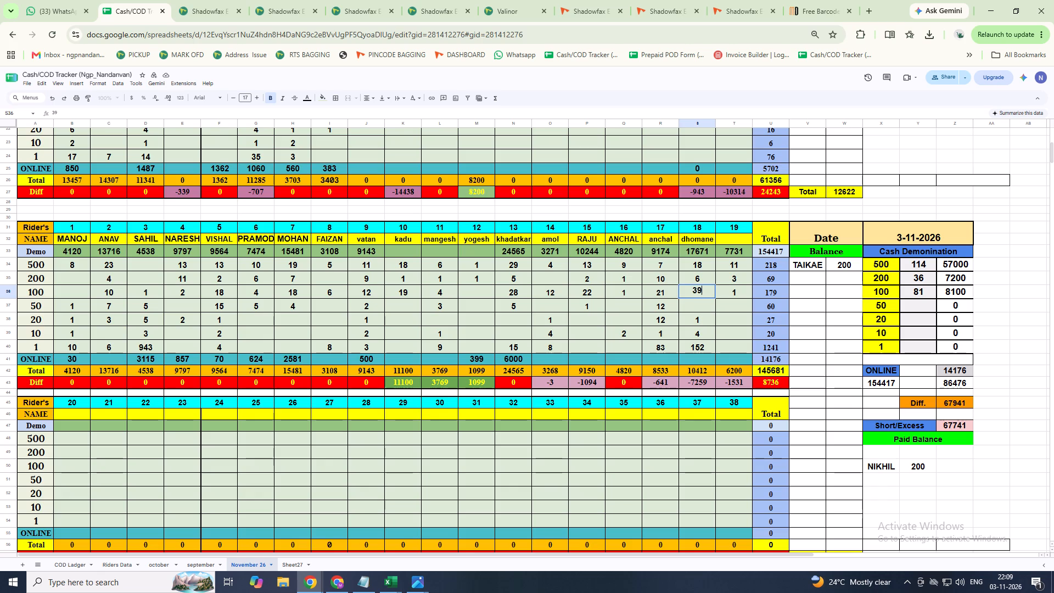
key("Return")
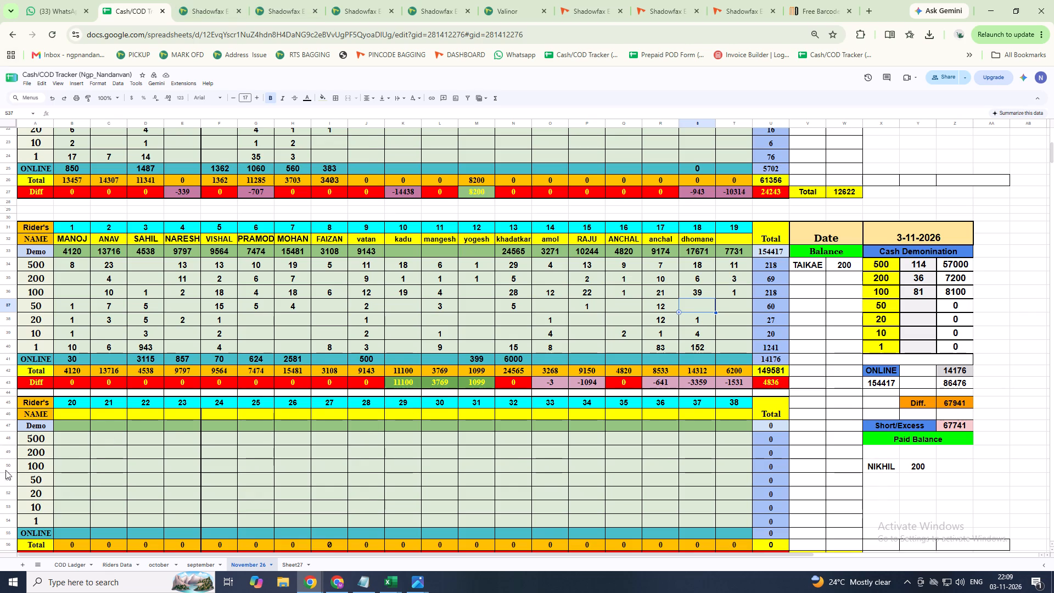
Enter barai as the name of rider 20 in the second 3-11-2026 rider table.
left_click(72, 414)
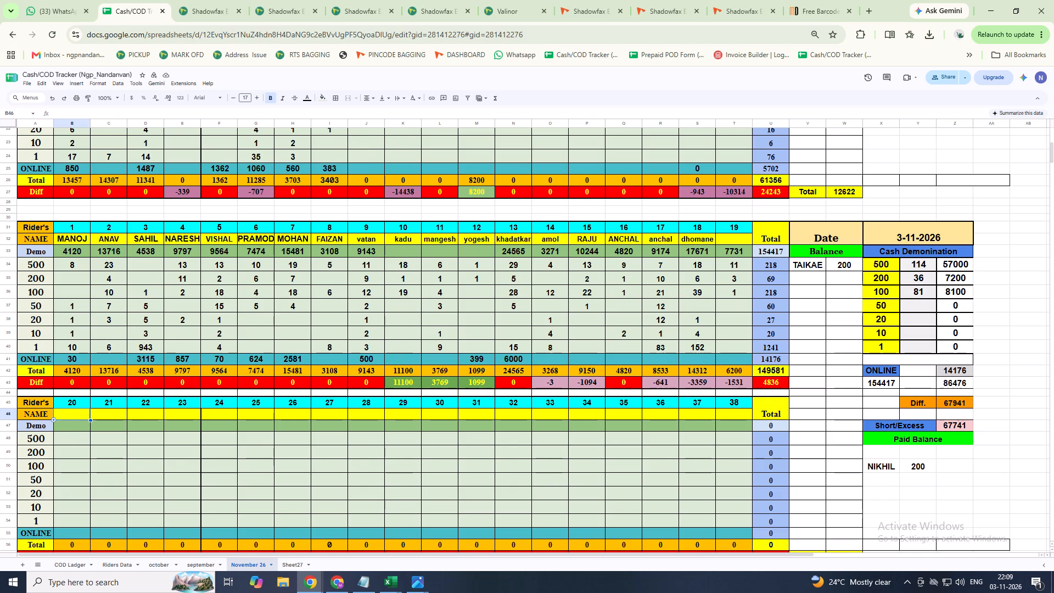
type("aka")
key("BackSpace")
key("BackSpace")
key("BackSpace")
type("bara")
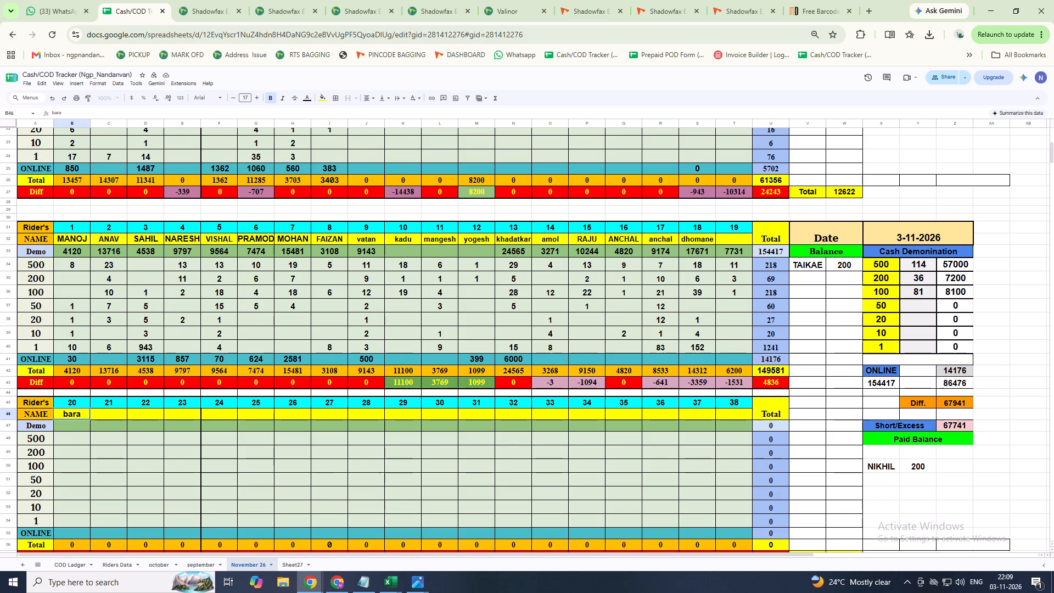
key("i")
key("plus")
key("Return")
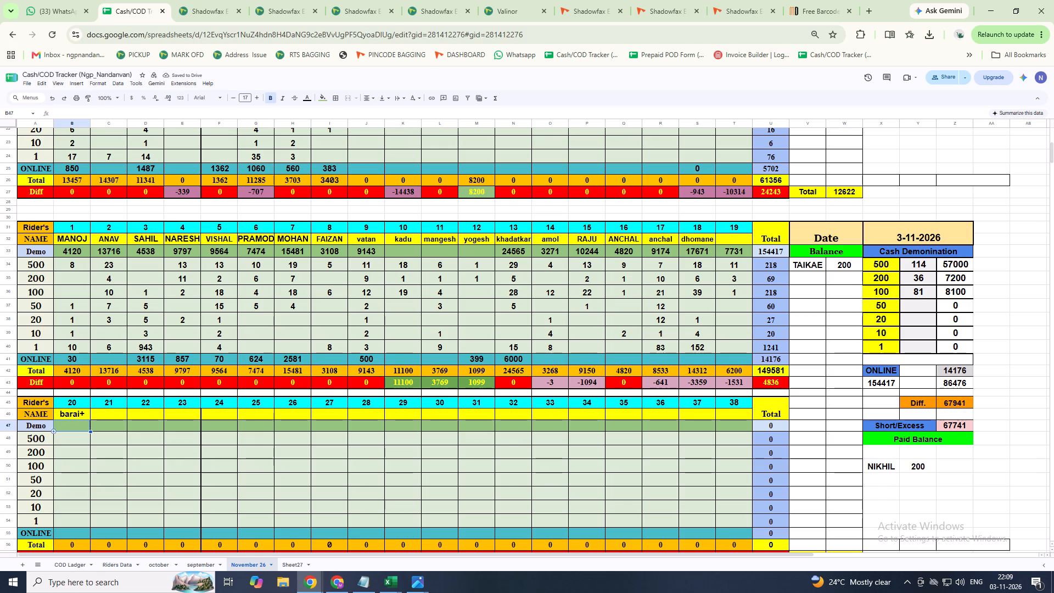
key("Up")
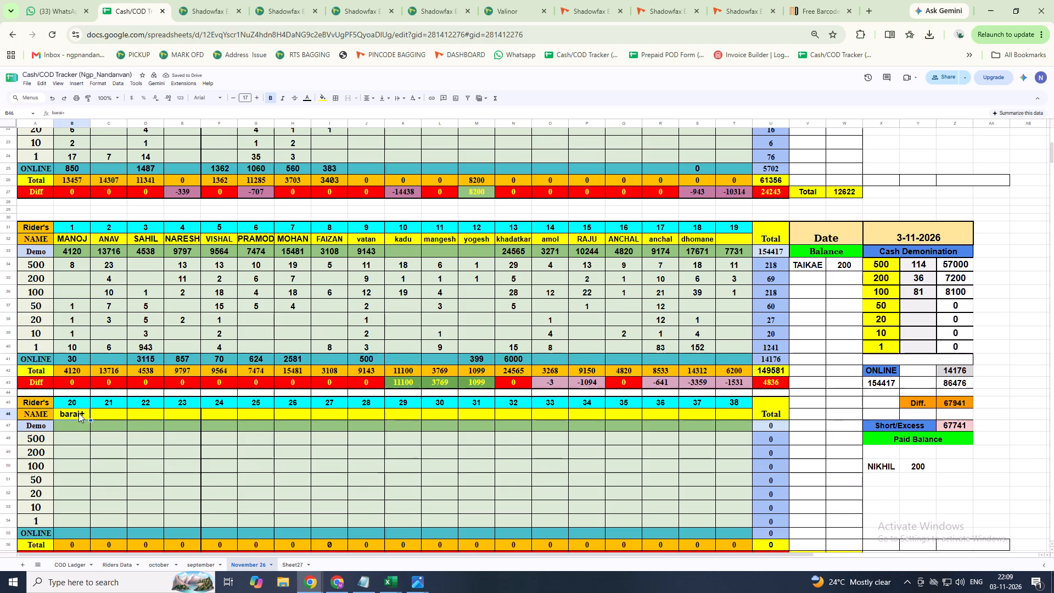
left_click(83, 412)
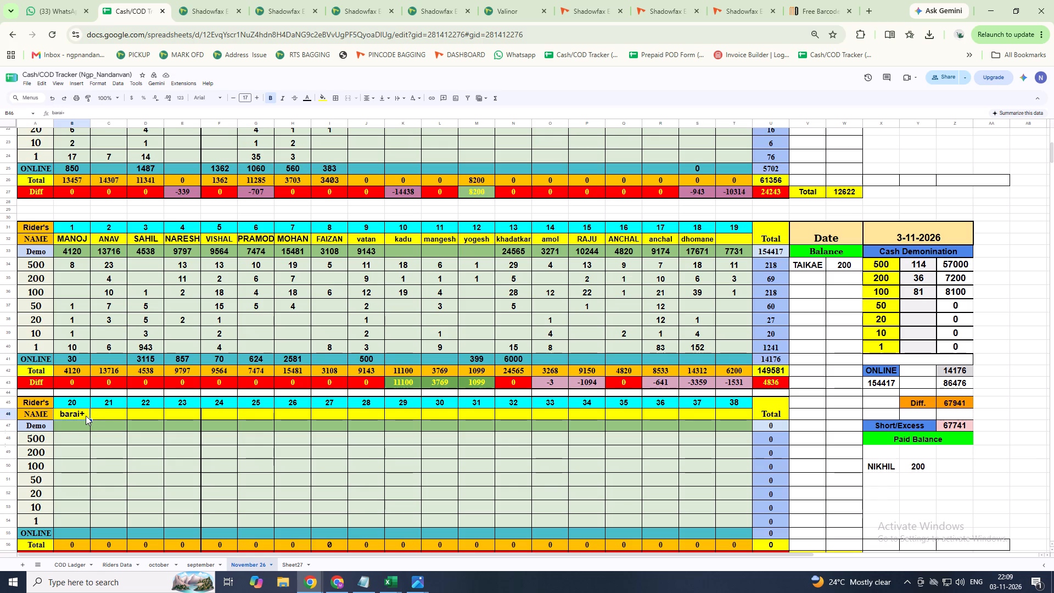
left_click(86, 415)
left_click(83, 412)
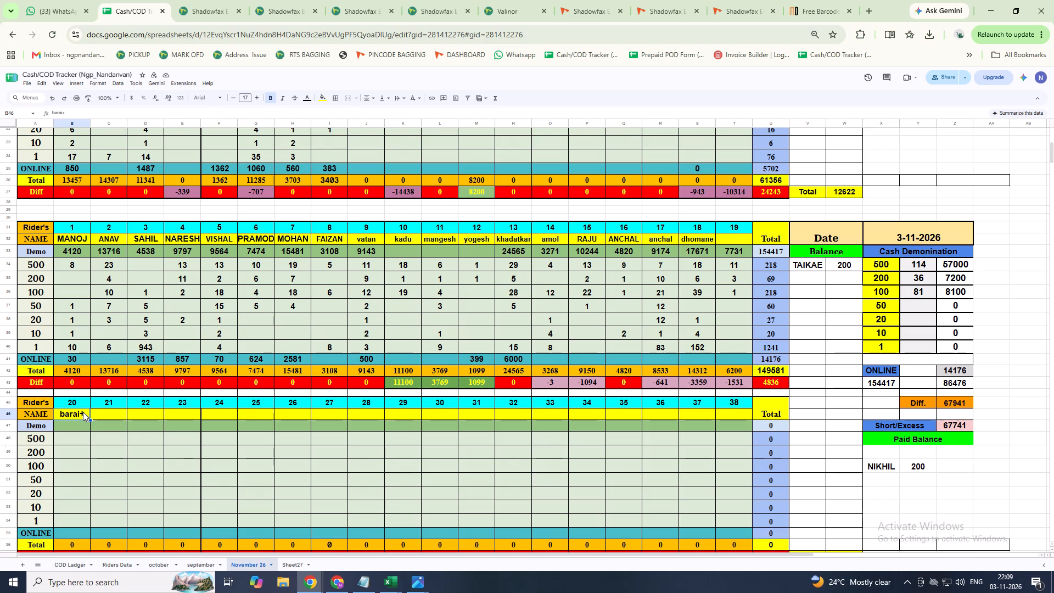
double_click(83, 412)
key("BackSpace")
type("barai")
key("Return")
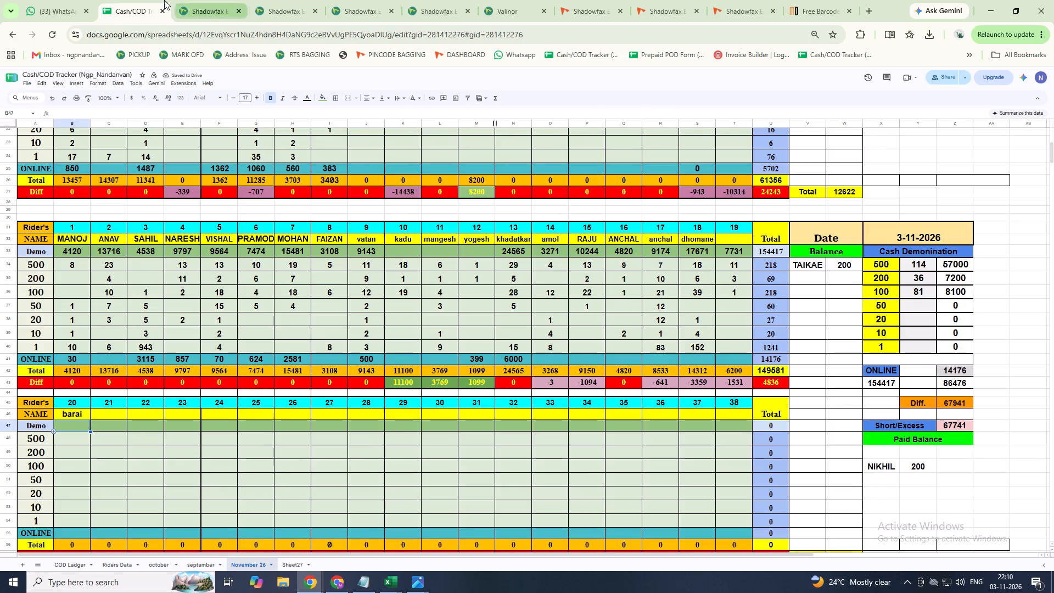
left_click(213, 6)
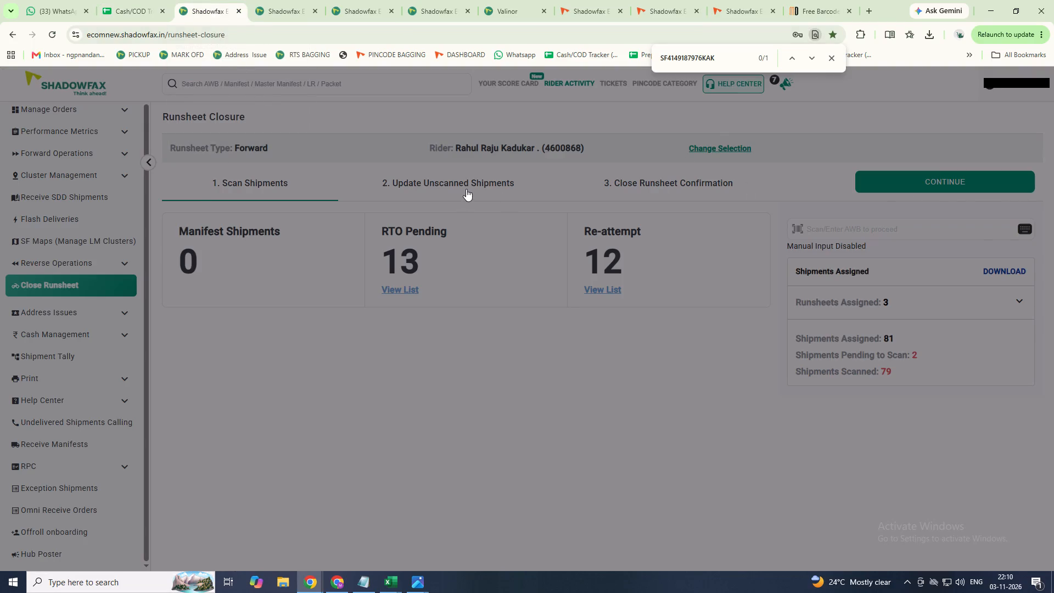
left_click(468, 188)
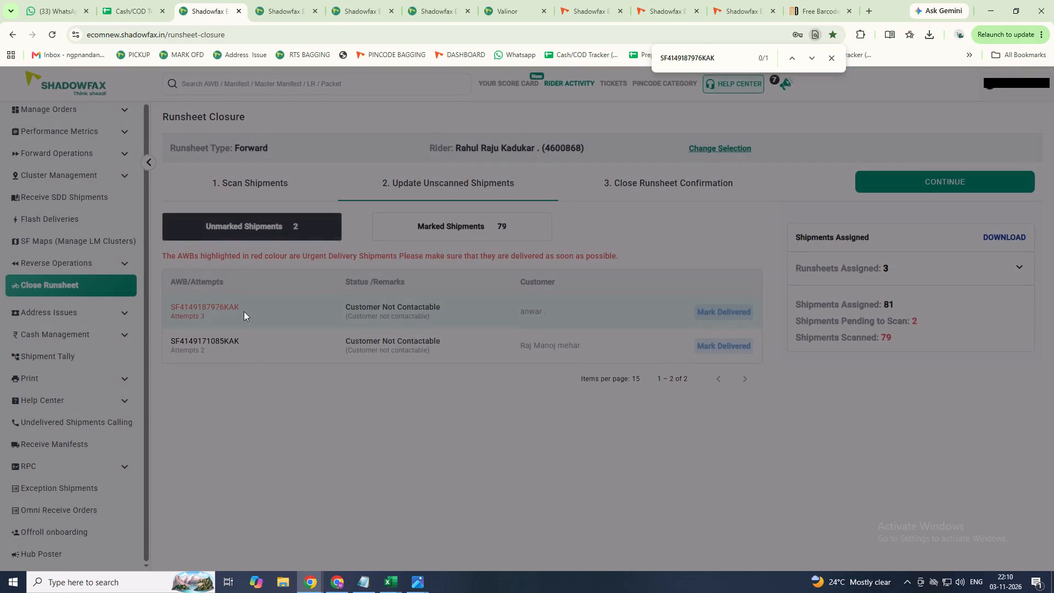
double_click(236, 303)
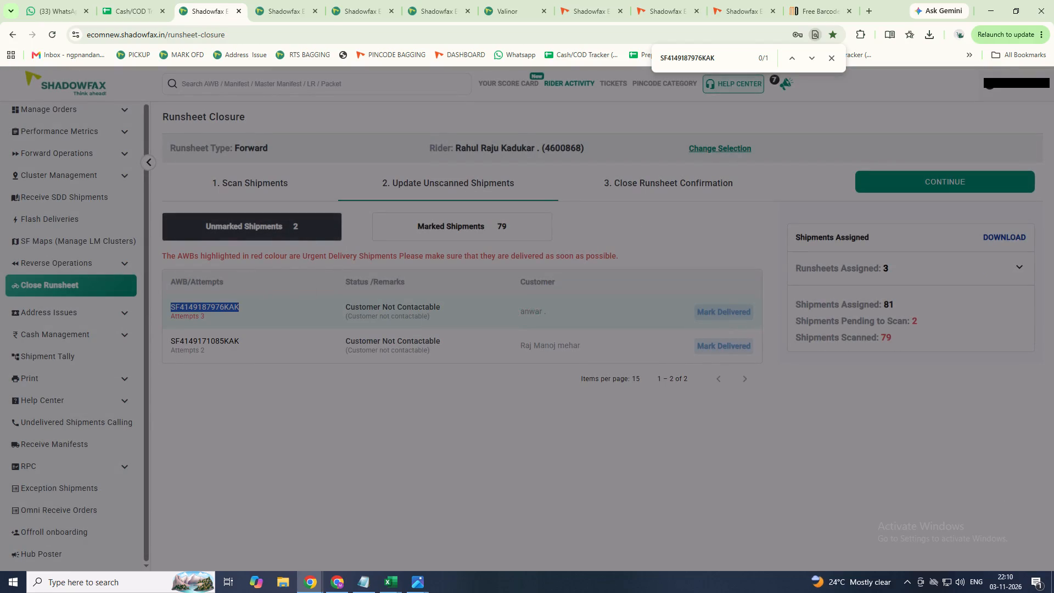
key("ctrl+c")
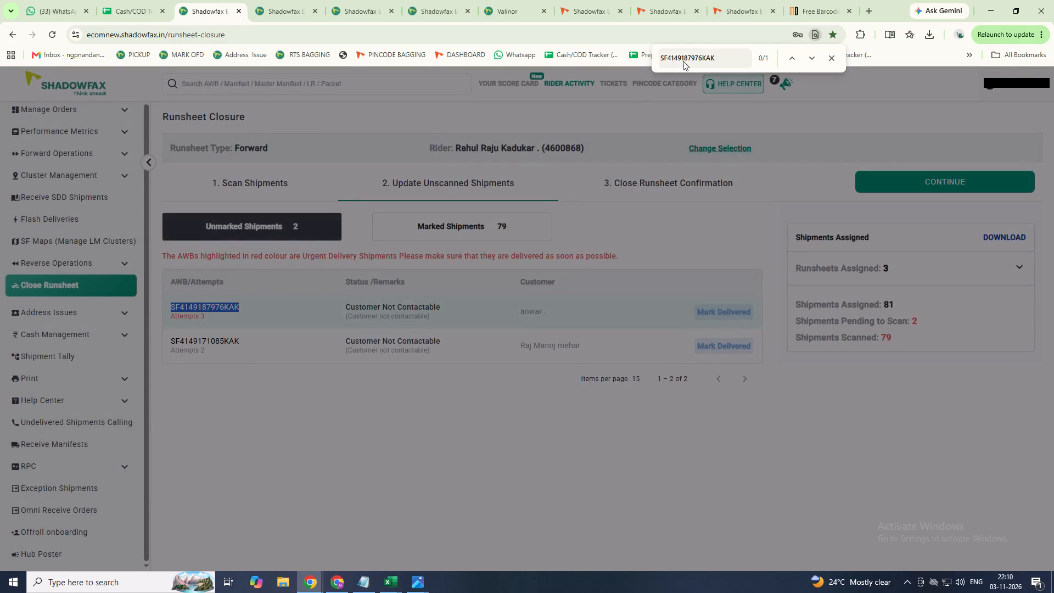
double_click(691, 57)
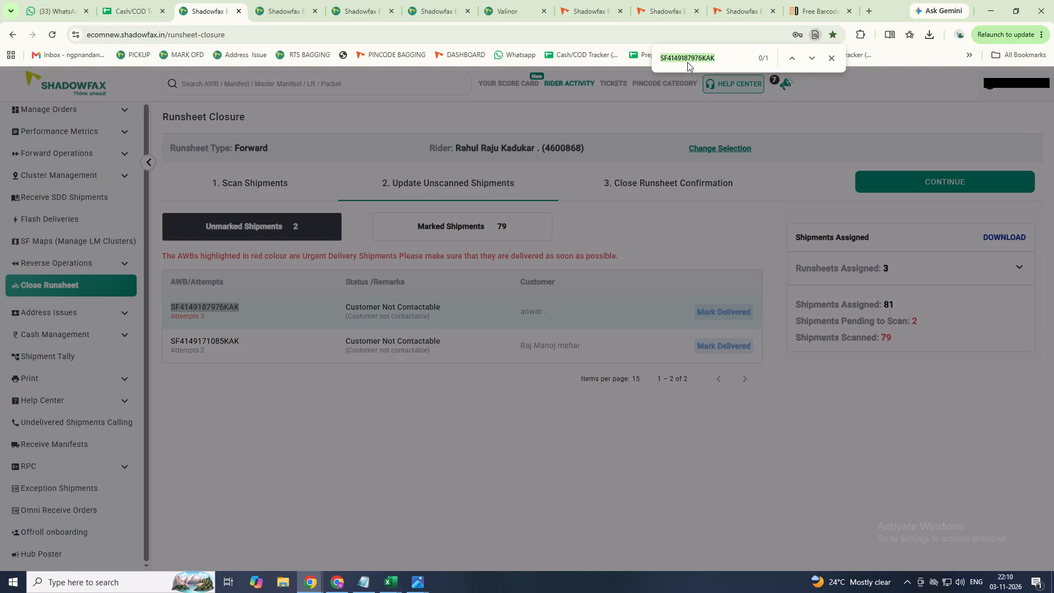
key("ctrl+f")
Return to shipment scanning, enable manual input and begin entering an AWB starting with sf.
left_click(289, 178)
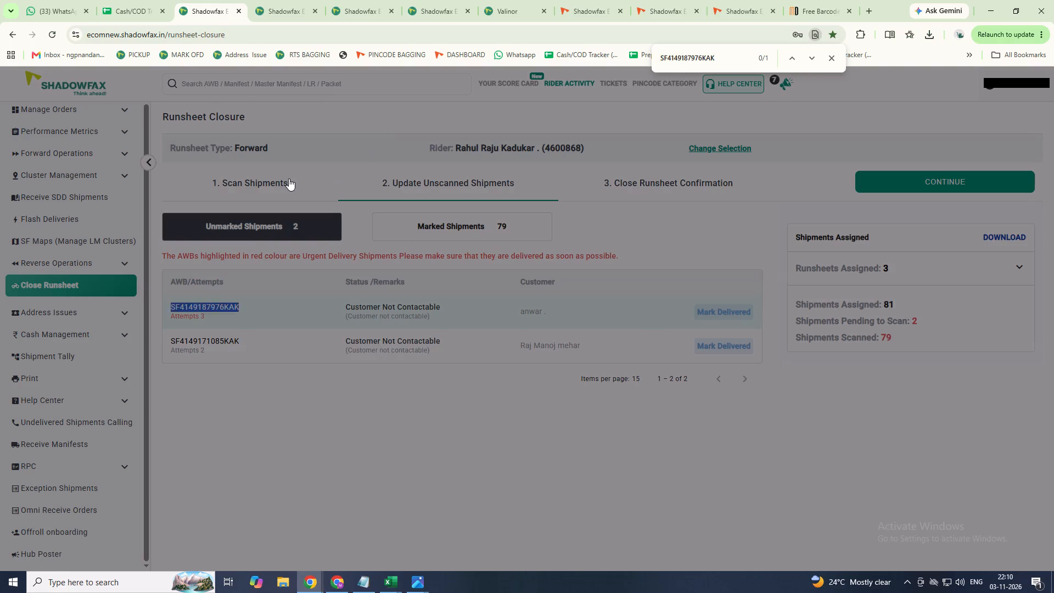
left_click(865, 232)
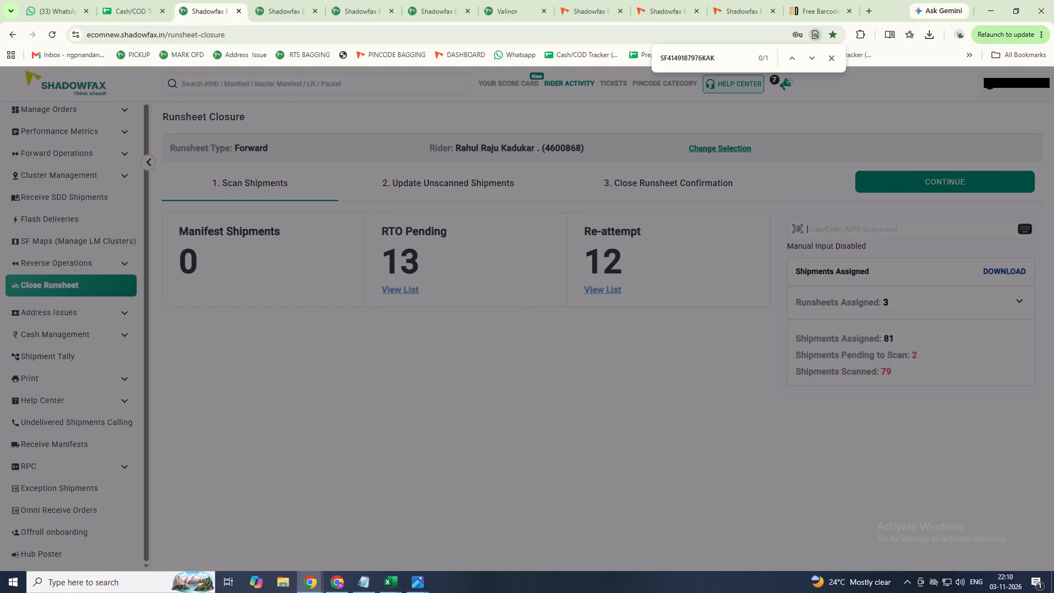
left_click(1027, 227)
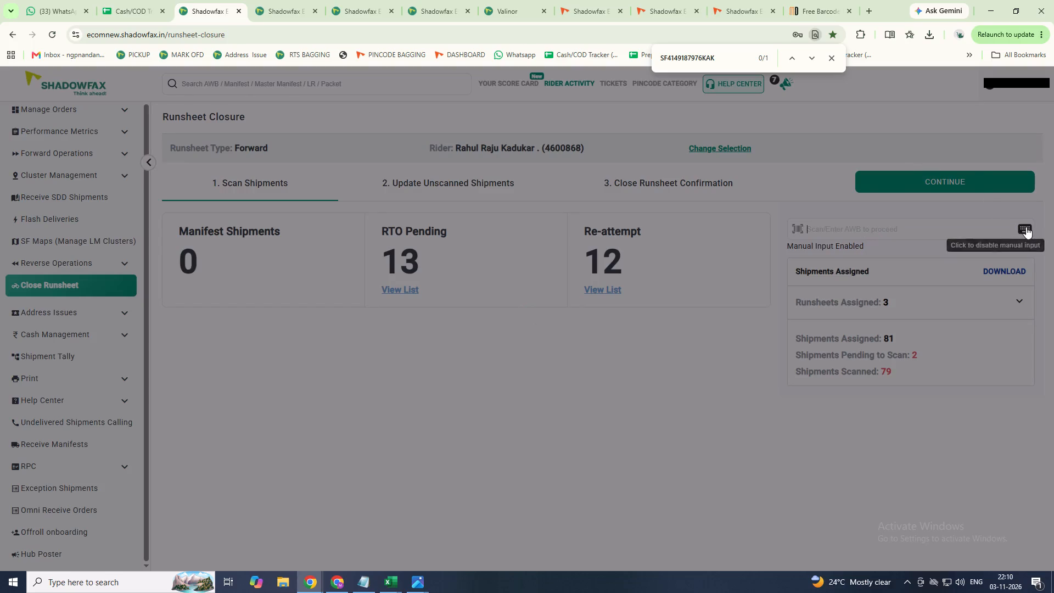
left_click(1007, 228)
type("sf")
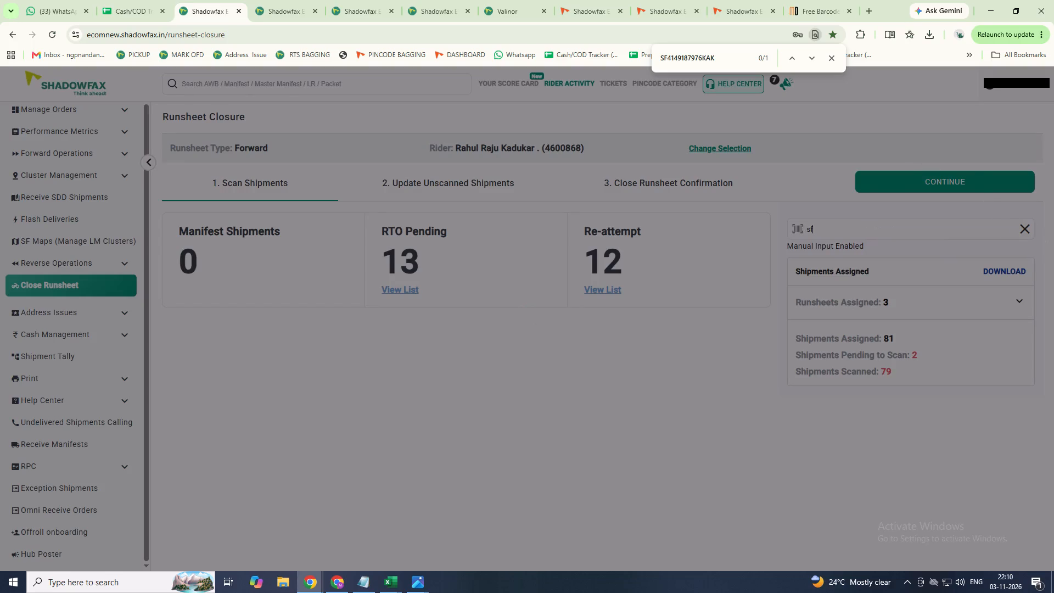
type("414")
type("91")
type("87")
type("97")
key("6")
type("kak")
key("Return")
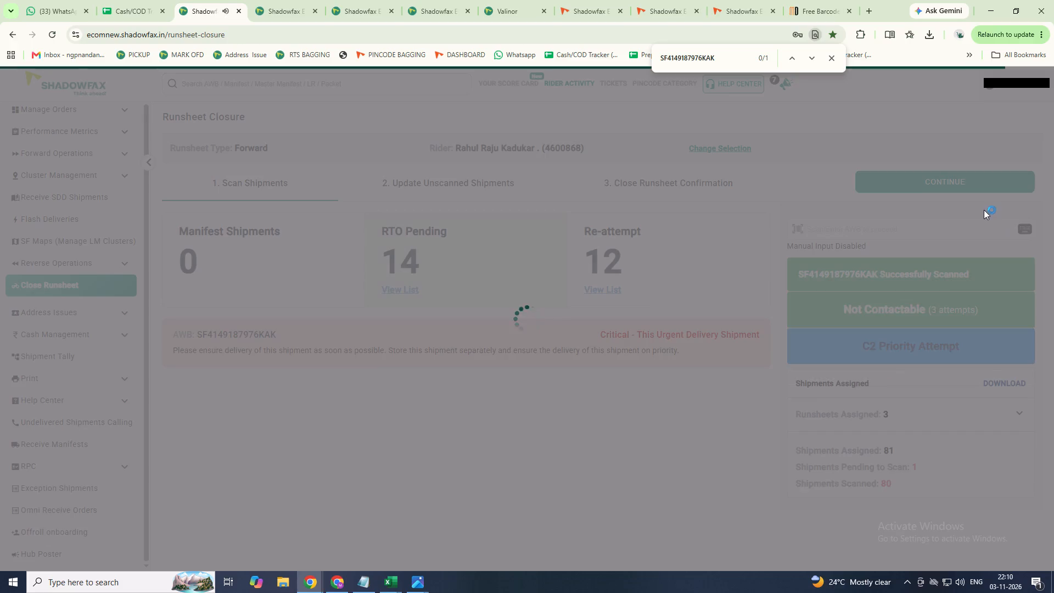
left_click(480, 187)
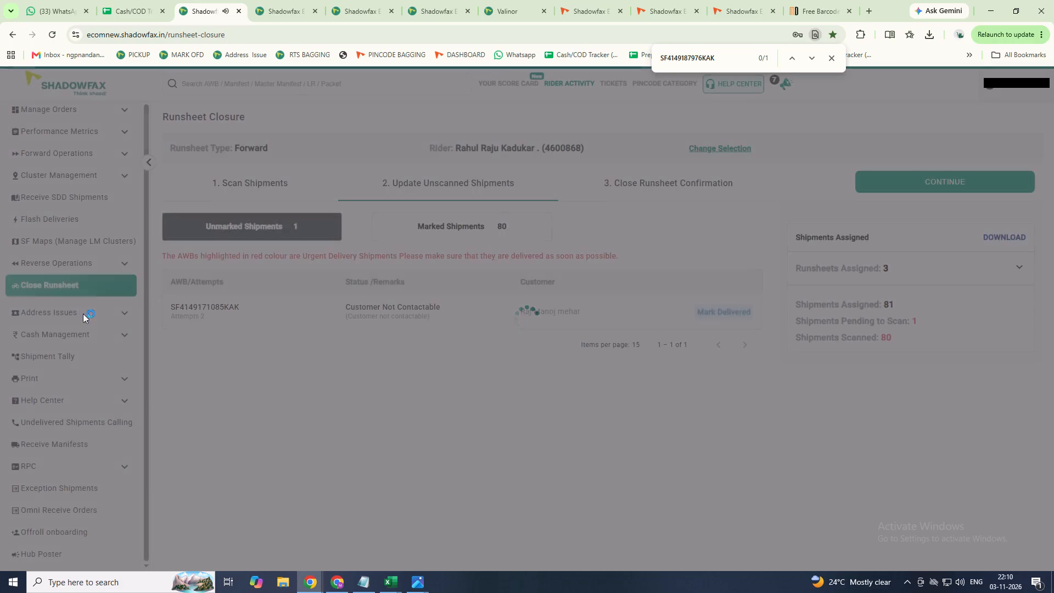
double_click(211, 304)
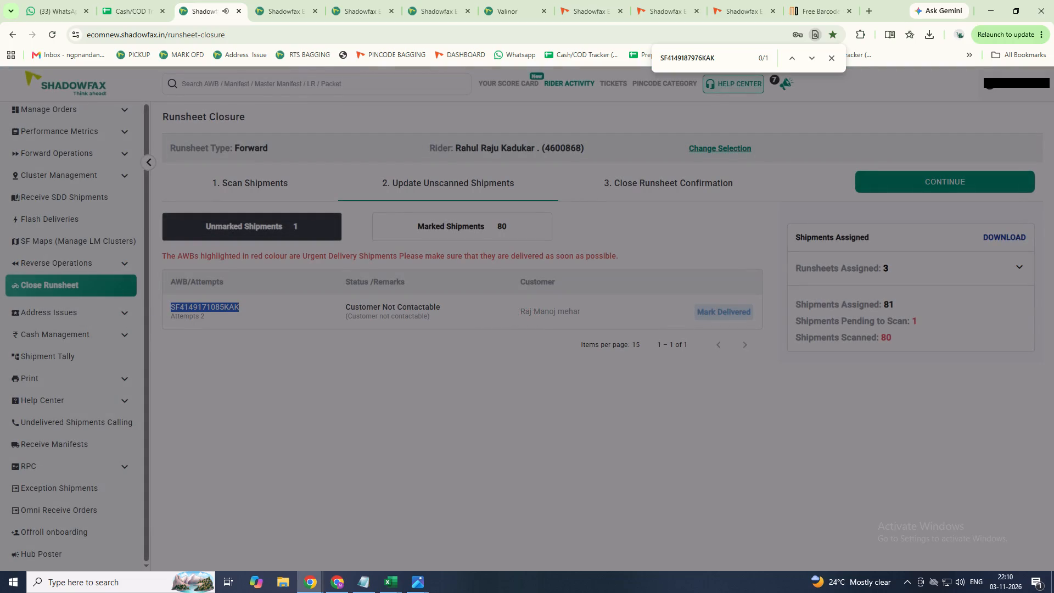
key("ctrl+c")
double_click(691, 58)
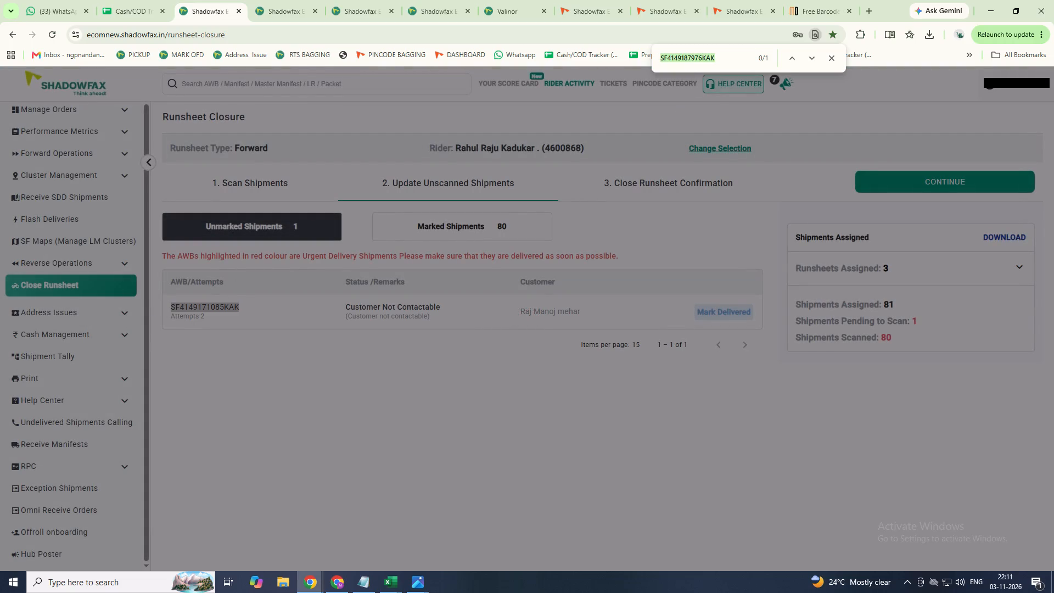
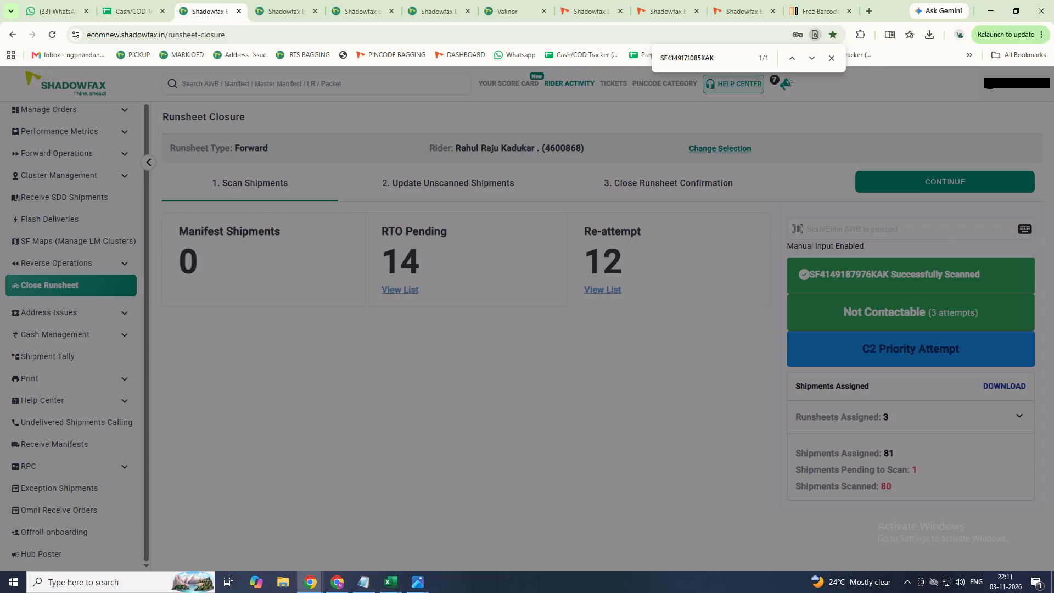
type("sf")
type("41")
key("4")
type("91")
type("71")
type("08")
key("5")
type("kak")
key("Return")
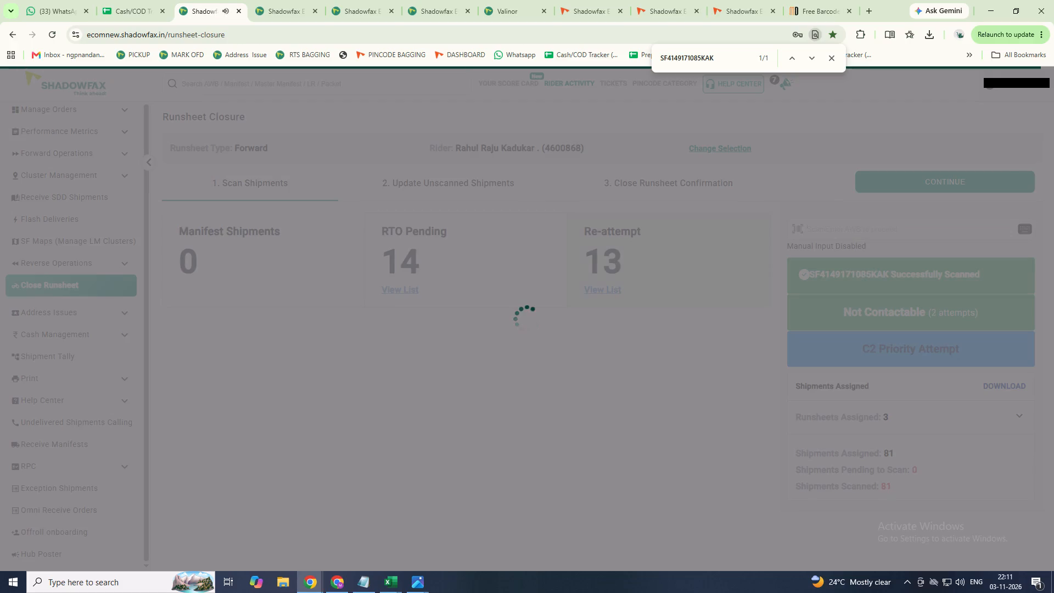
left_click(978, 184)
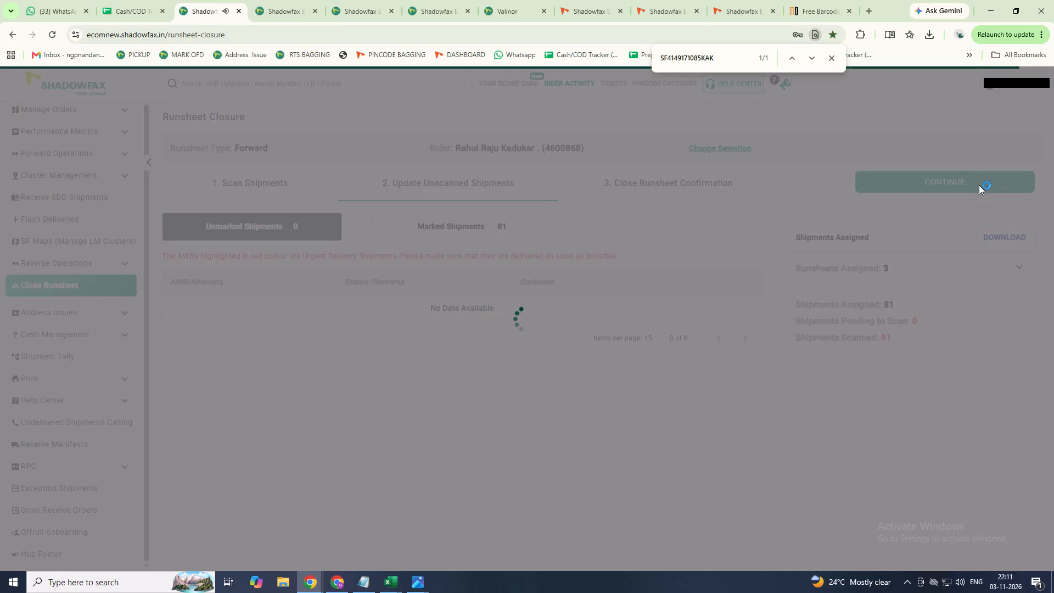
left_click(980, 184)
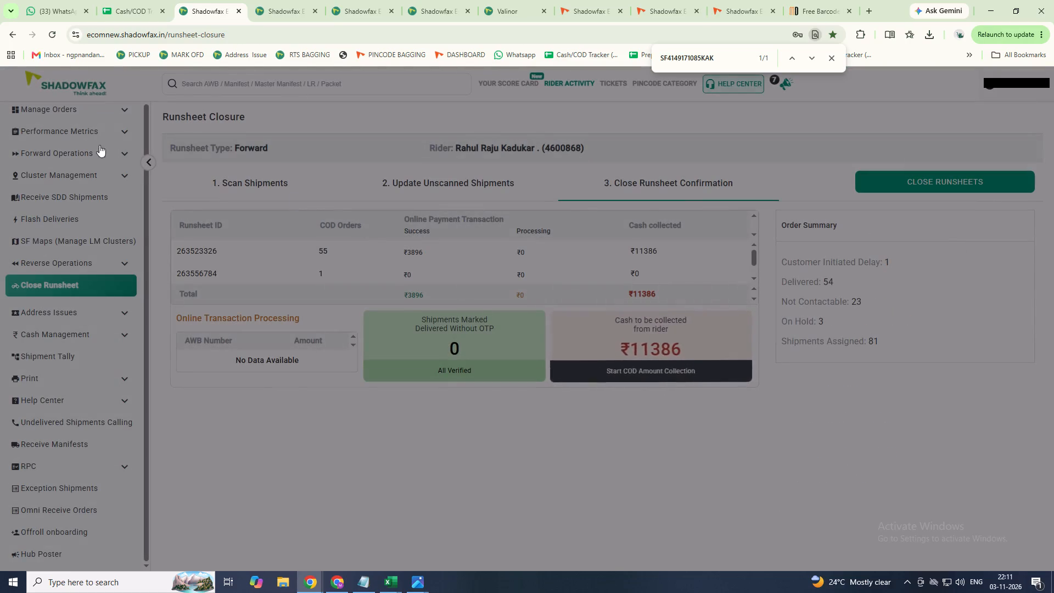
In the Cash/COD Tracker, enter 11386 as kadu's Demo amount in the 3-11-2026 rider table.
left_click(138, 11)
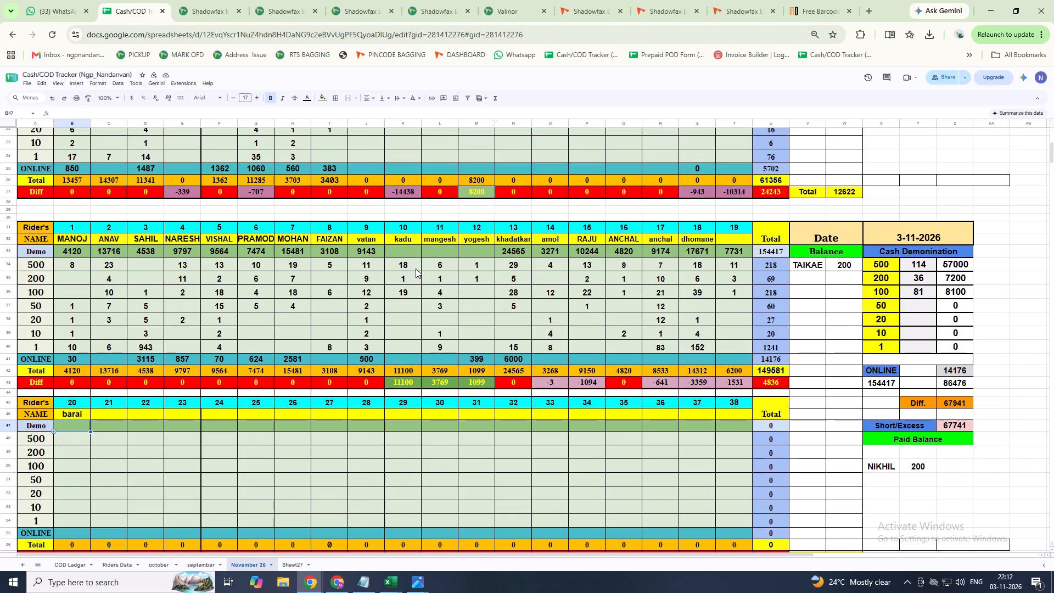
left_click(403, 256)
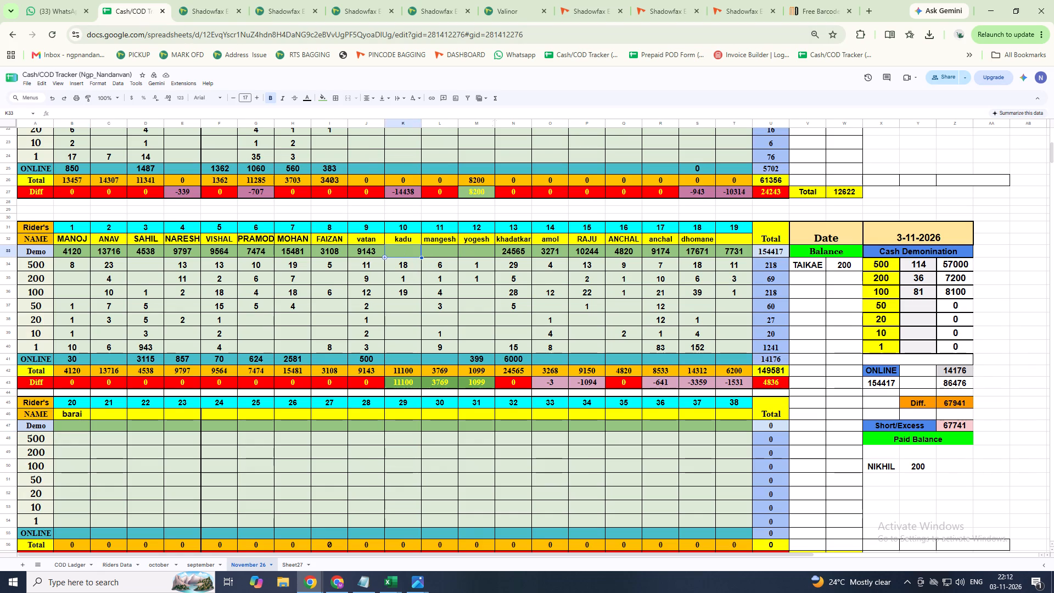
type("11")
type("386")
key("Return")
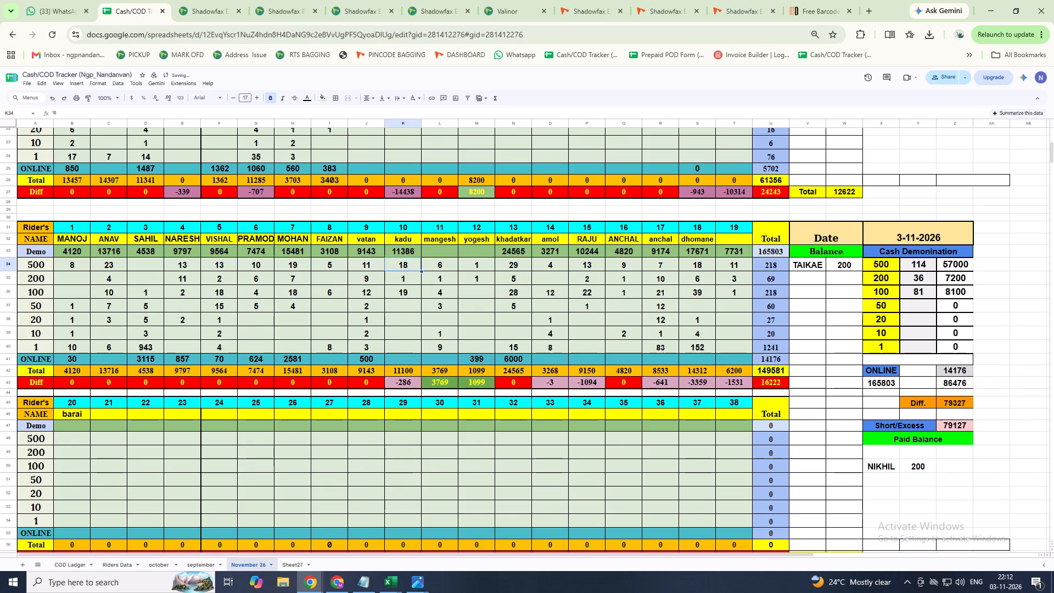
Record kadu with a balance of 286 below TAIKAE in the 3-11-2026 Balance list.
left_click(206, 7)
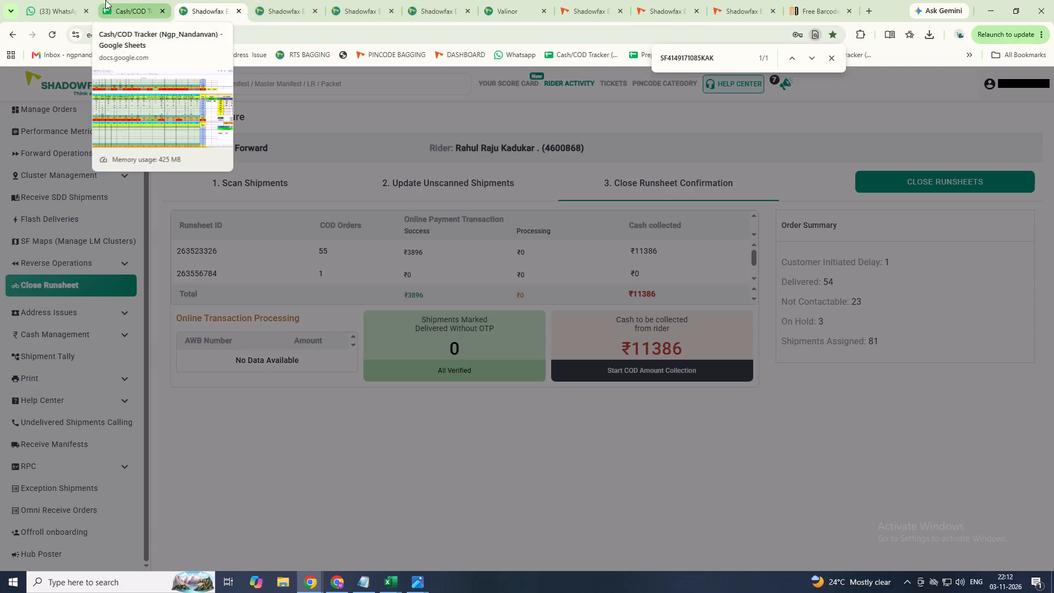
left_click(131, 5)
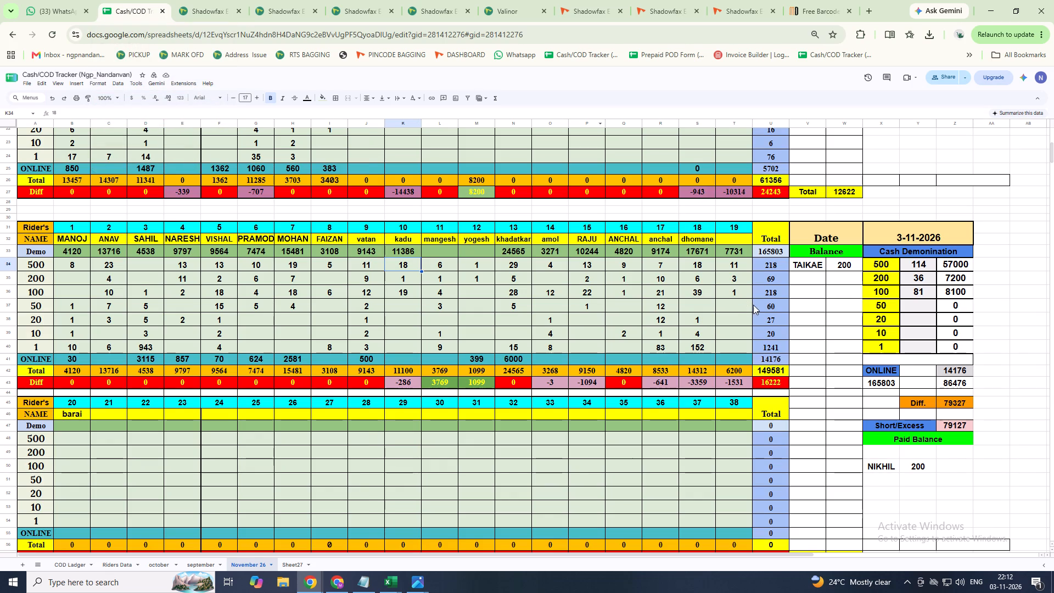
left_click(800, 282)
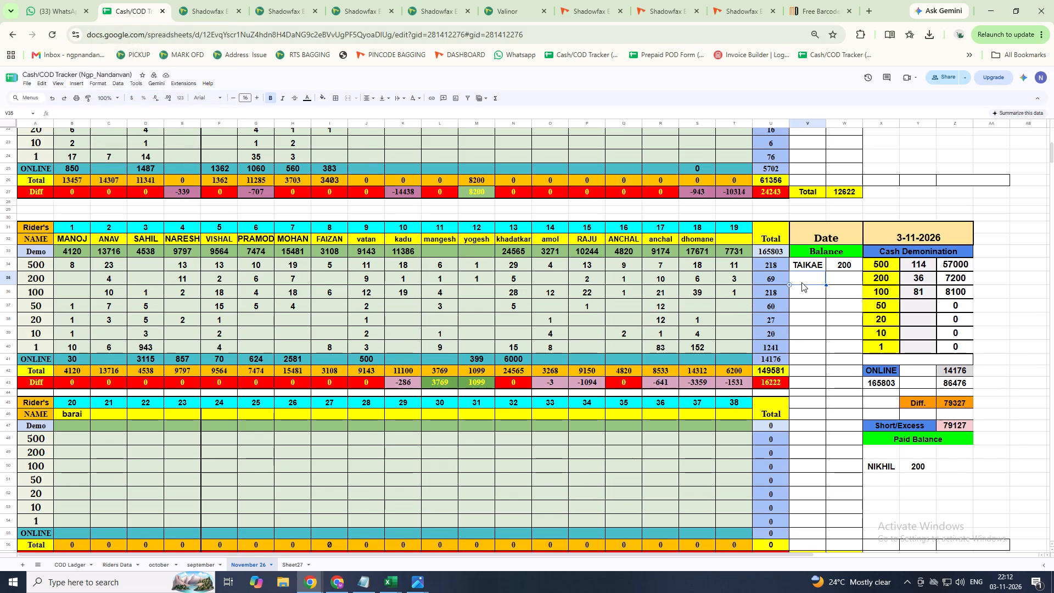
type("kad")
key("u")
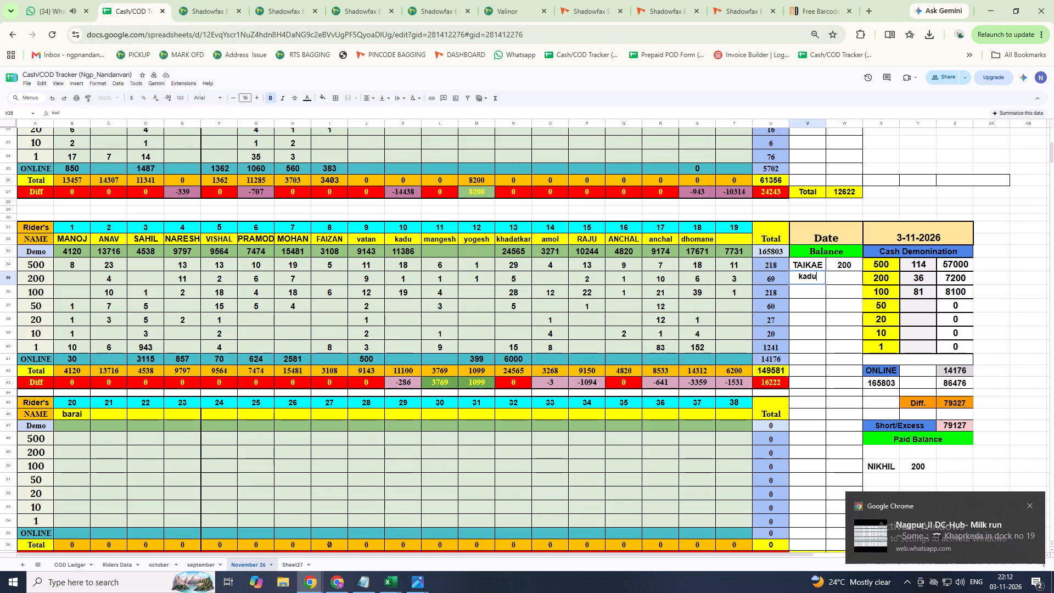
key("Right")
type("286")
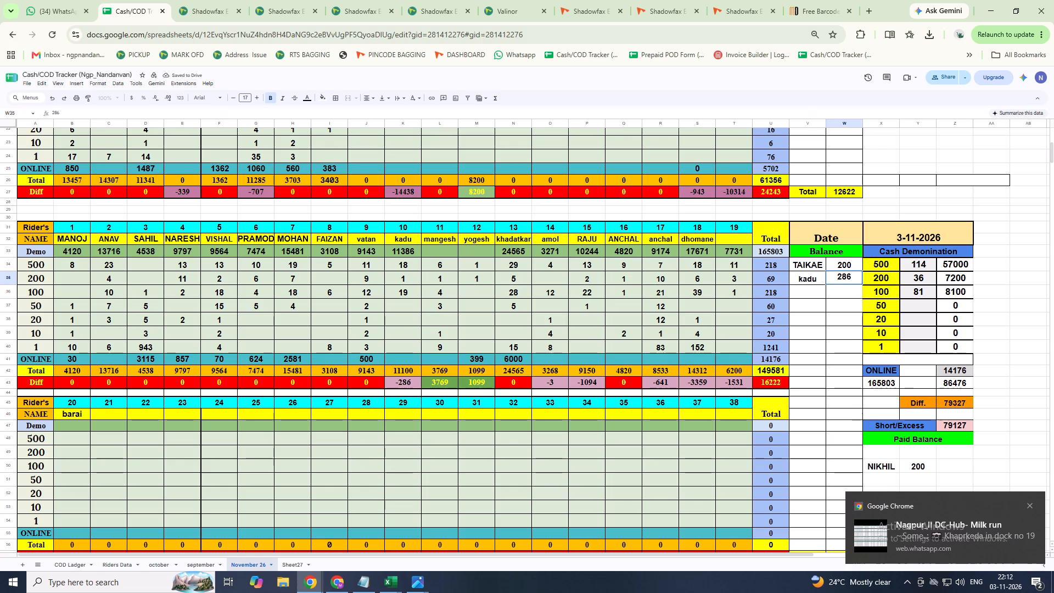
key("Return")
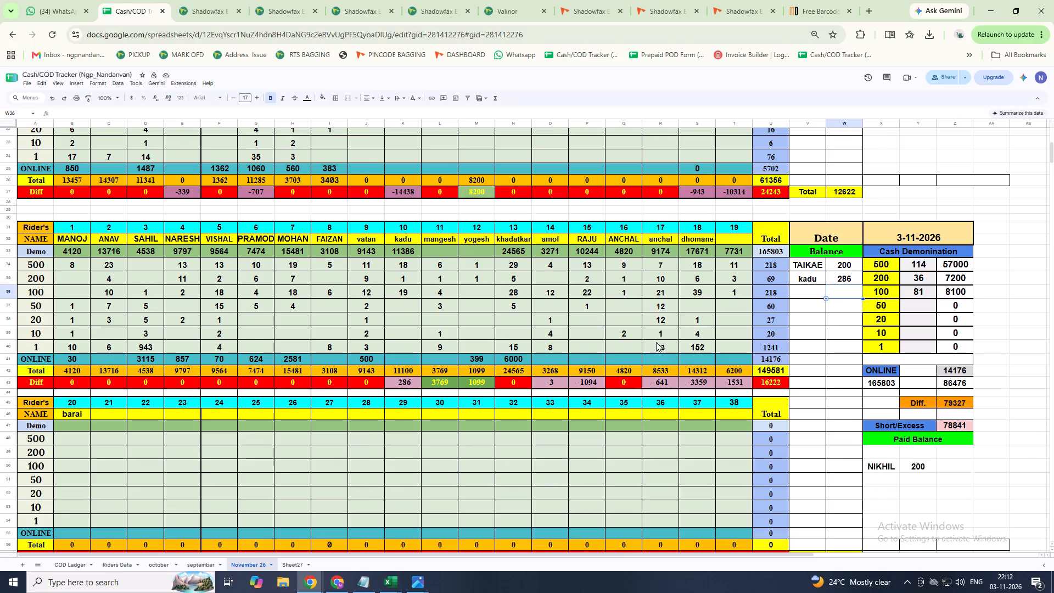
Switch to Kadukar's Shadowfax runsheet closure, start COD collection with cash in hand and begin entering the amount with 113.
left_click(209, 12)
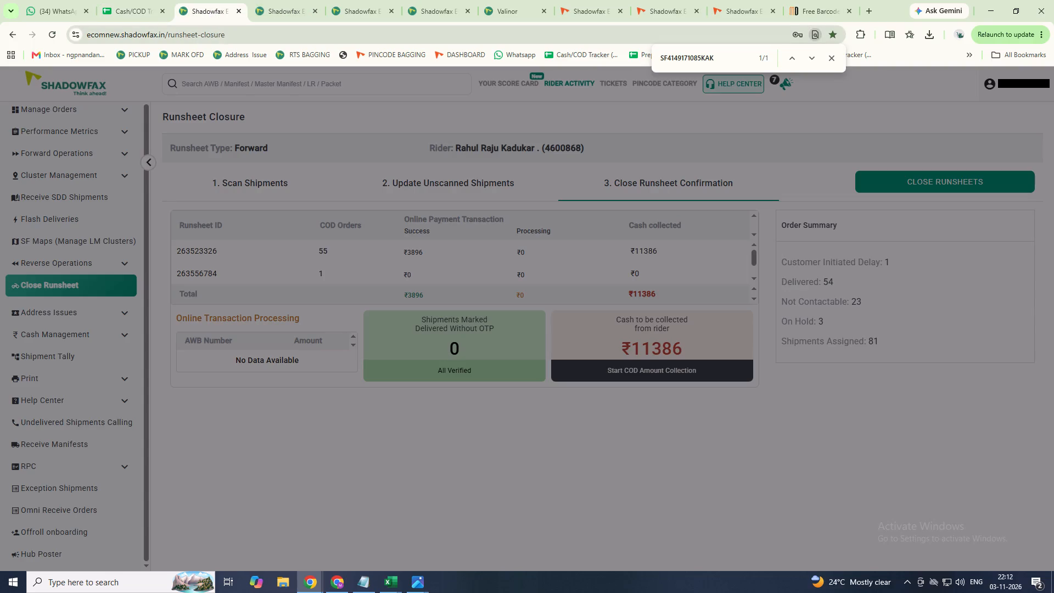
left_click(664, 374)
left_click(653, 303)
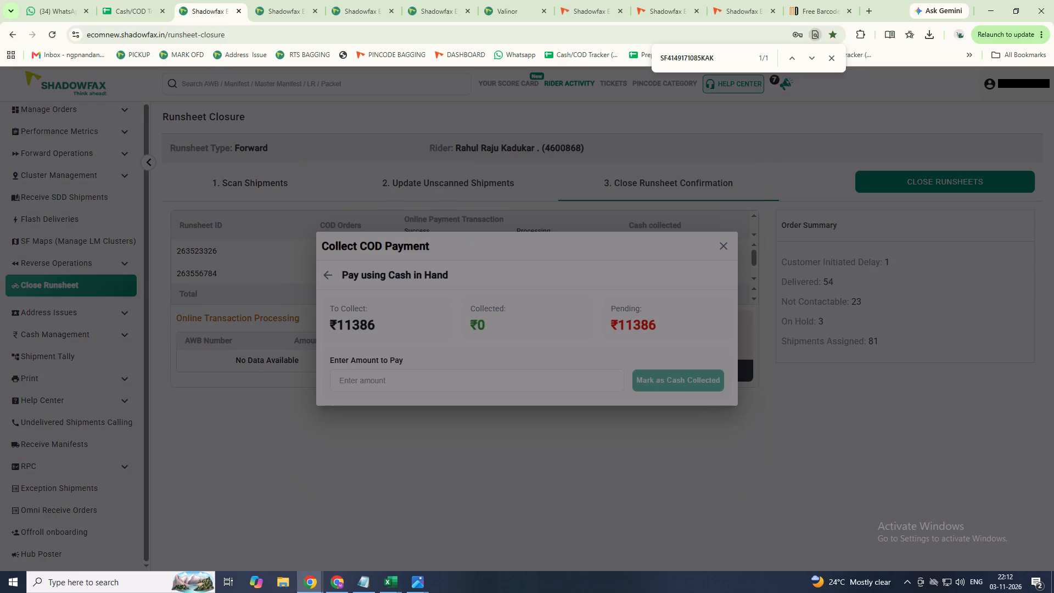
left_click(438, 383)
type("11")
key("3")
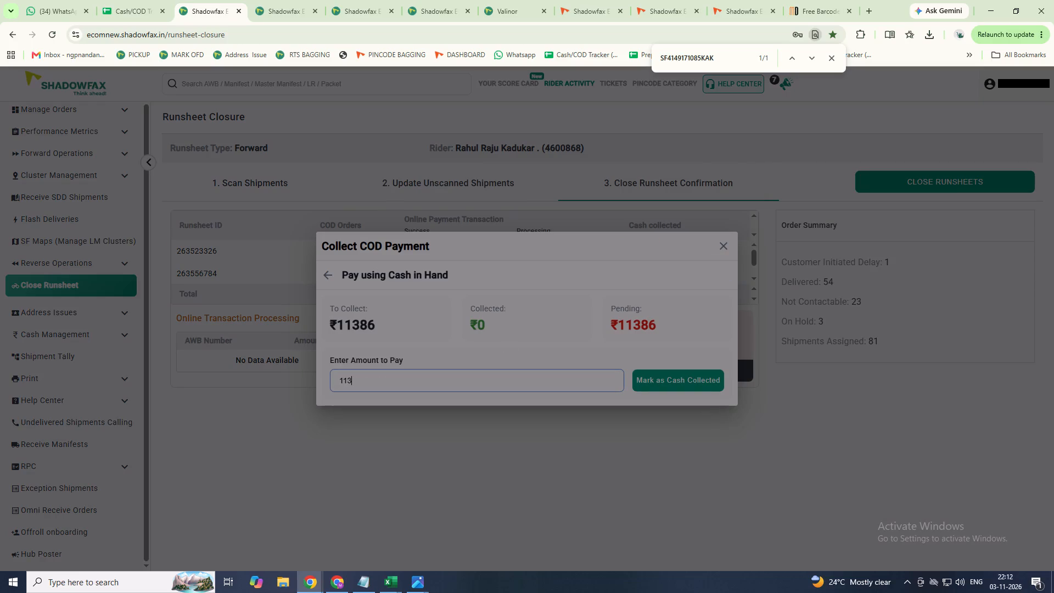
Complete the cash amount as 11386, mark it as collected, and close Kadukar's runsheets.
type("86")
left_click(654, 384)
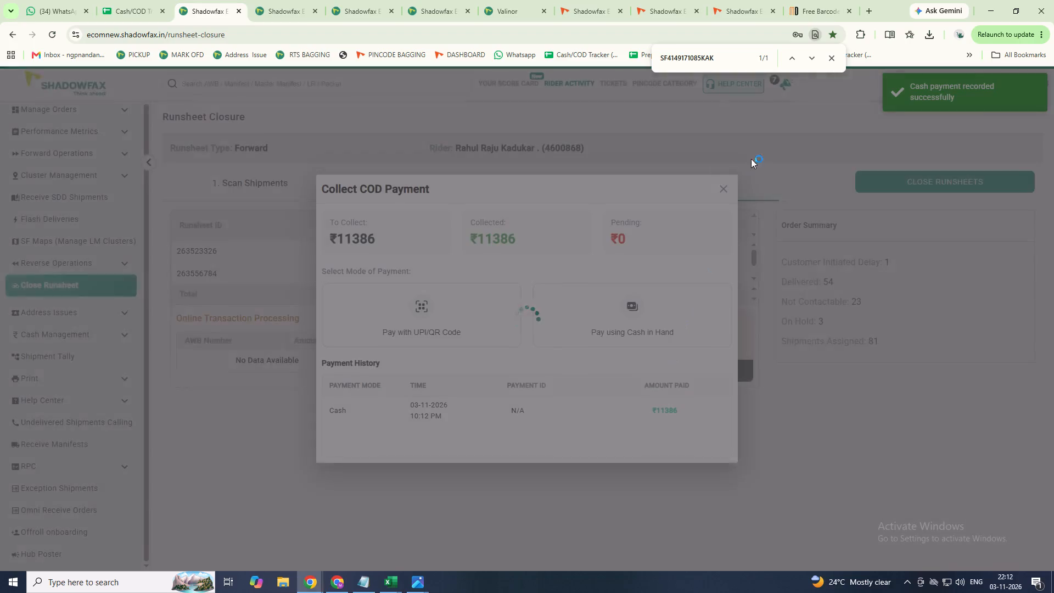
left_click(728, 184)
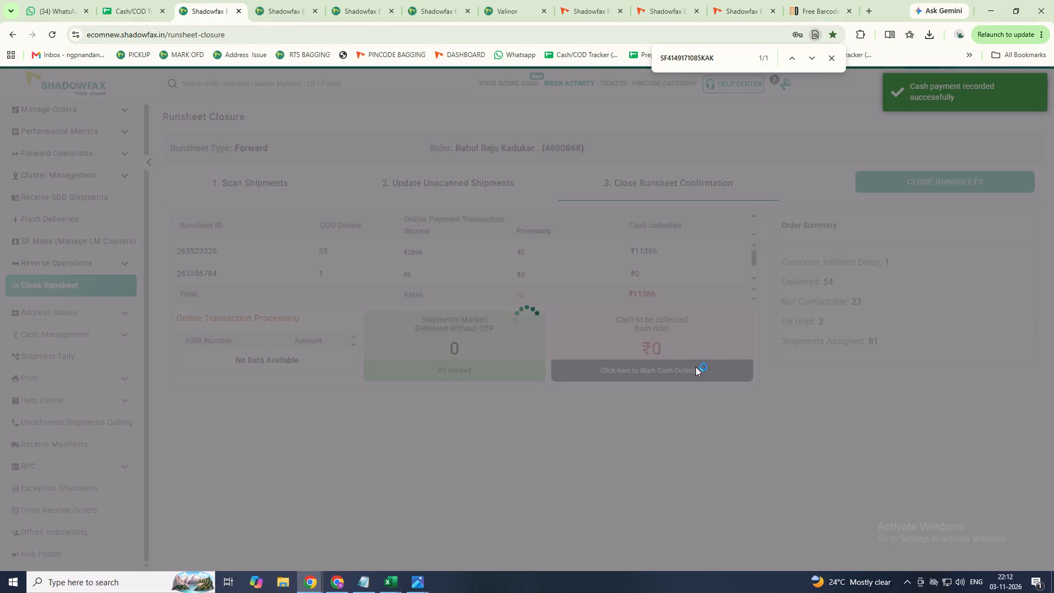
left_click(695, 365)
left_click(901, 183)
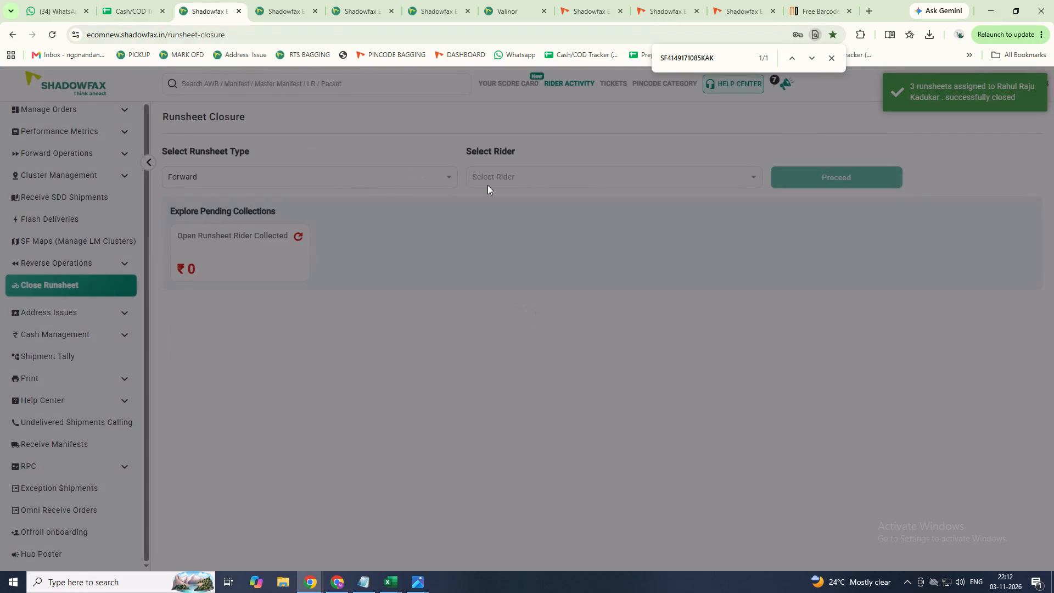
Open the forward runsheet closure for rider Mangesh and proceed to updating unscanned shipments.
left_click(527, 180)
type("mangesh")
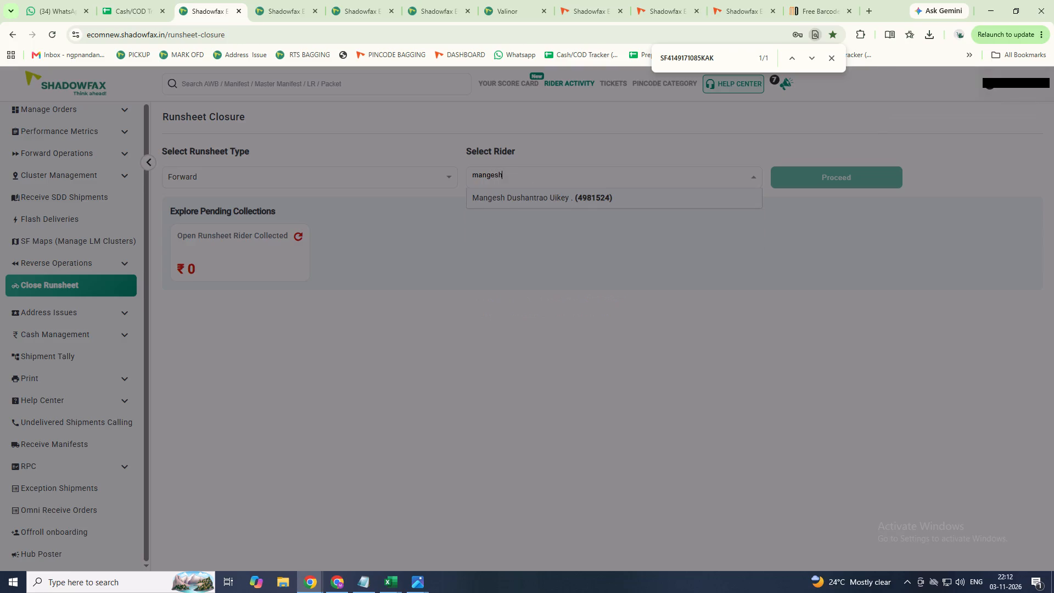
left_click(495, 204)
left_click(843, 172)
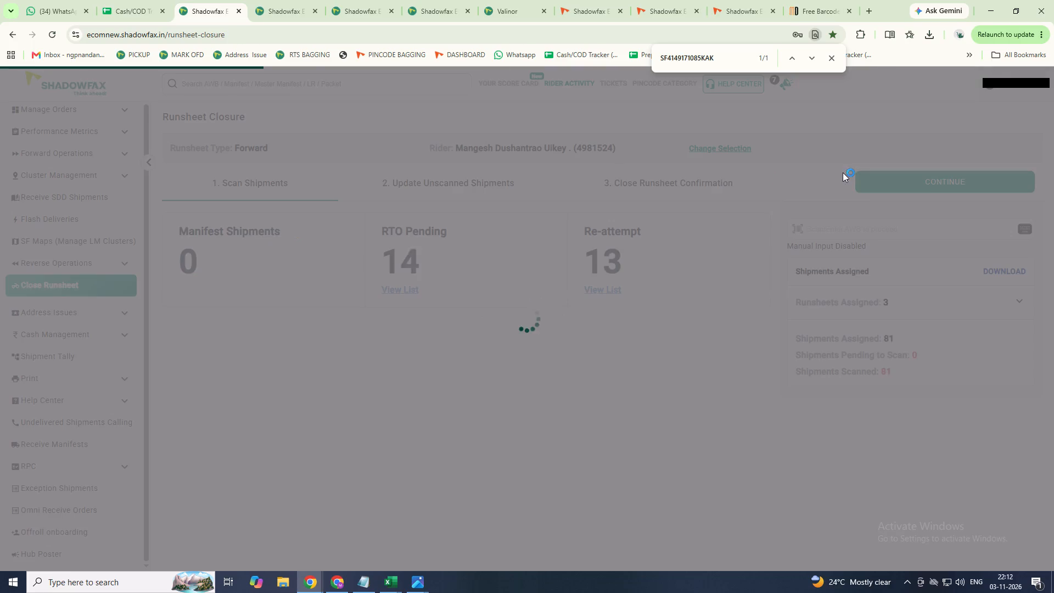
left_click(895, 176)
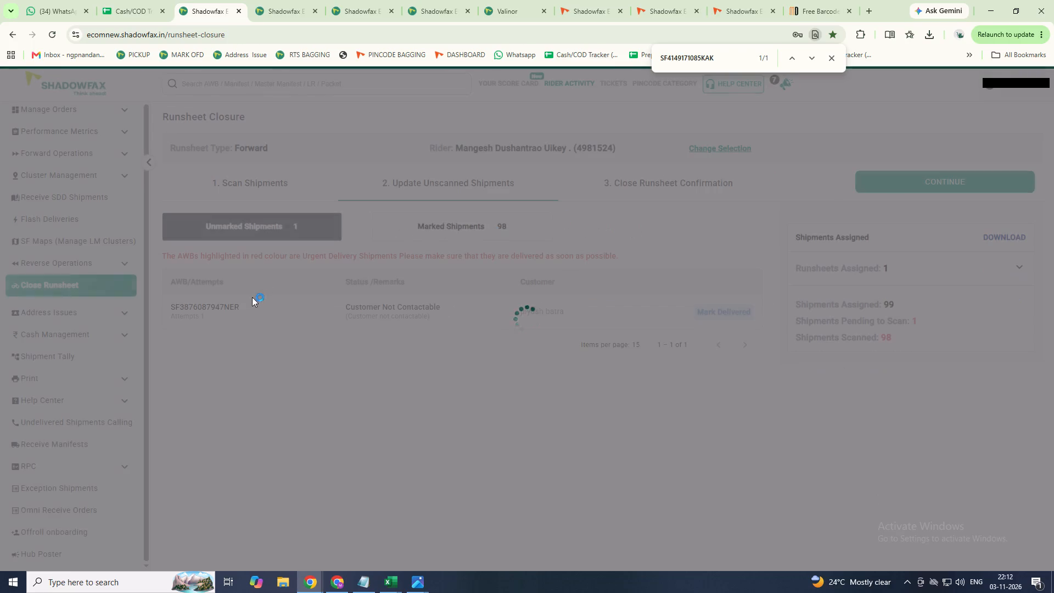
double_click(227, 308)
key("ctrl+c")
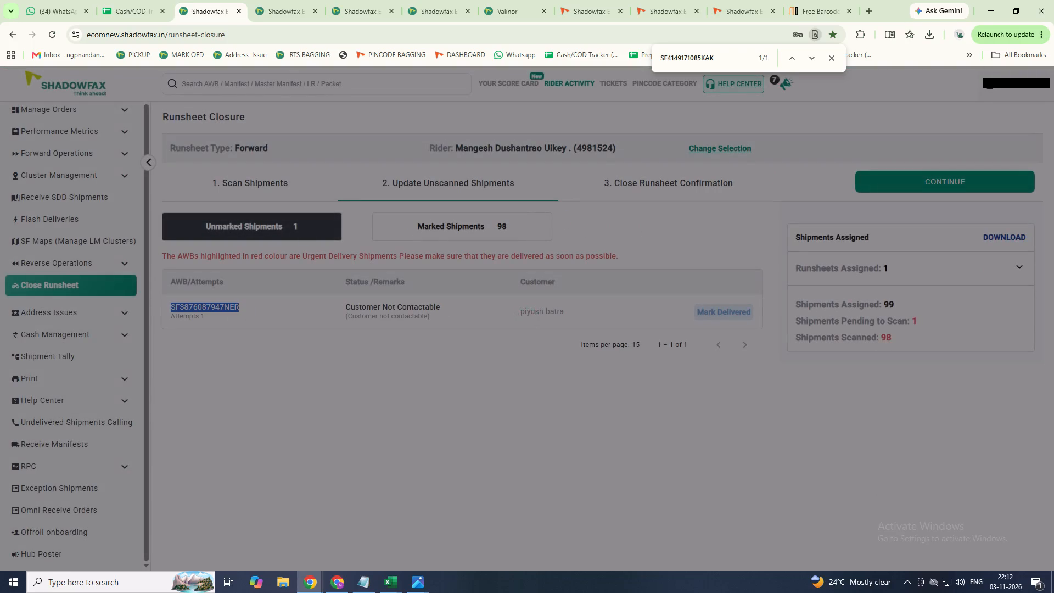
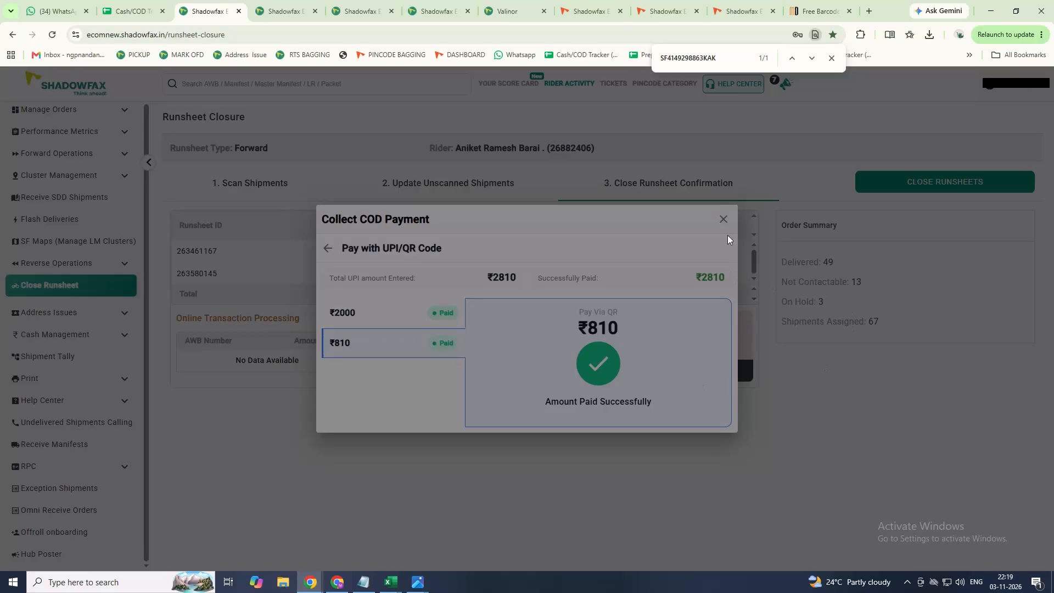
Close Barai's paid UPI/QR collection and return to the Forward runsheet's close confirmation.
left_click(732, 213)
left_click(733, 215)
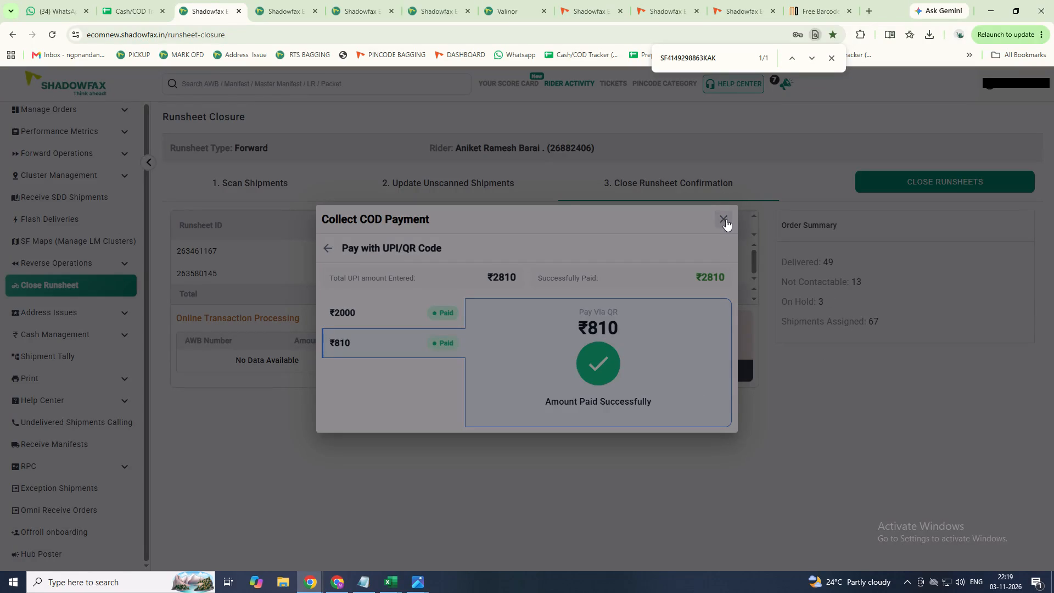
left_click(726, 219)
left_click(692, 377)
left_click(699, 370)
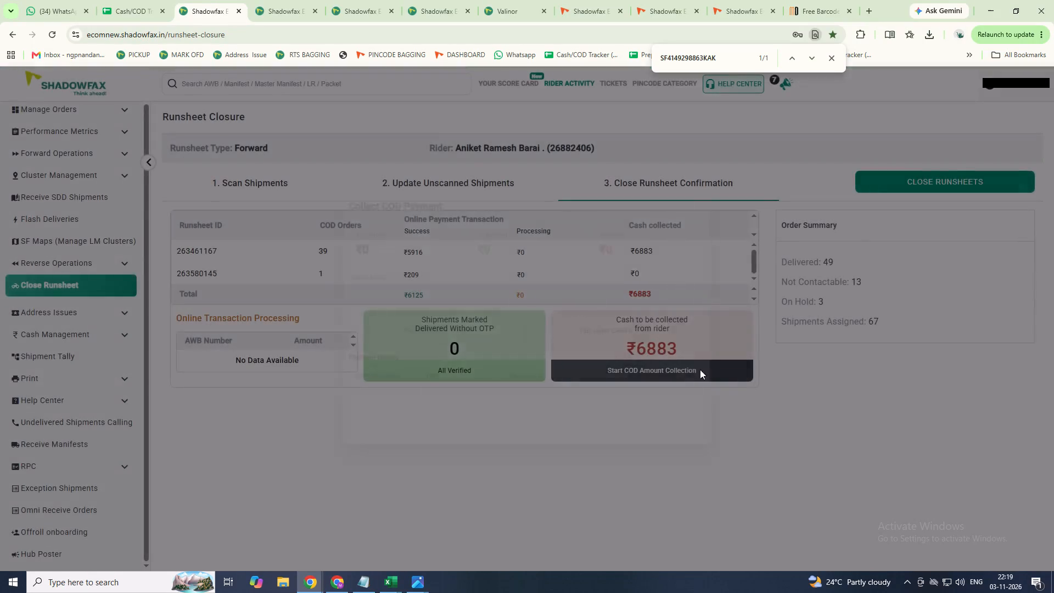
left_click(725, 188)
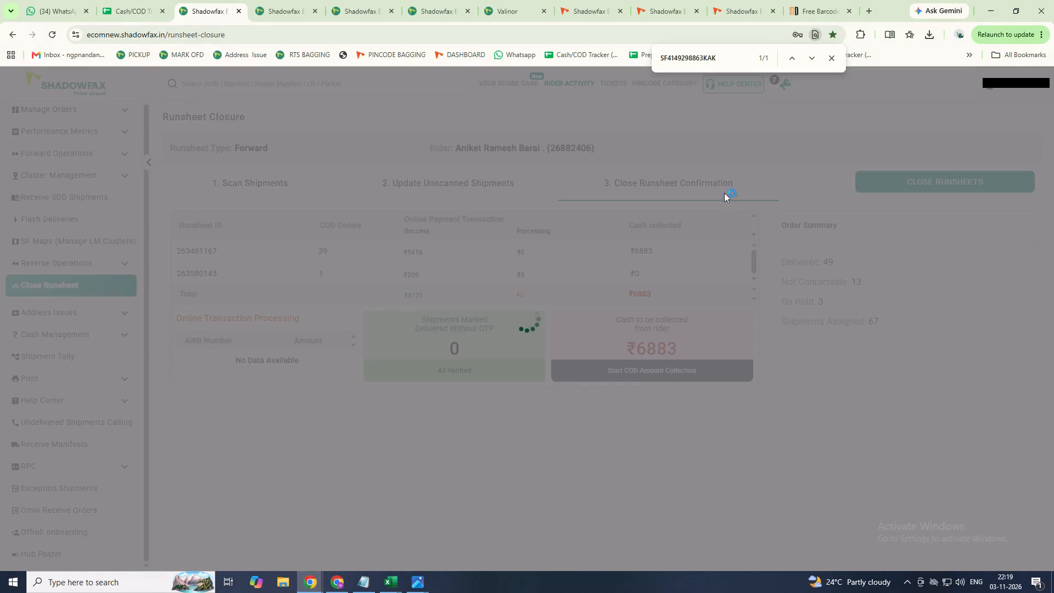
Restart Barai's COD amount collection with Cash in Hand as the payment mode for the pending amount.
left_click(657, 376)
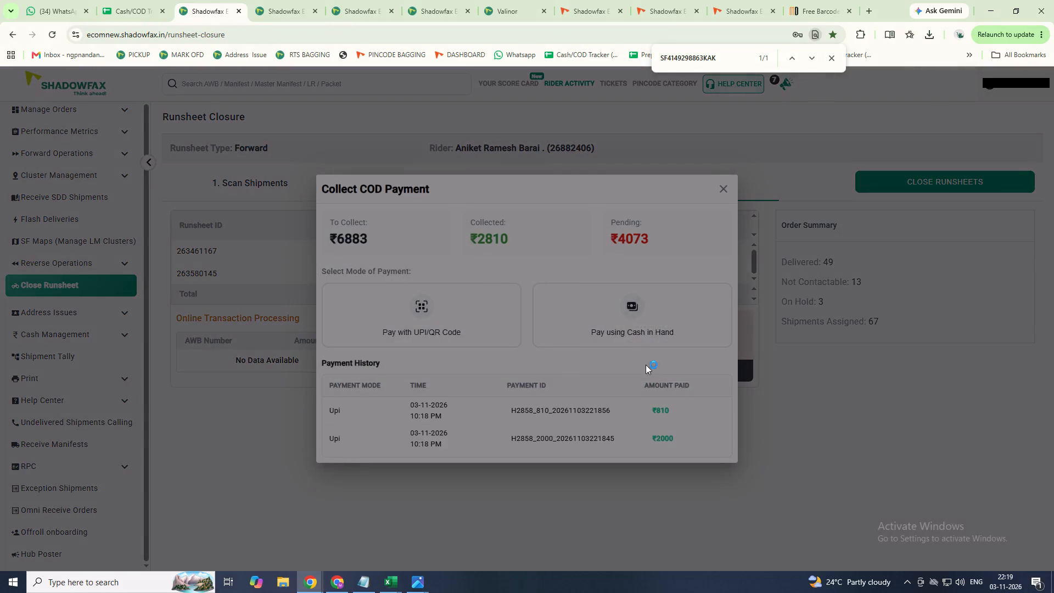
left_click(629, 305)
left_click_drag(629, 306, 624, 312)
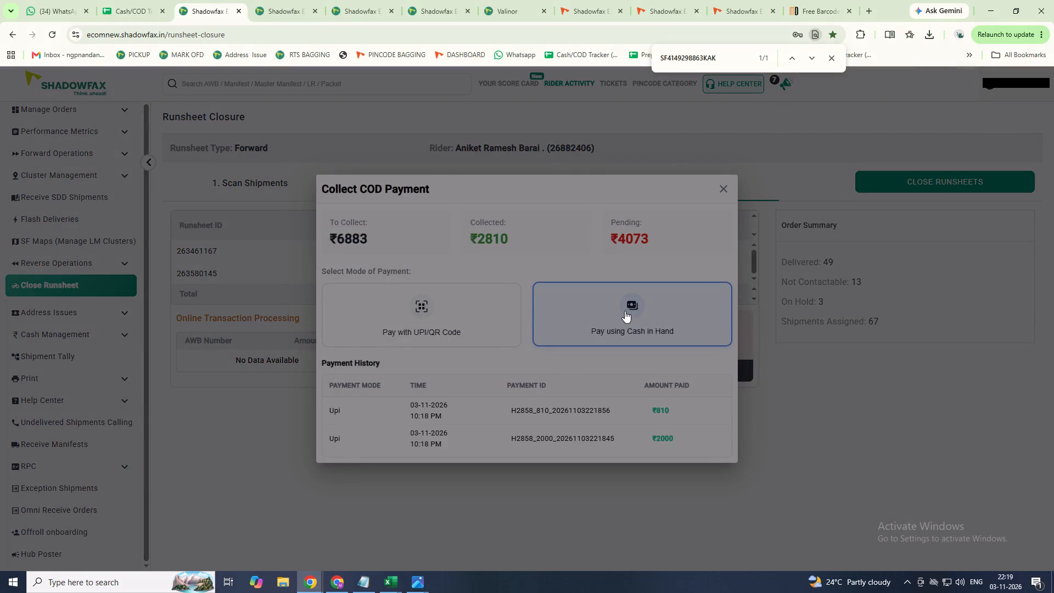
left_click(626, 309)
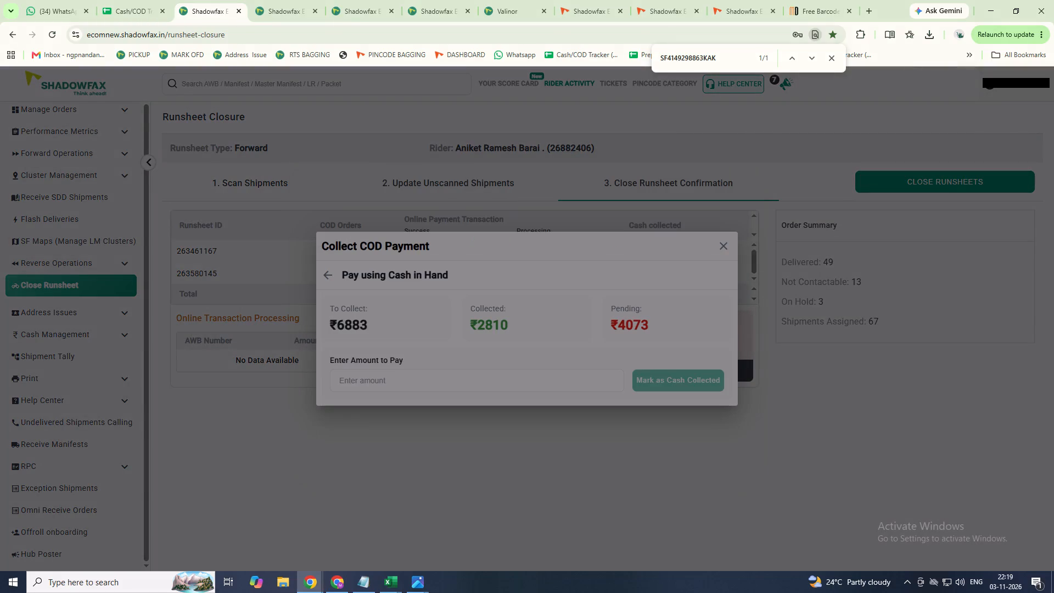
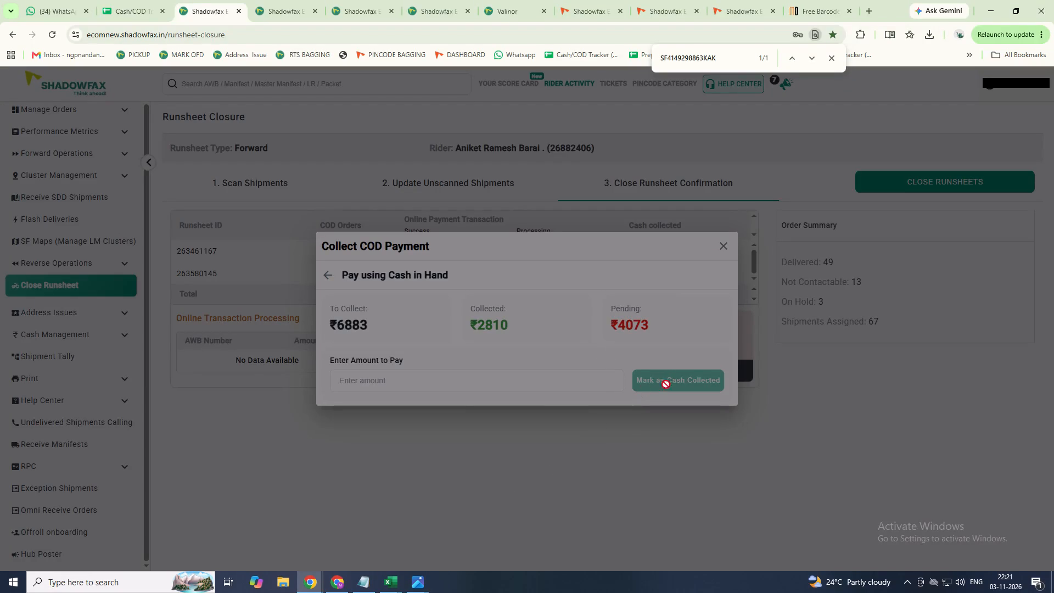
Mark the pending ₹4073 of Barai's COD amount as collected using Cash in Hand.
left_click(520, 378)
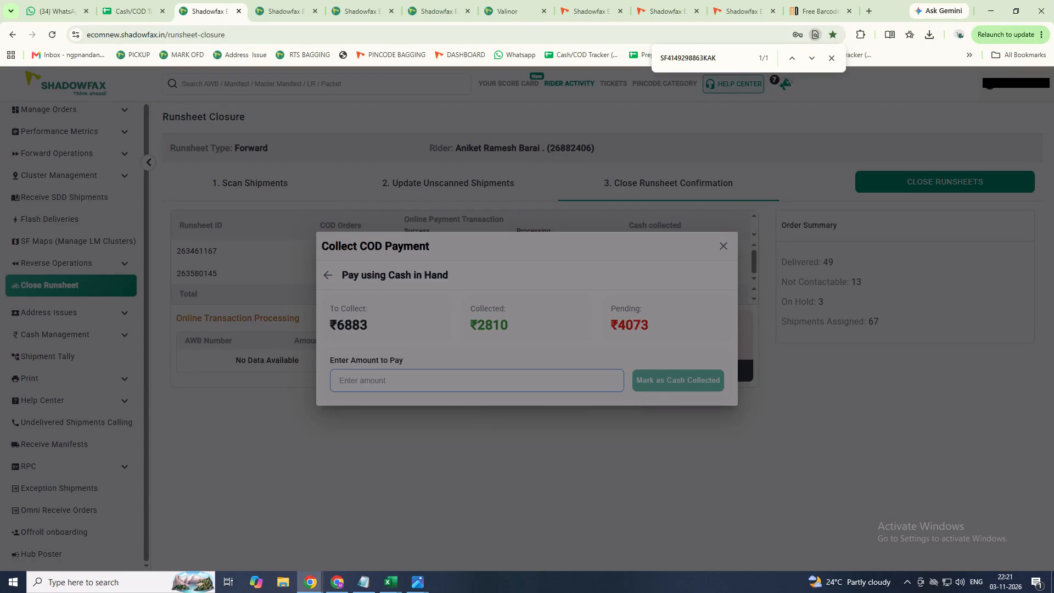
type("4073")
left_click(670, 376)
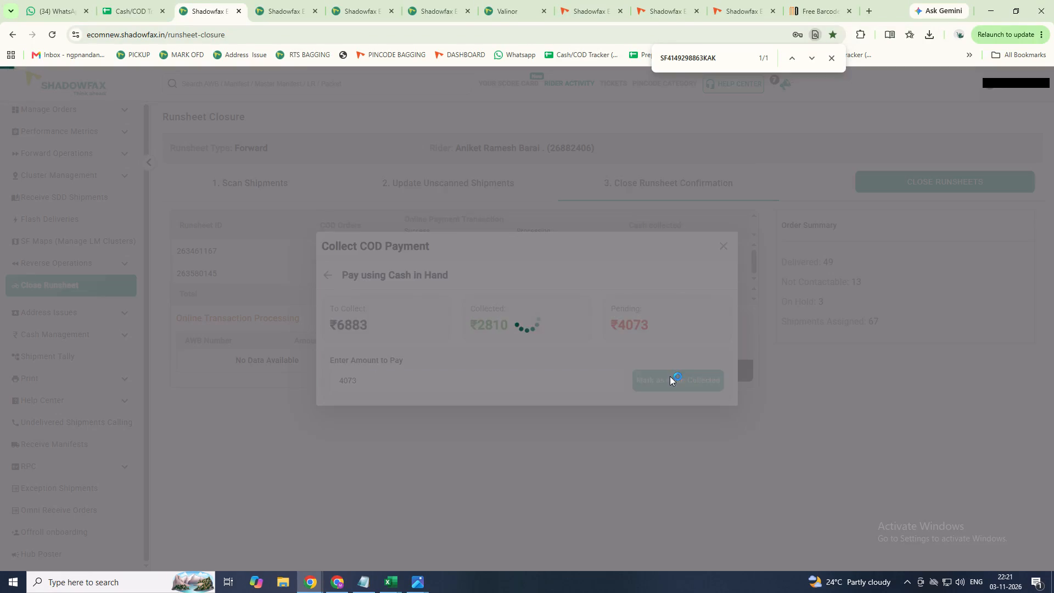
left_click(723, 182)
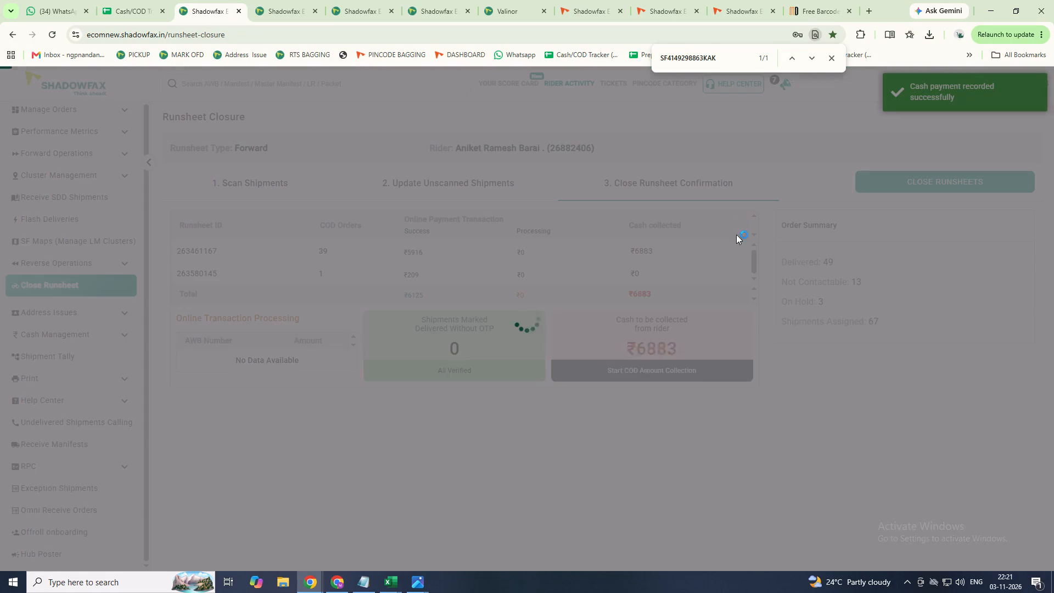
left_click(683, 372)
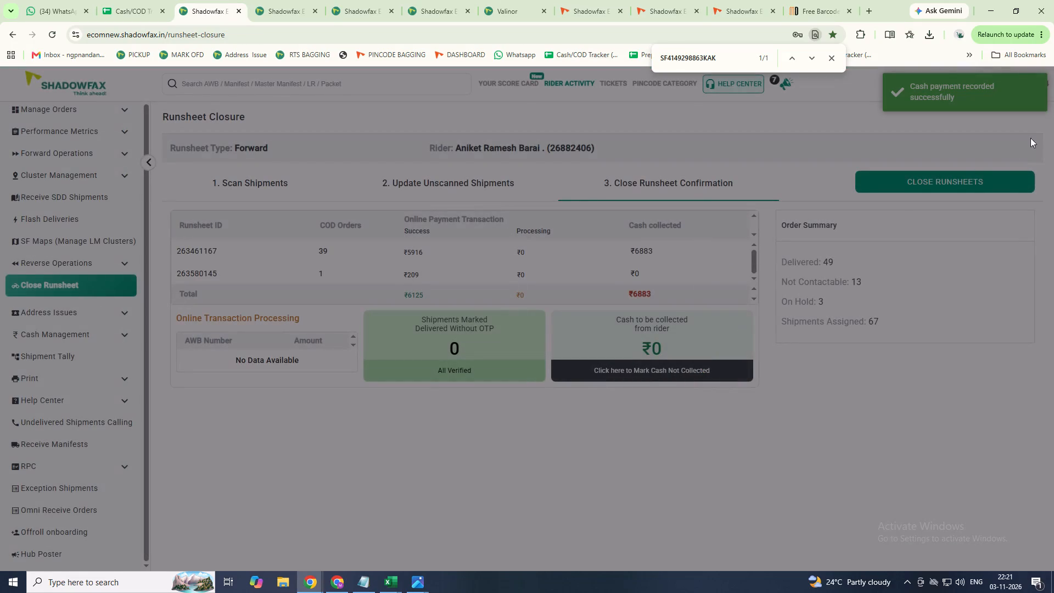
Close Barai's Forward runsheets.
left_click(969, 176)
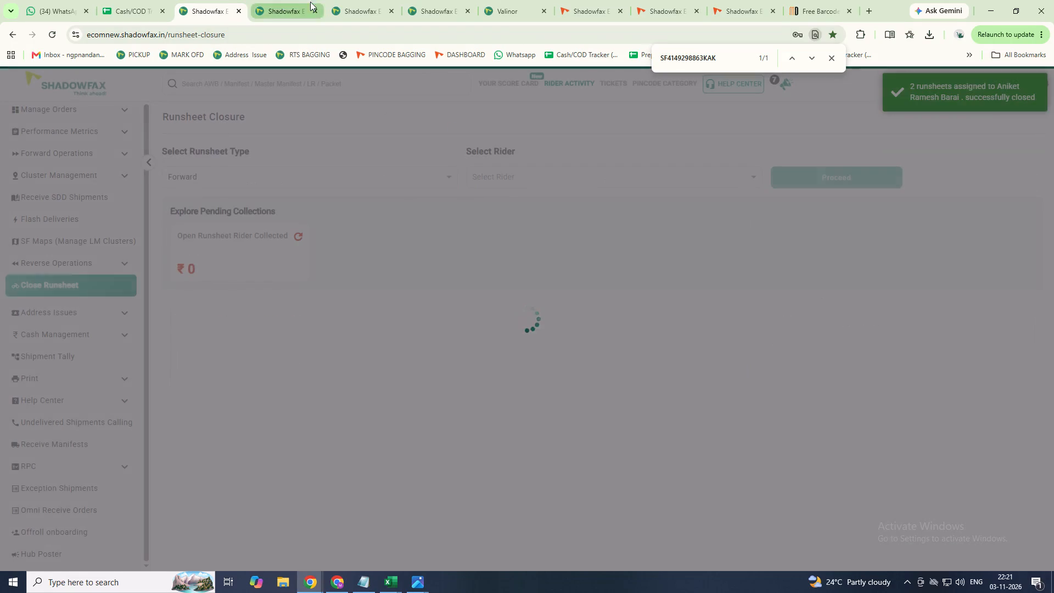
Generate the UPI payment codes for a 12500 UPI deposit on the Daily Cash Deposit page.
left_click(368, 4)
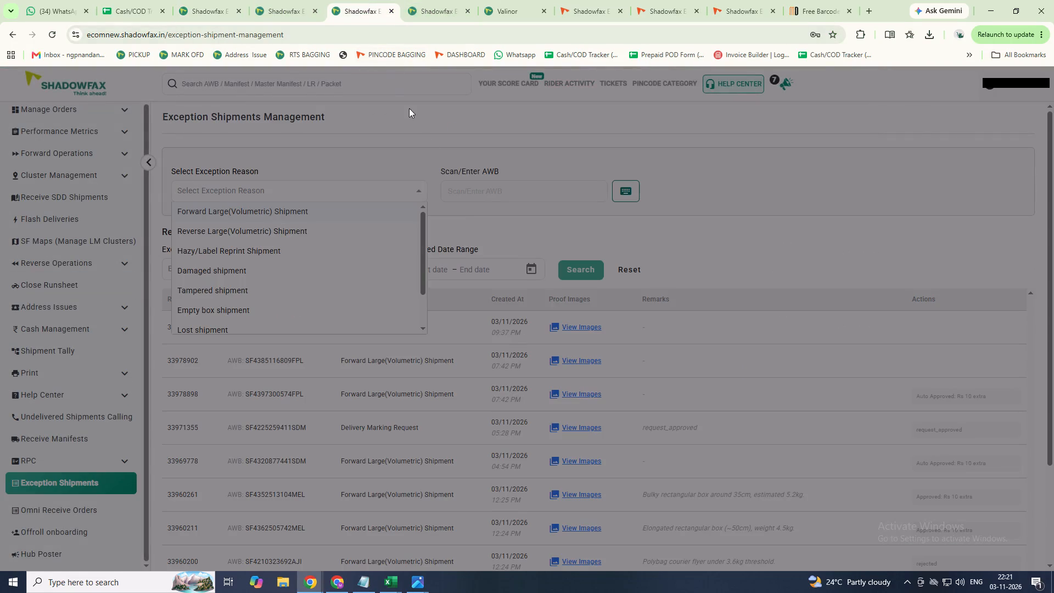
left_click(476, 228)
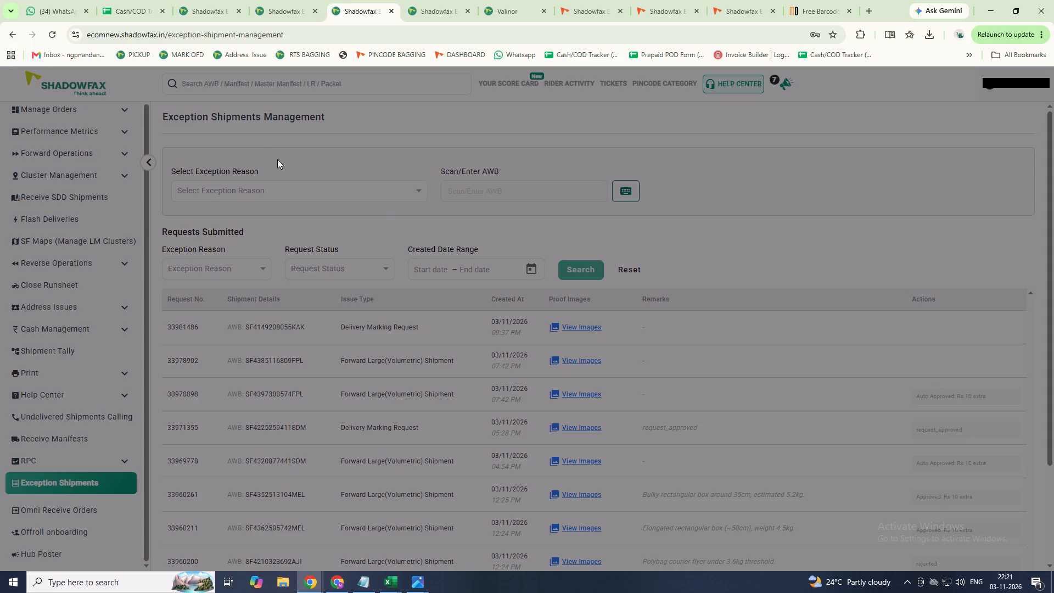
left_click(292, 7)
left_click(448, 13)
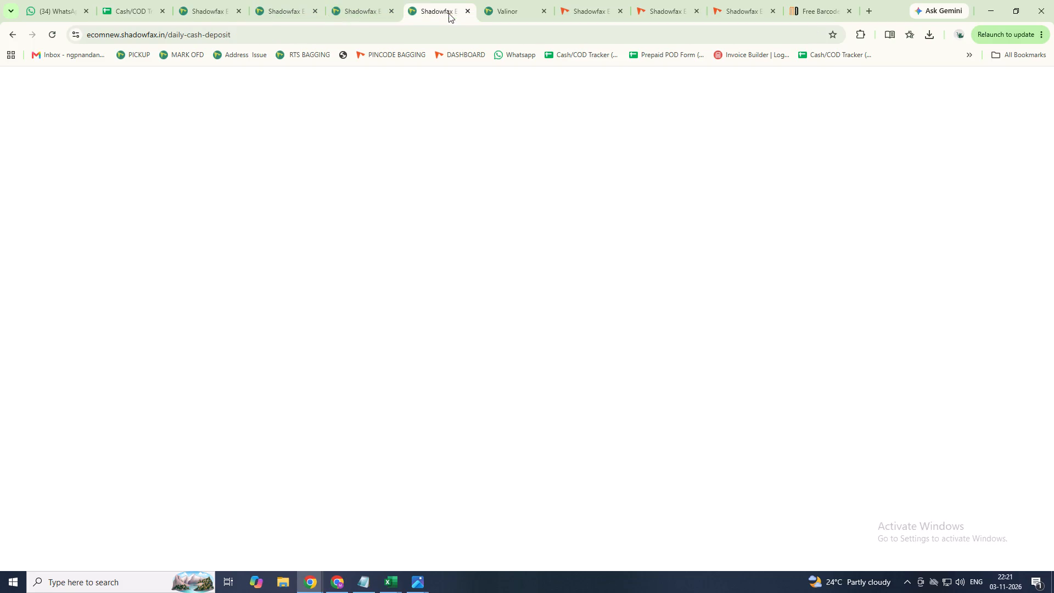
left_click(357, 288)
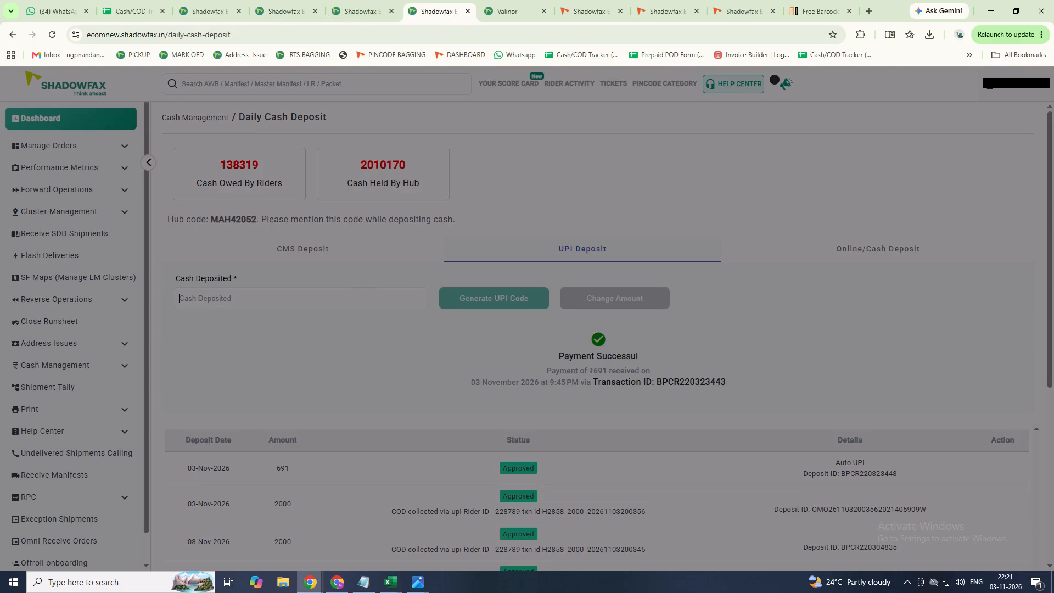
type("12500")
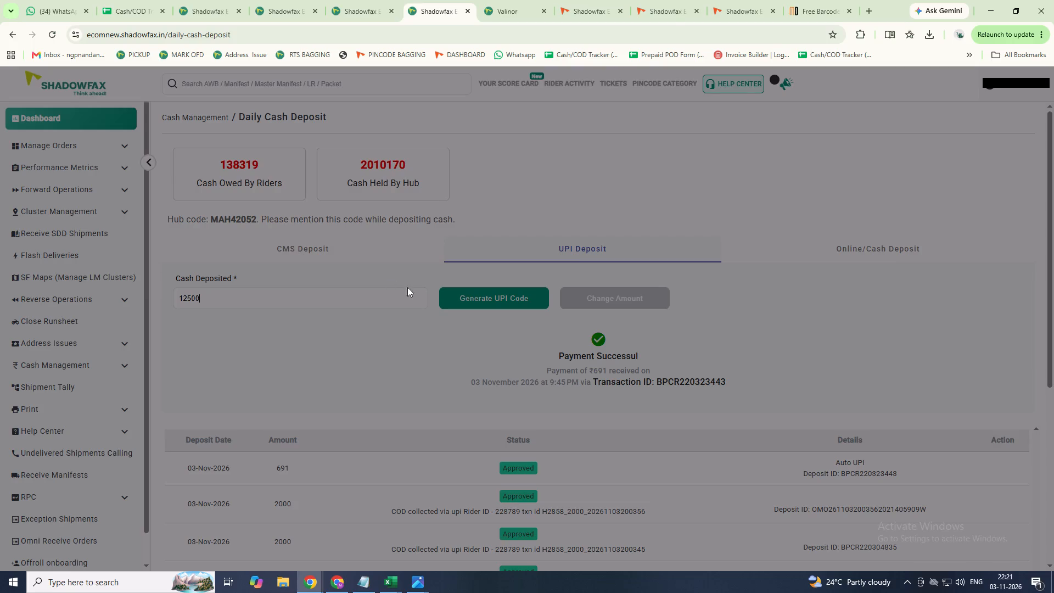
left_click(476, 297)
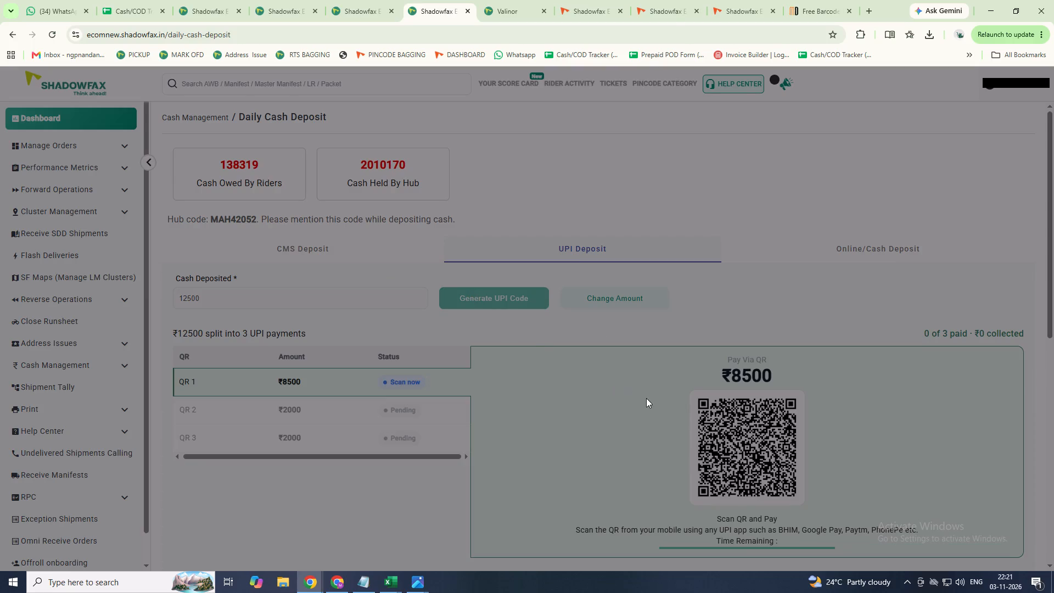
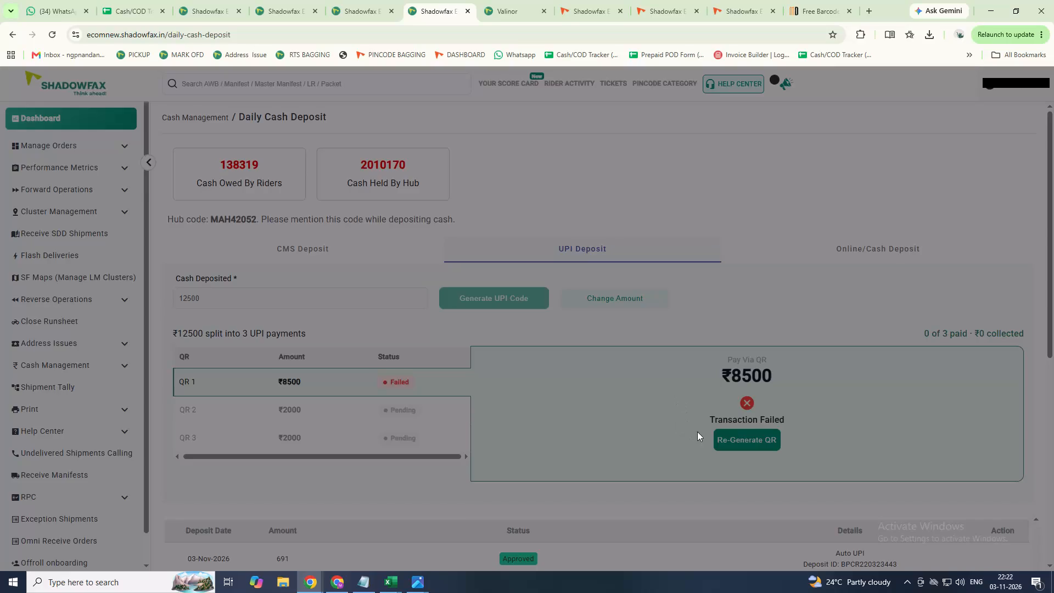
Regenerate the QR code for the first UPI payment of ₹8500.
left_click(753, 447)
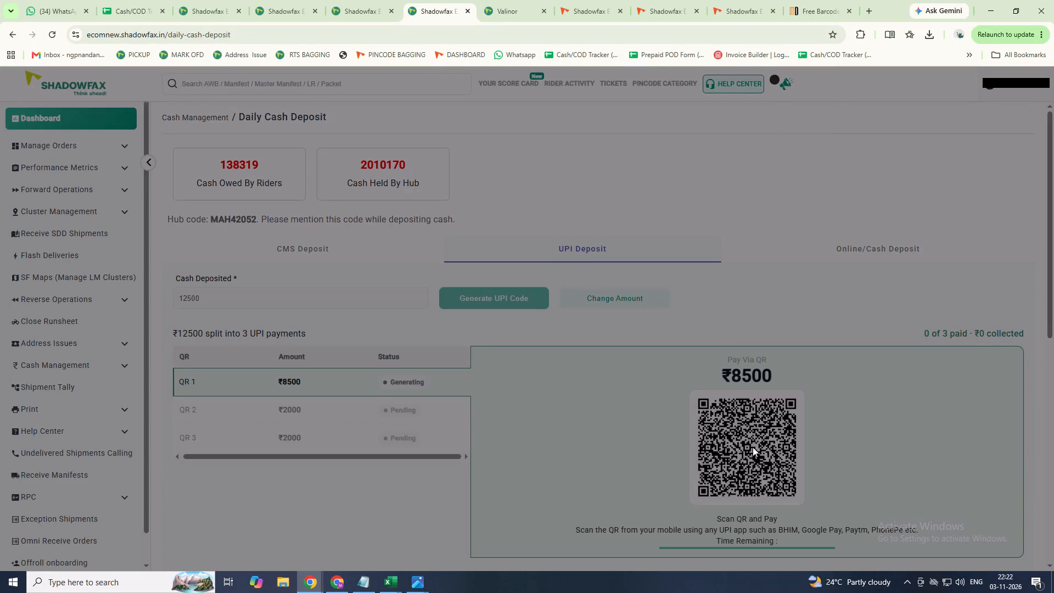
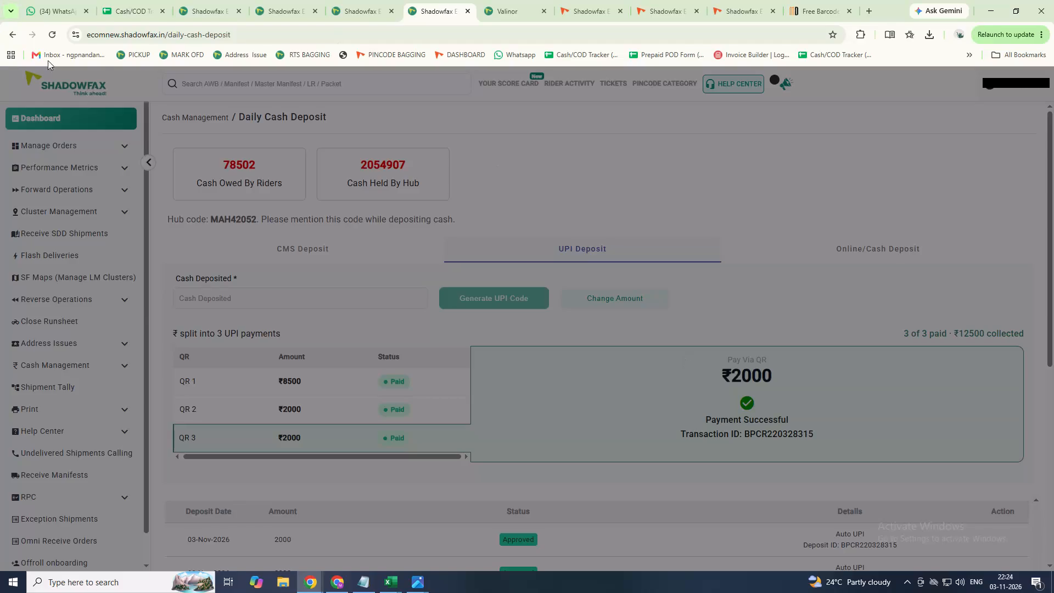
In the Cash/COD Tracker's 3-11-2026 section, enter 1250 as the ONLINE amount for rider column 38.
left_click(201, 12)
left_click(137, 4)
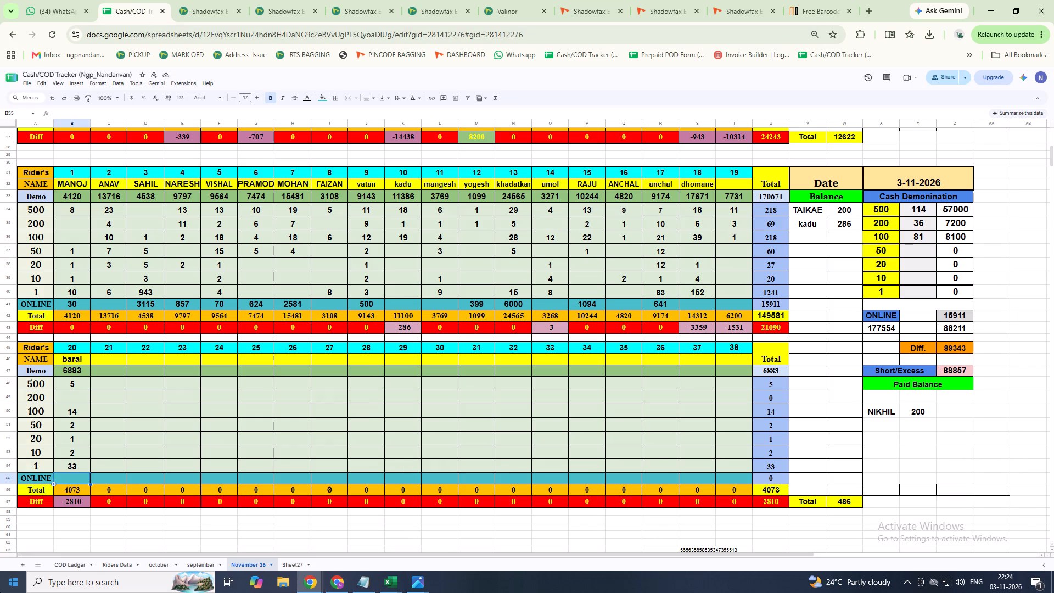
left_click(702, 479)
left_click(725, 479)
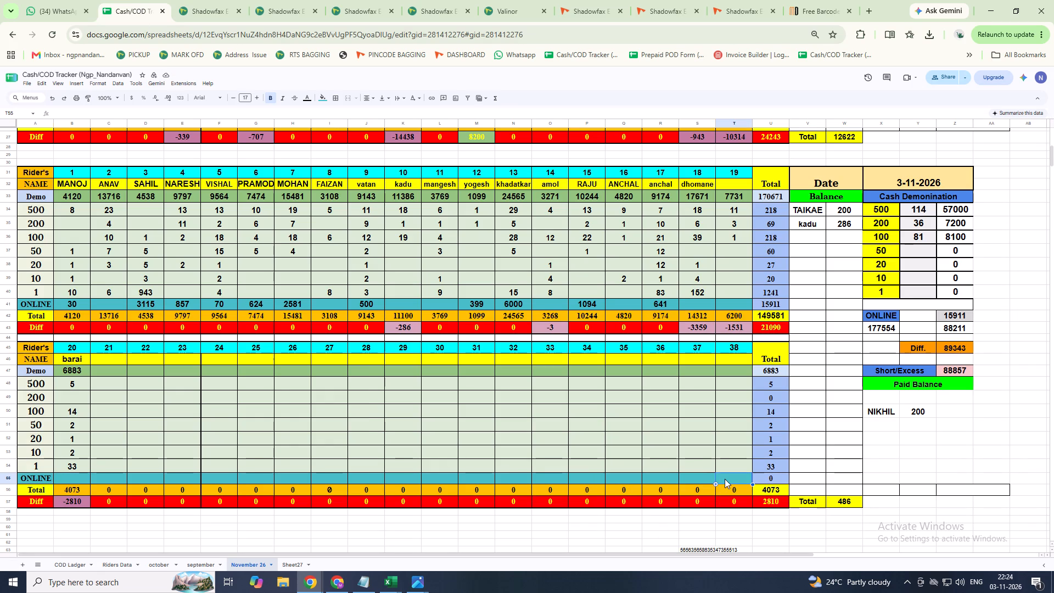
type("1250")
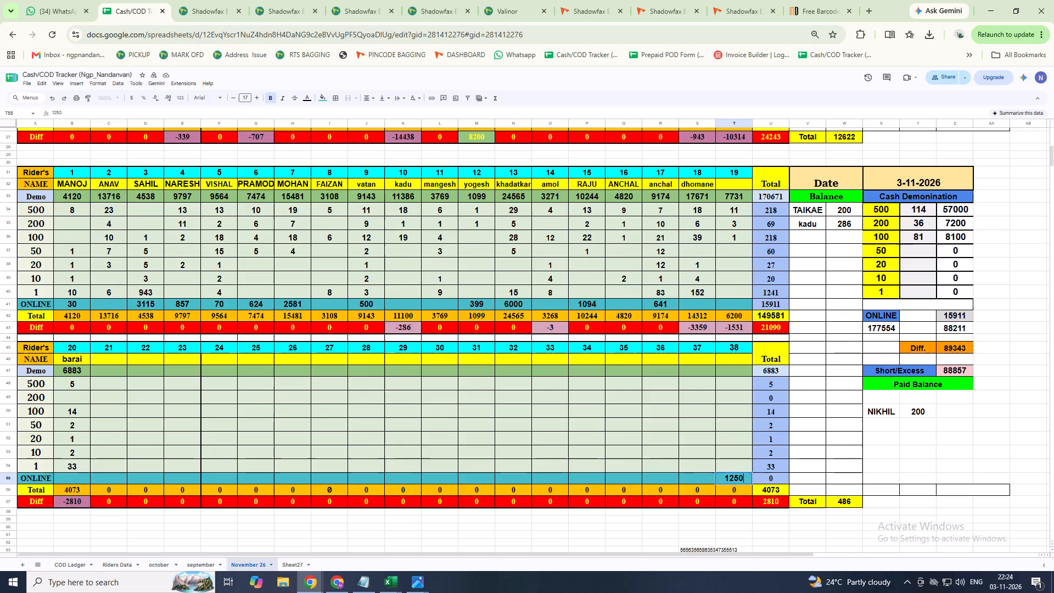
key("Return")
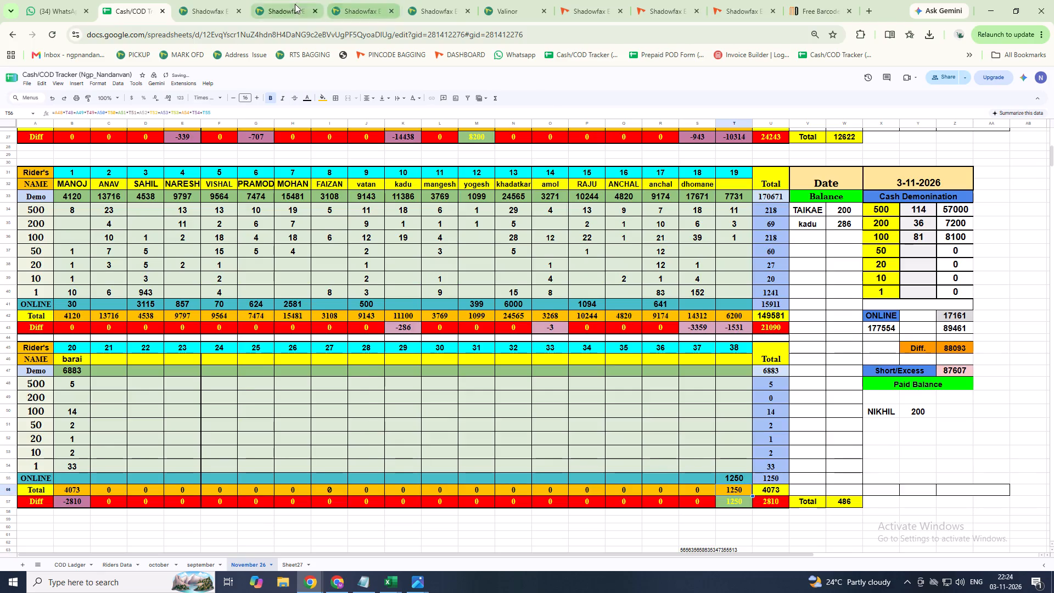
Check the amount collected on Shadowfax's Daily Cash Deposit page and correct column 38's ONLINE amount in the tracker to 12500.
left_click(282, 8)
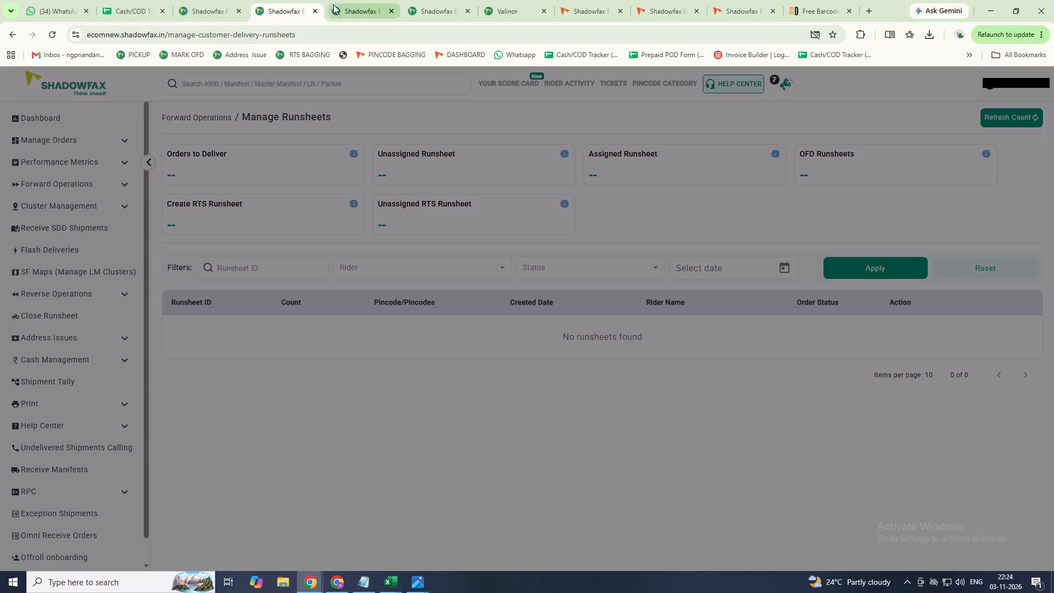
left_click(360, 5)
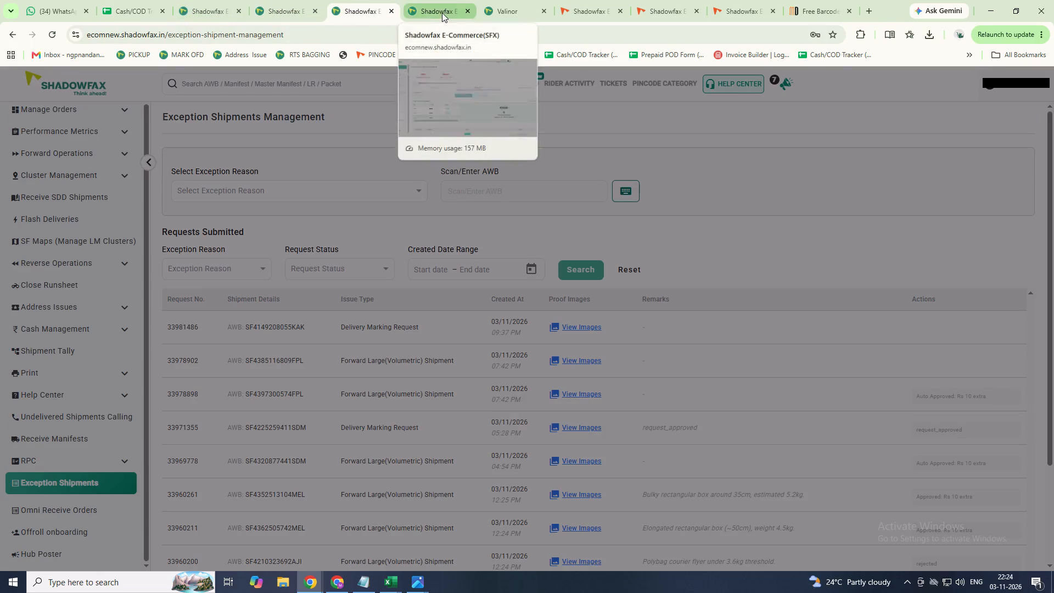
left_click(445, 10)
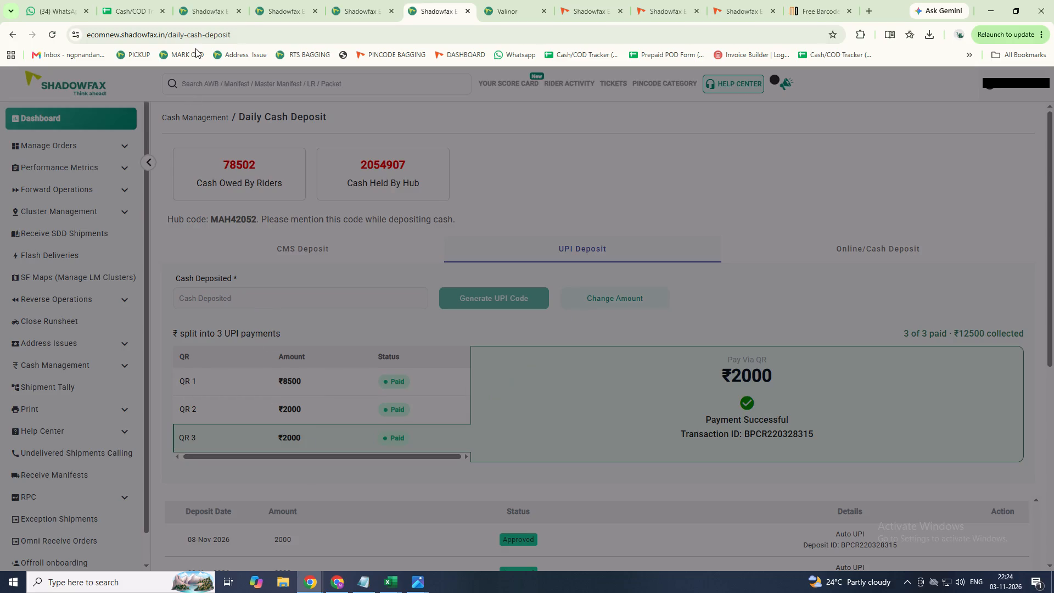
left_click(192, 12)
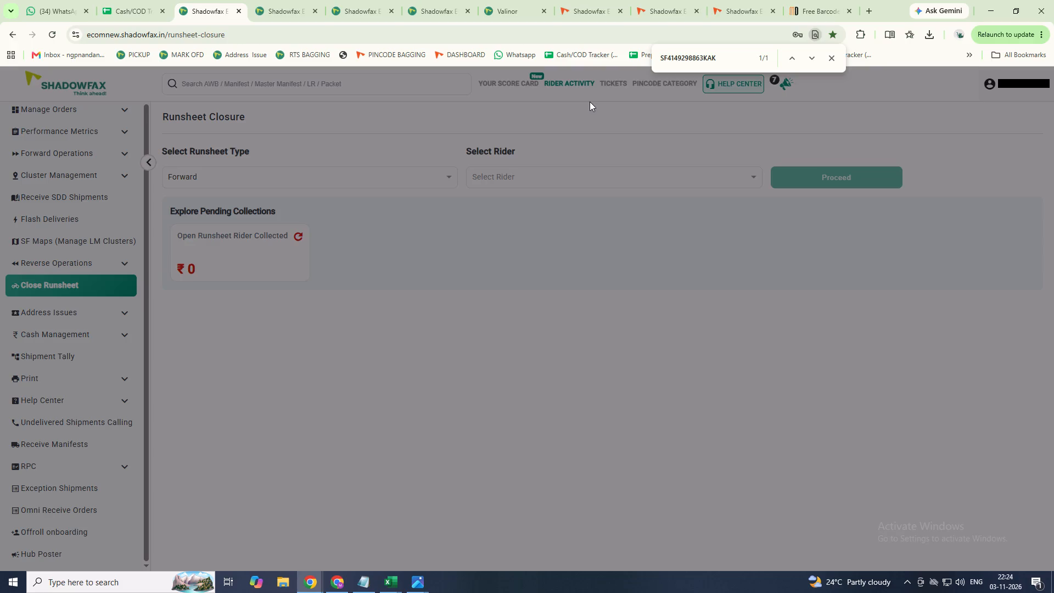
left_click(123, 5)
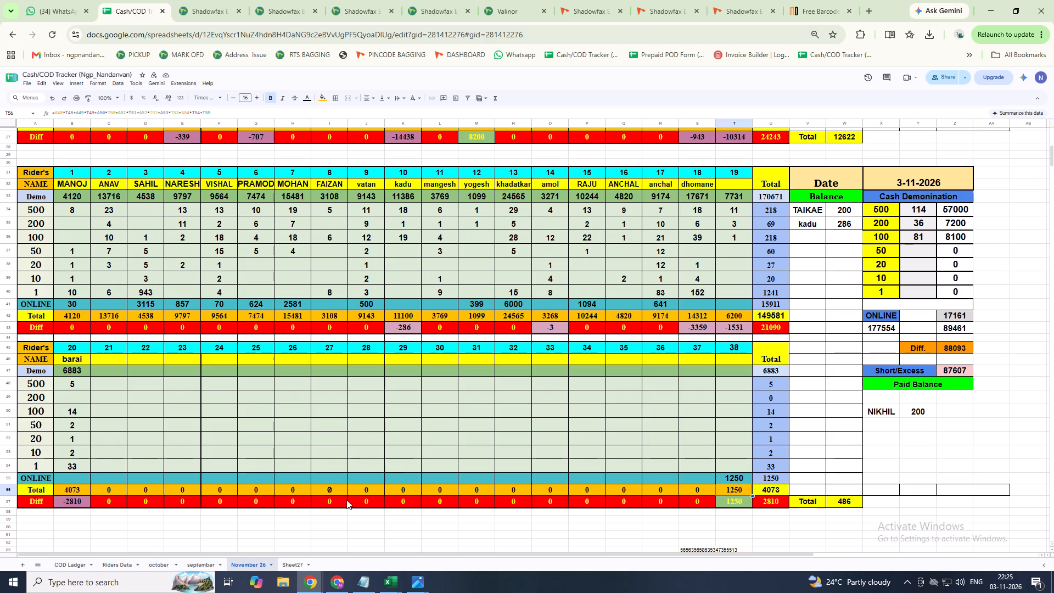
left_click(744, 473)
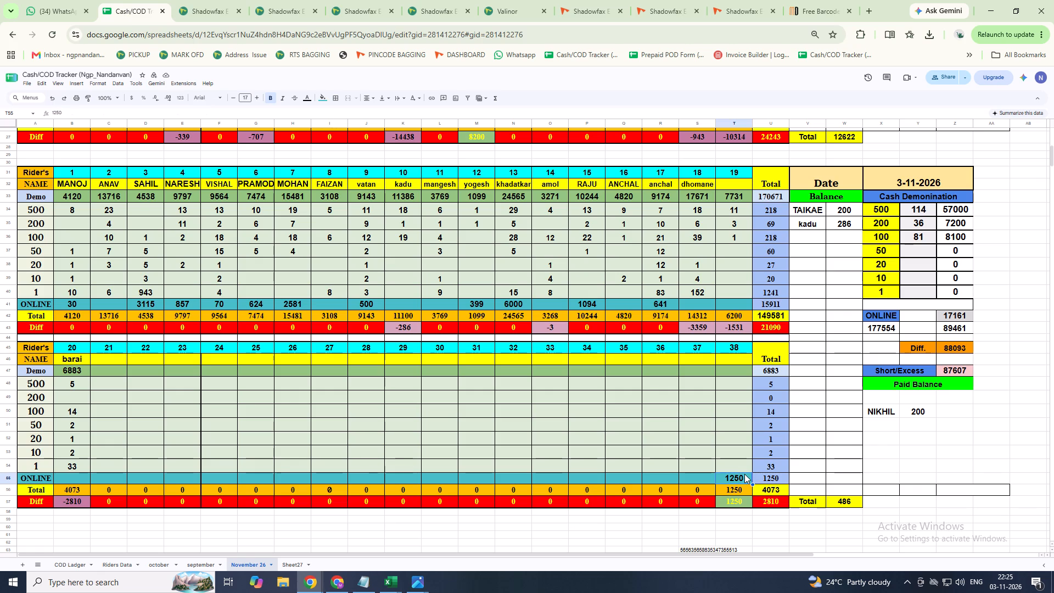
left_click(744, 475)
double_click(743, 476)
double_click(743, 475)
key("0")
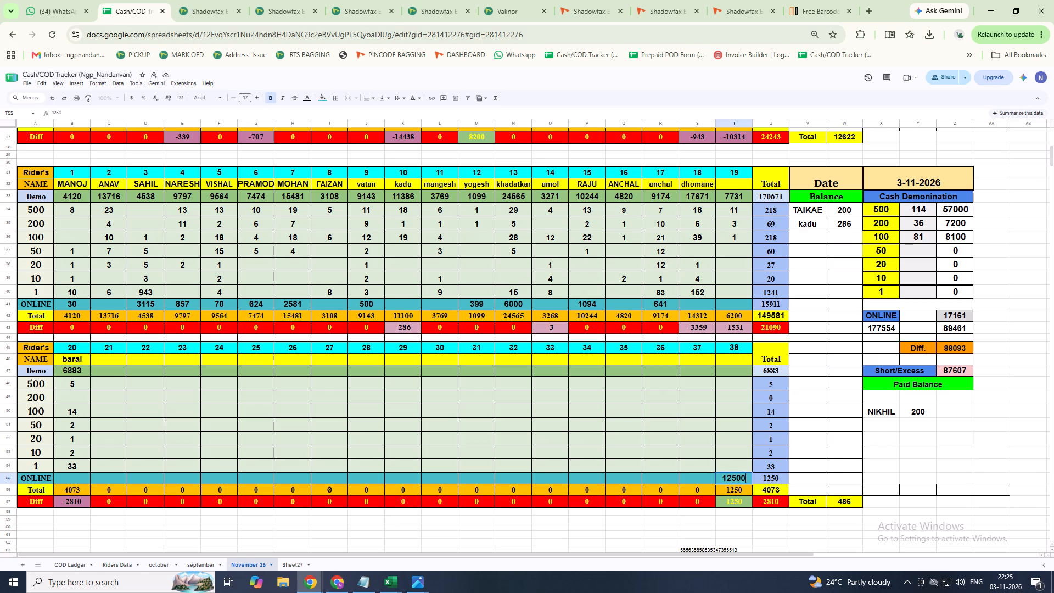
key("Return")
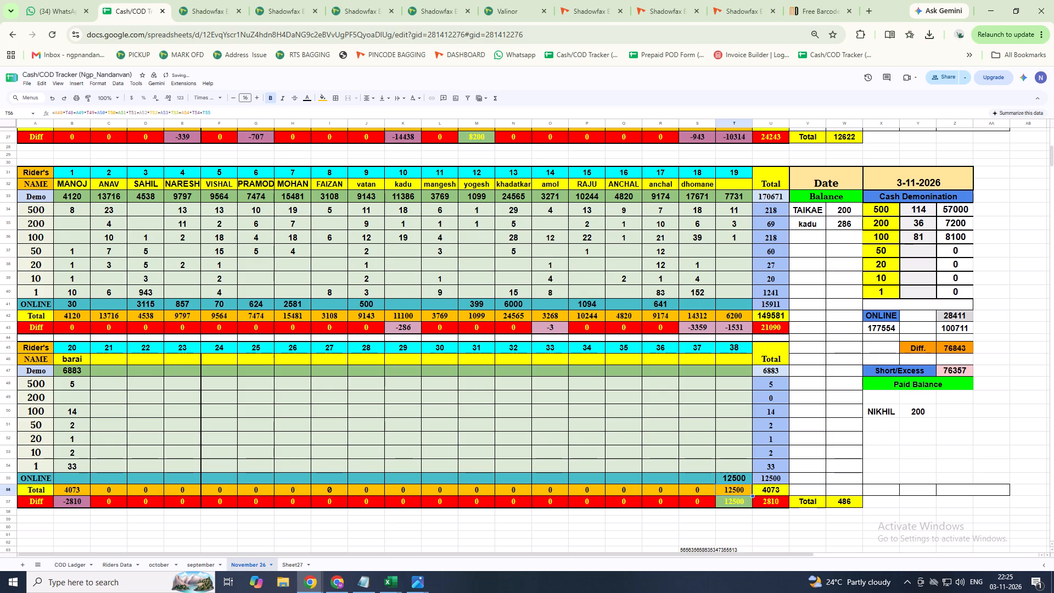
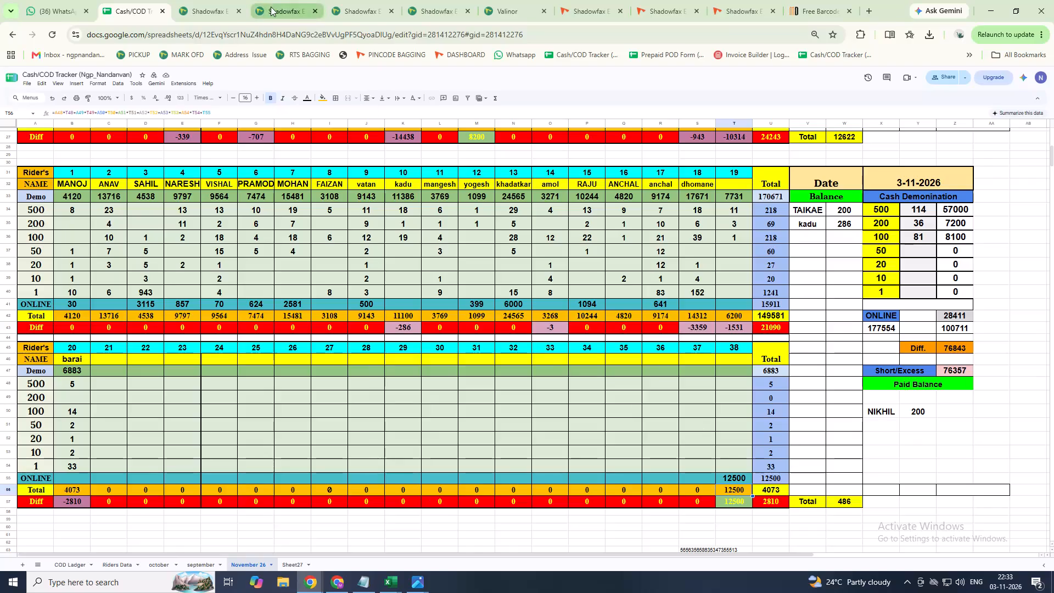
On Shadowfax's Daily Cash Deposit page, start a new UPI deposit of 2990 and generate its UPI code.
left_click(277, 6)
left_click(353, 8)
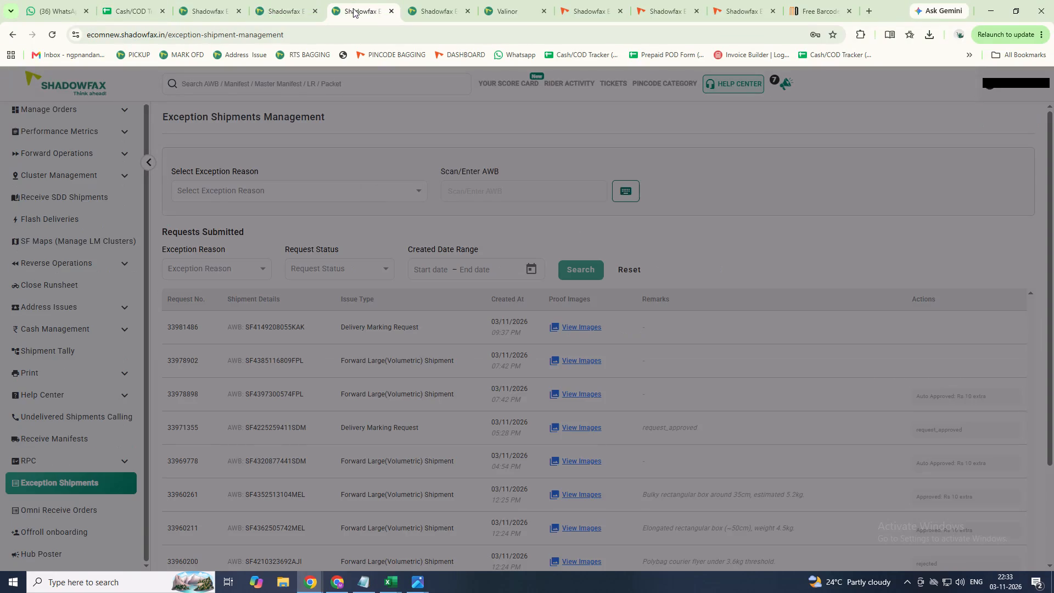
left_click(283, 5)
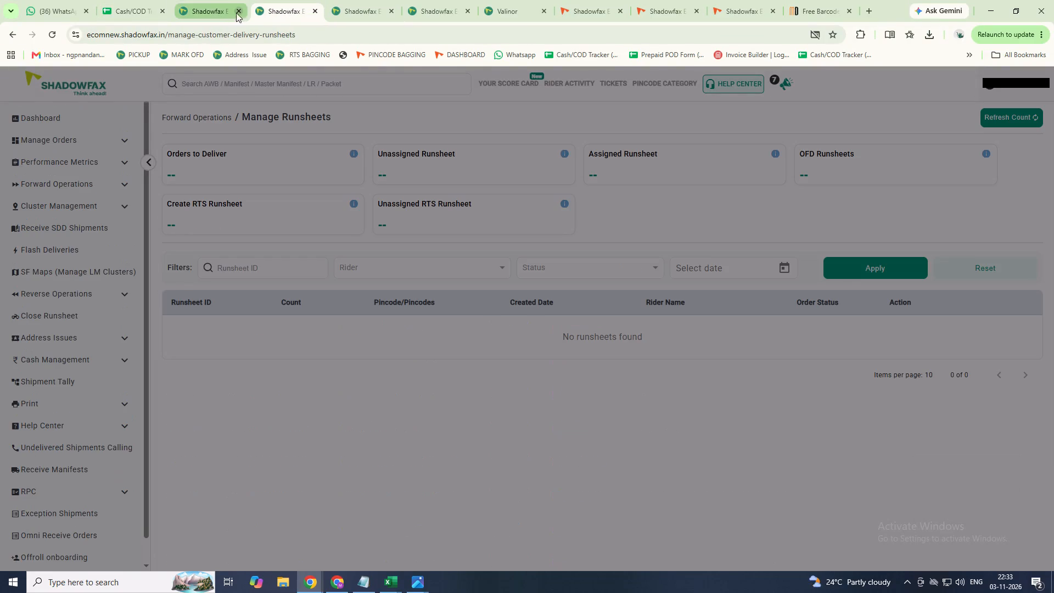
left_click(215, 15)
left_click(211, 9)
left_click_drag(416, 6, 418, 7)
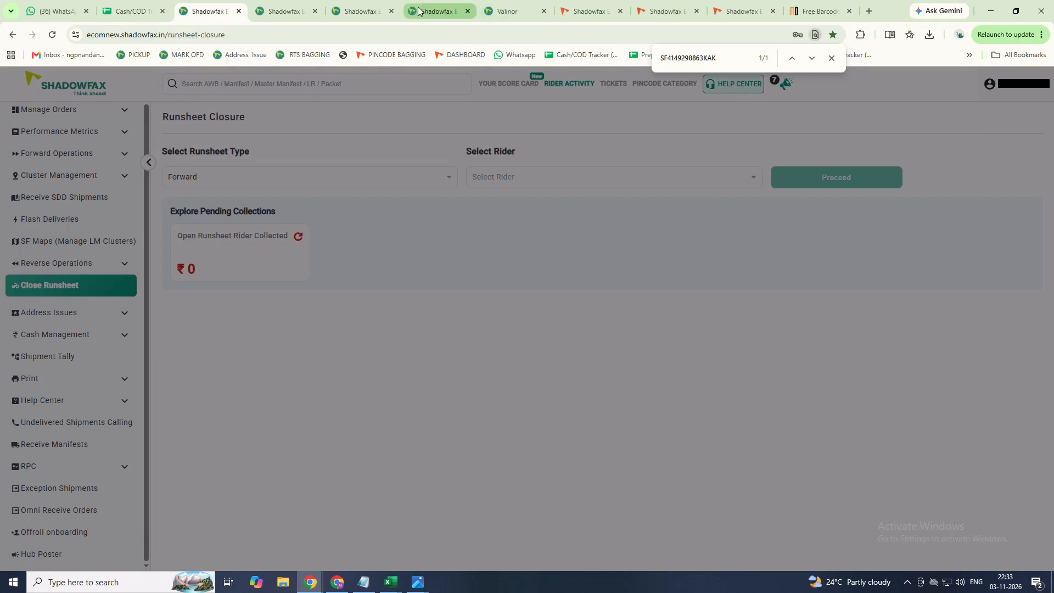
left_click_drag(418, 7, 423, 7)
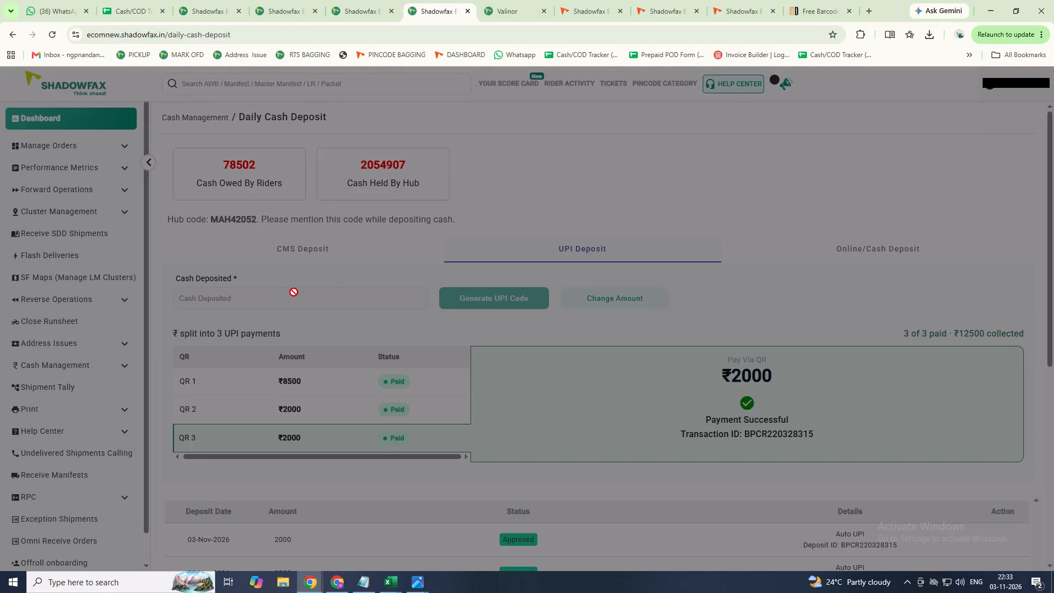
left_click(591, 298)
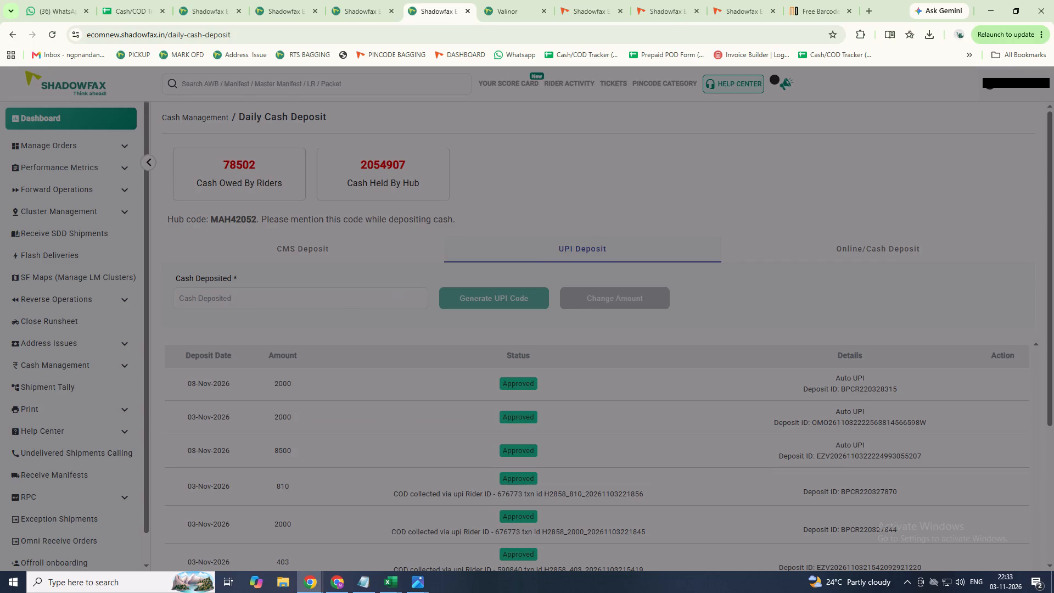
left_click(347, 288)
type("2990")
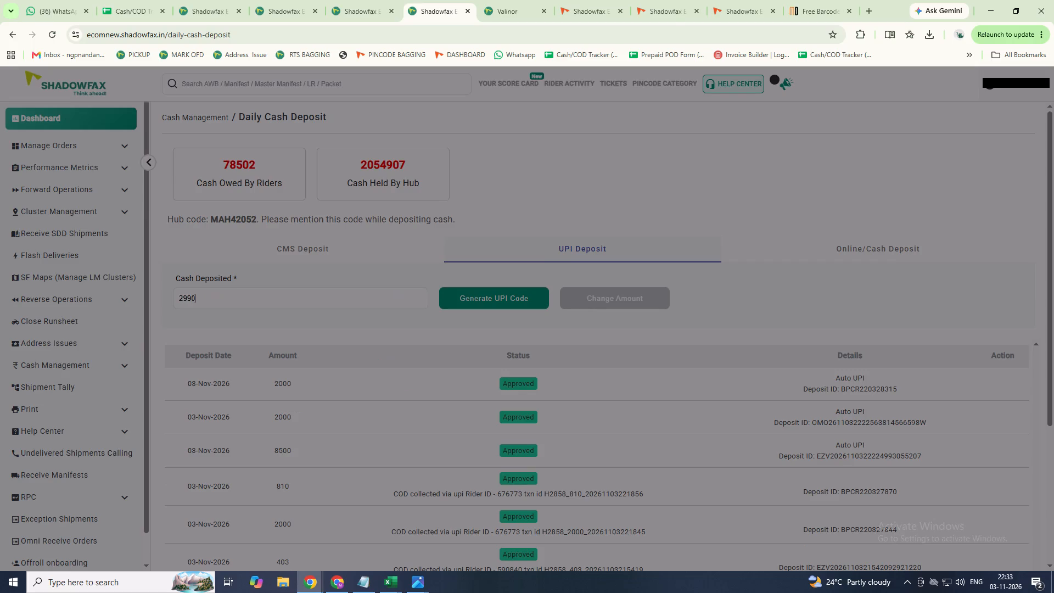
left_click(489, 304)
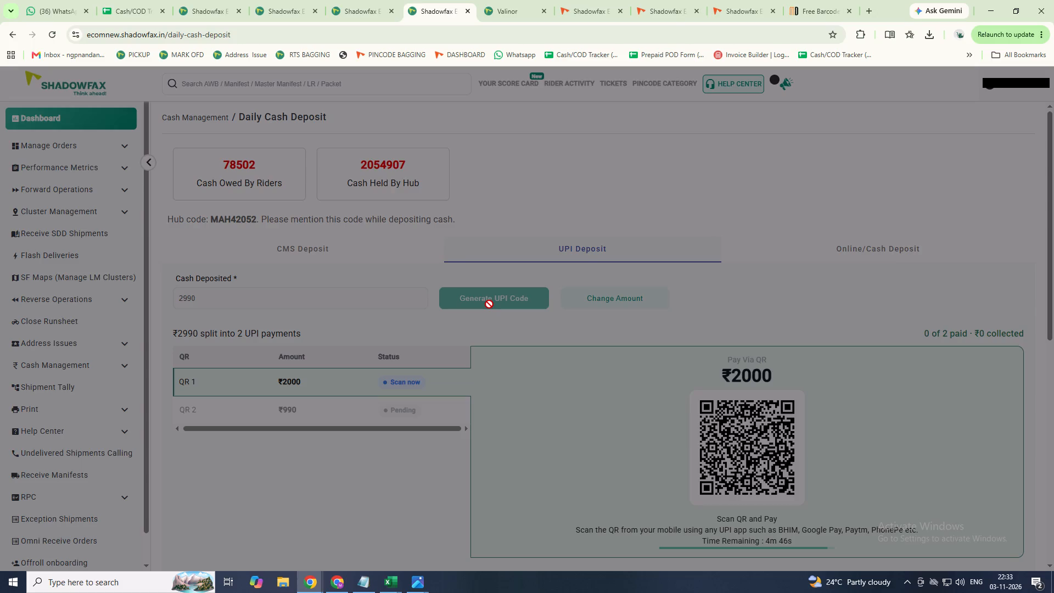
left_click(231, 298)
Check yugant's balance in the Cash/COD Tracker's previous-day section, change the Shadowfax UPI deposit amount to 3855 and generate its UPI code.
left_click(132, 5)
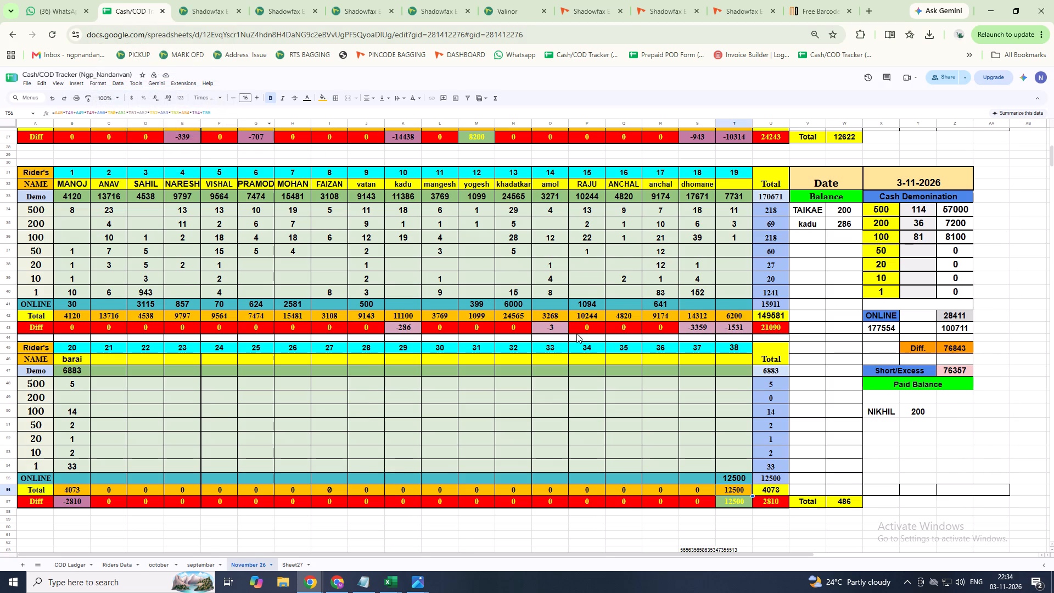
scroll(724, 330, "up", 5)
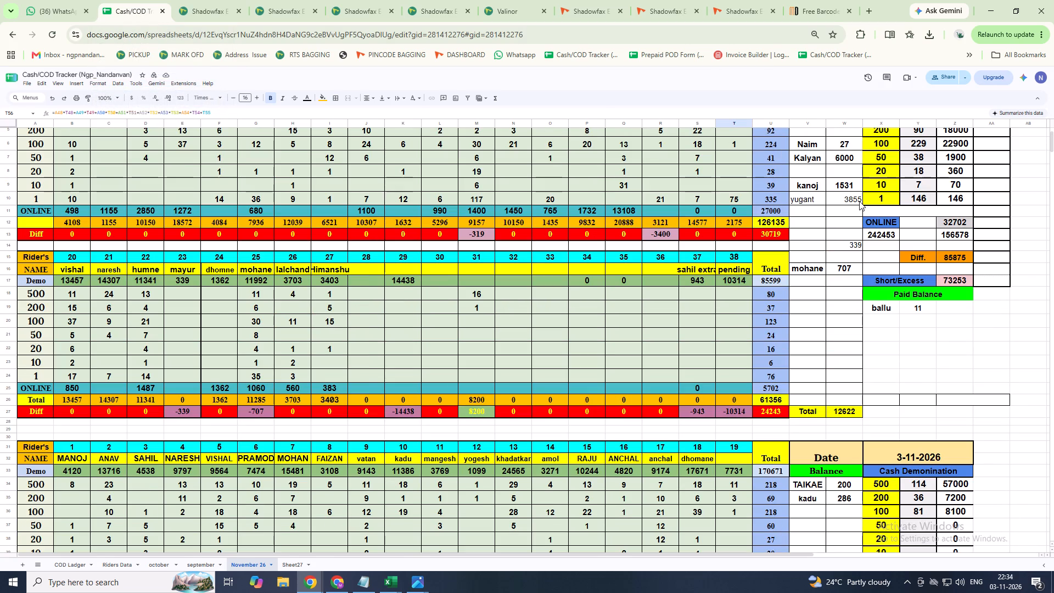
scroll(859, 205, "down", 5)
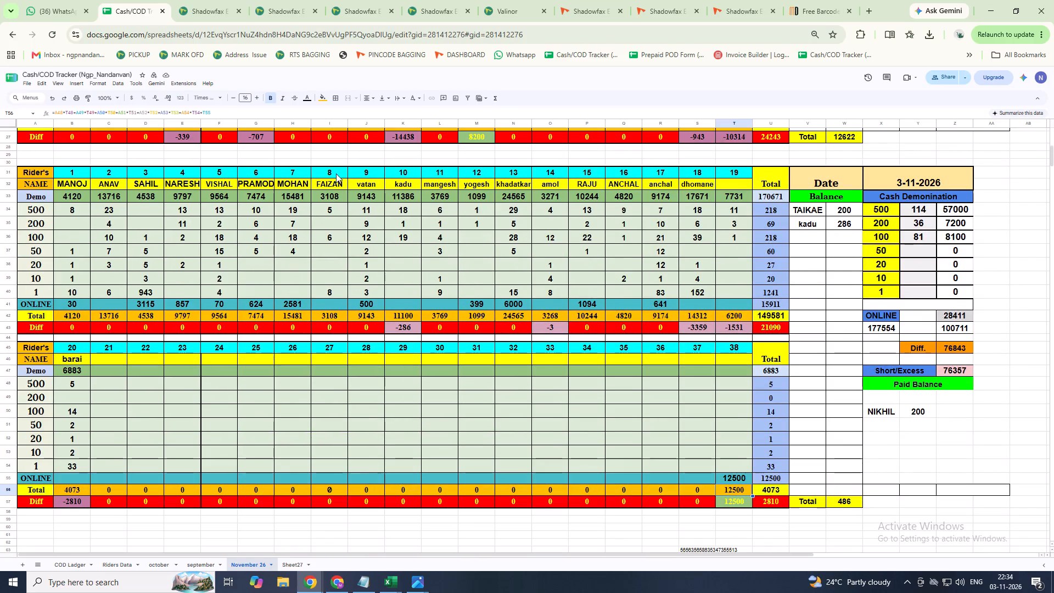
left_click(209, 6)
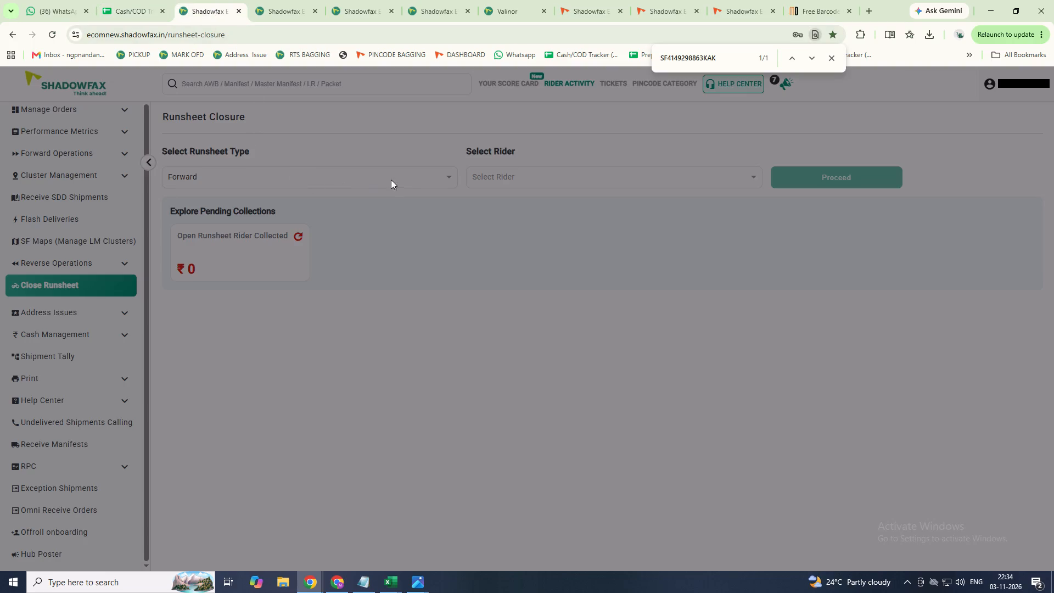
left_click(260, 3)
left_click(364, 7)
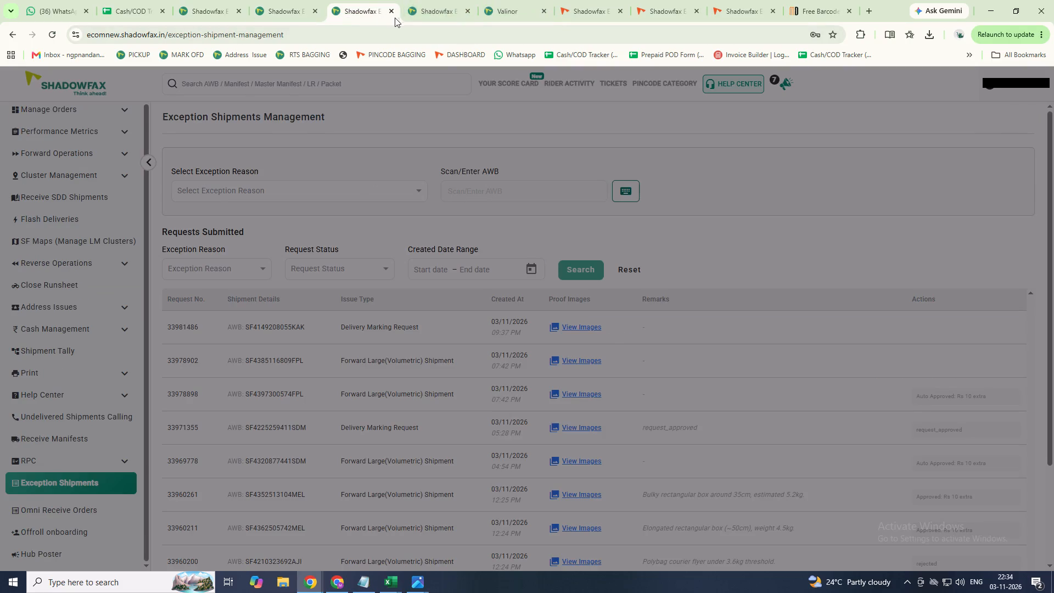
left_click(428, 8)
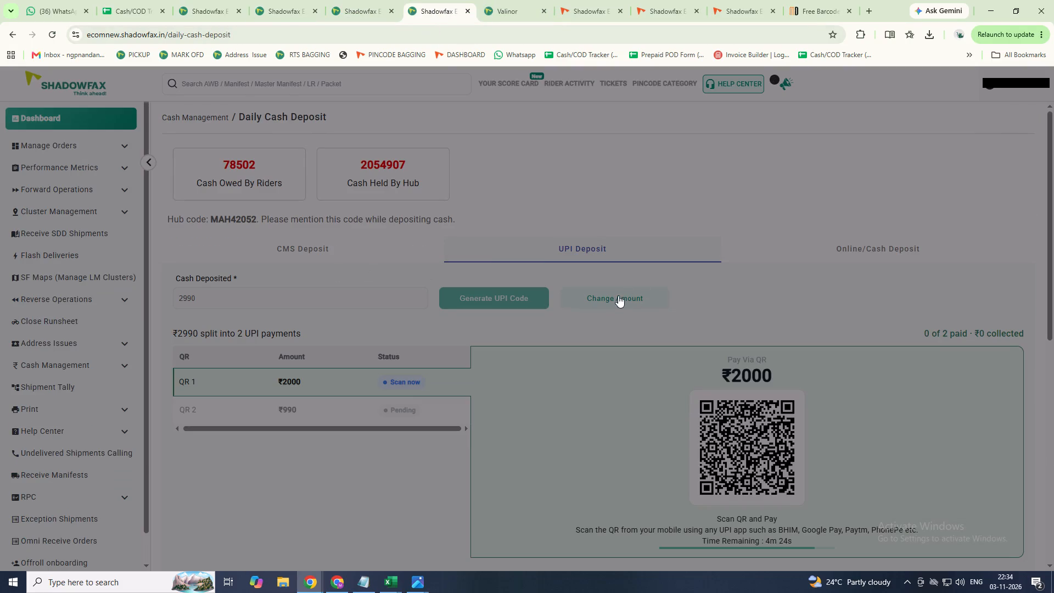
left_click(616, 293)
left_click(356, 292)
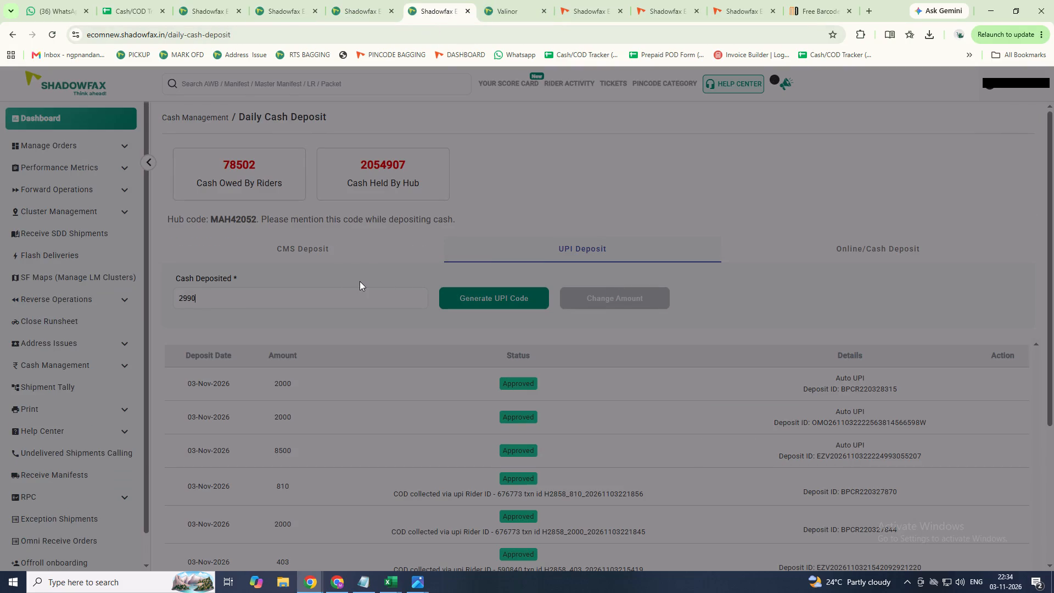
key("BackSpace")
key("BackSpace")
key("BackSpace")
key("BackSpace")
key("BackSpace")
key("BackSpace")
key("BackSpace")
key("BackSpace")
key("BackSpace")
key("BackSpace")
key("BackSpace")
key("BackSpace")
key("BackSpace")
key("BackSpace")
key("BackSpace")
key("BackSpace")
key("BackSpace")
type("3855")
left_click(472, 307)
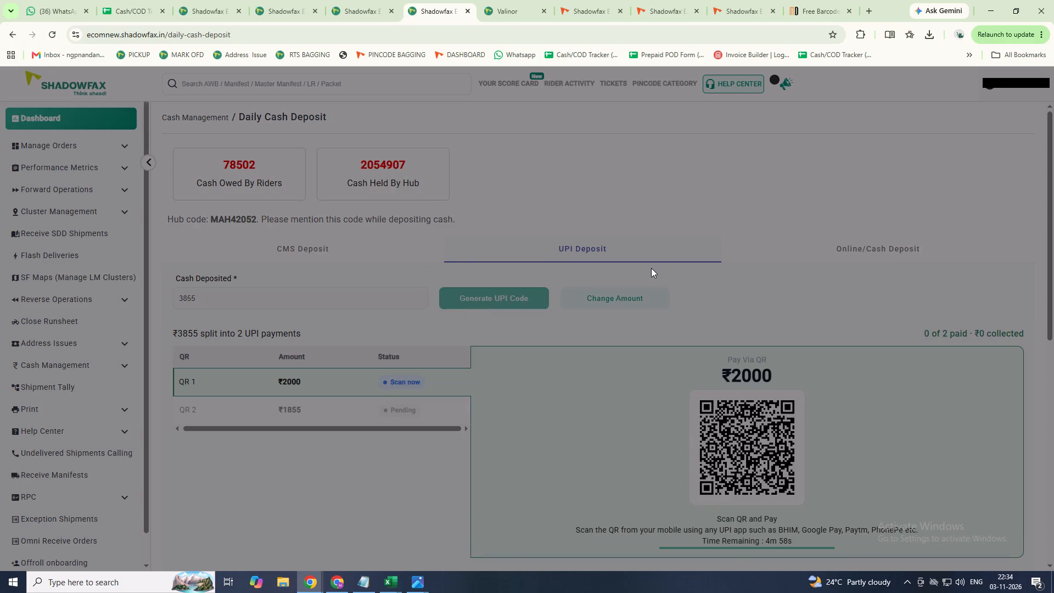
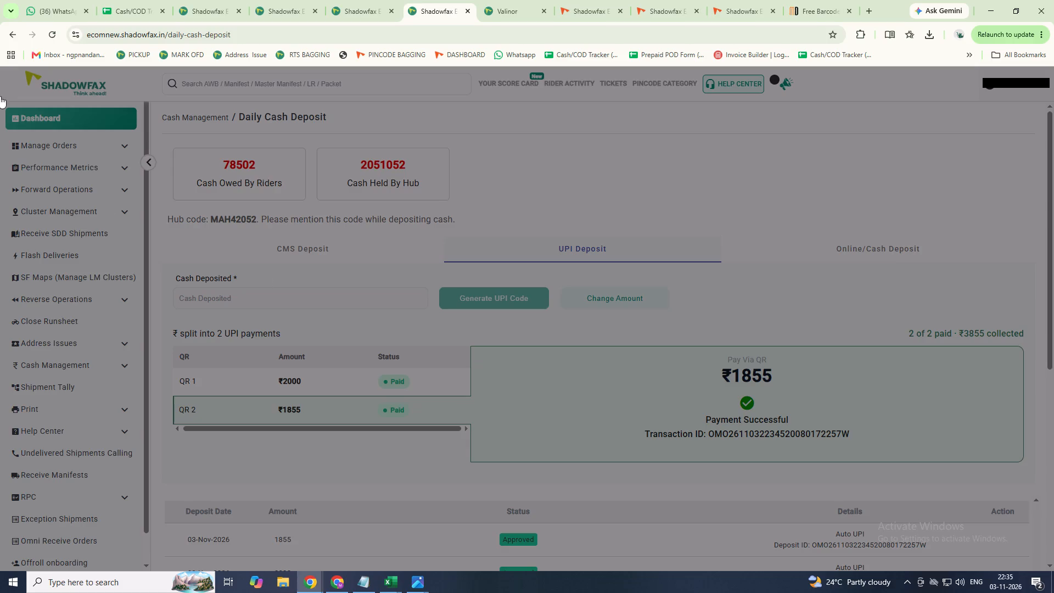
Note the amount 1290 in empty cell Y58 below the 3-11-2026 section of the Cash/COD Tracker.
left_click(116, 12)
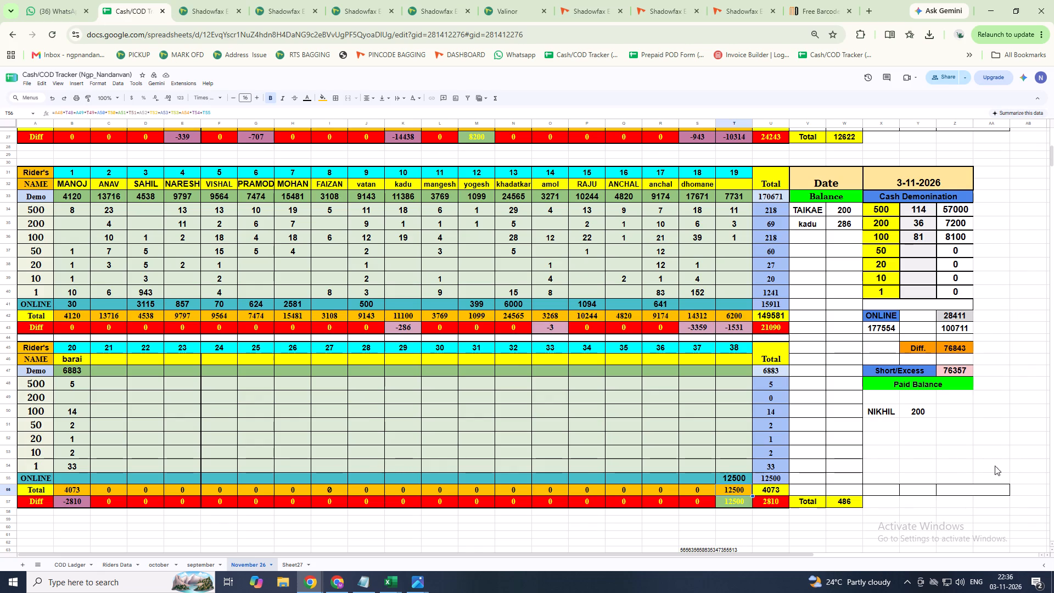
left_click(928, 513)
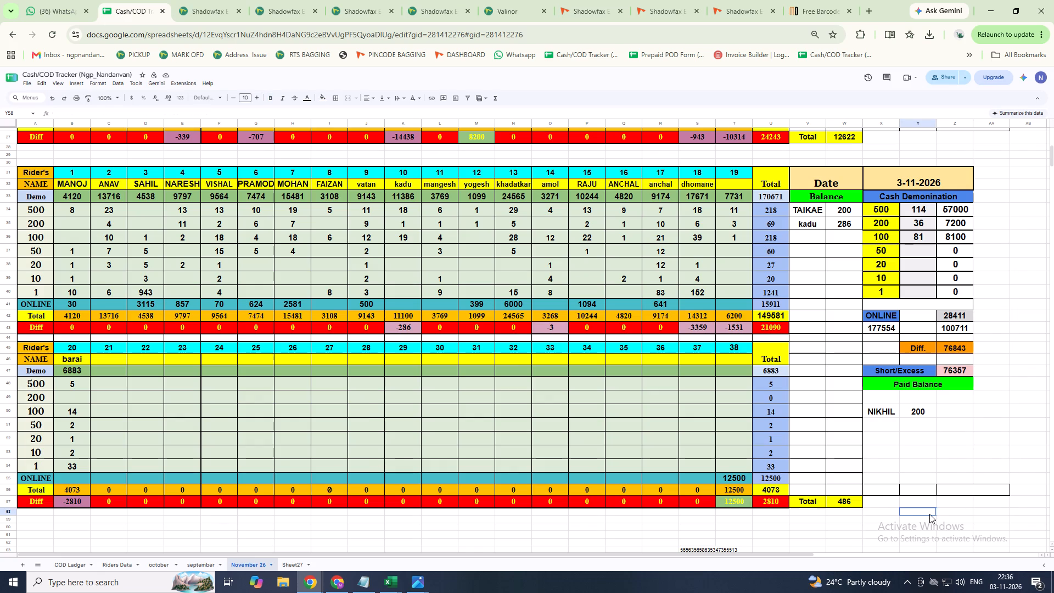
type("12")
type("90")
key("Return")
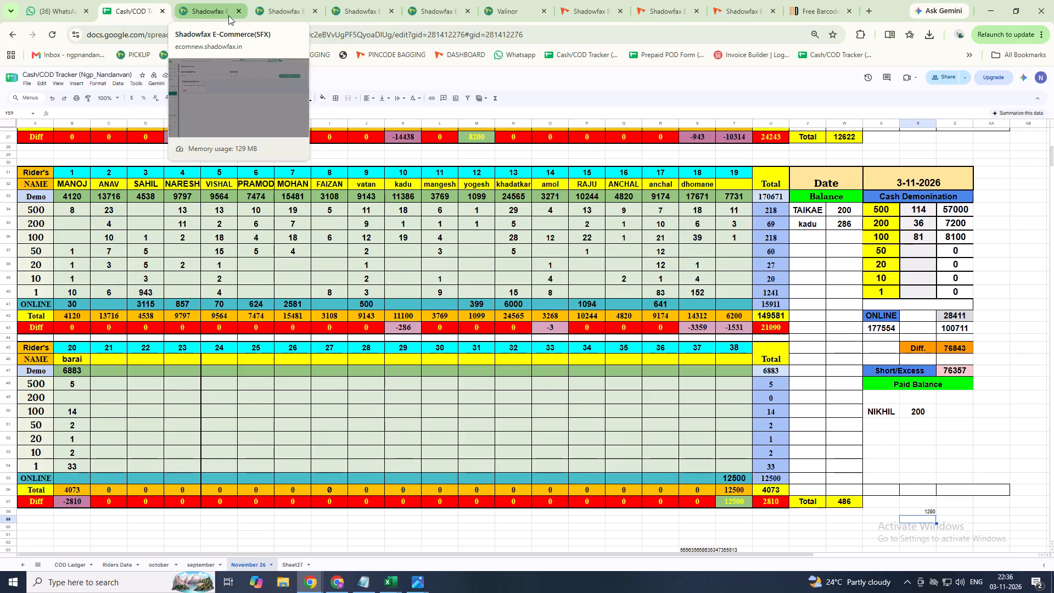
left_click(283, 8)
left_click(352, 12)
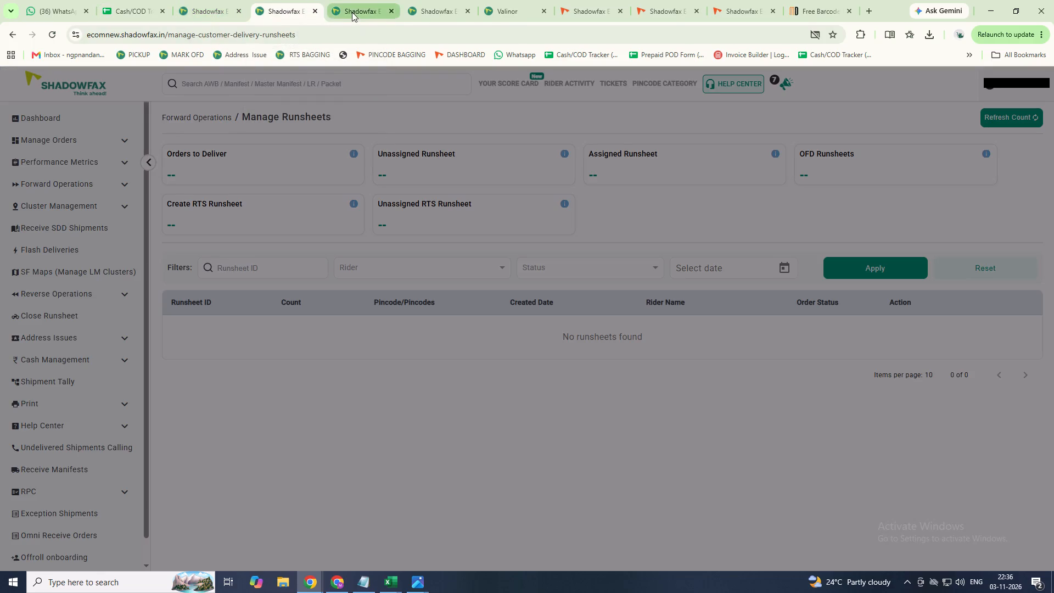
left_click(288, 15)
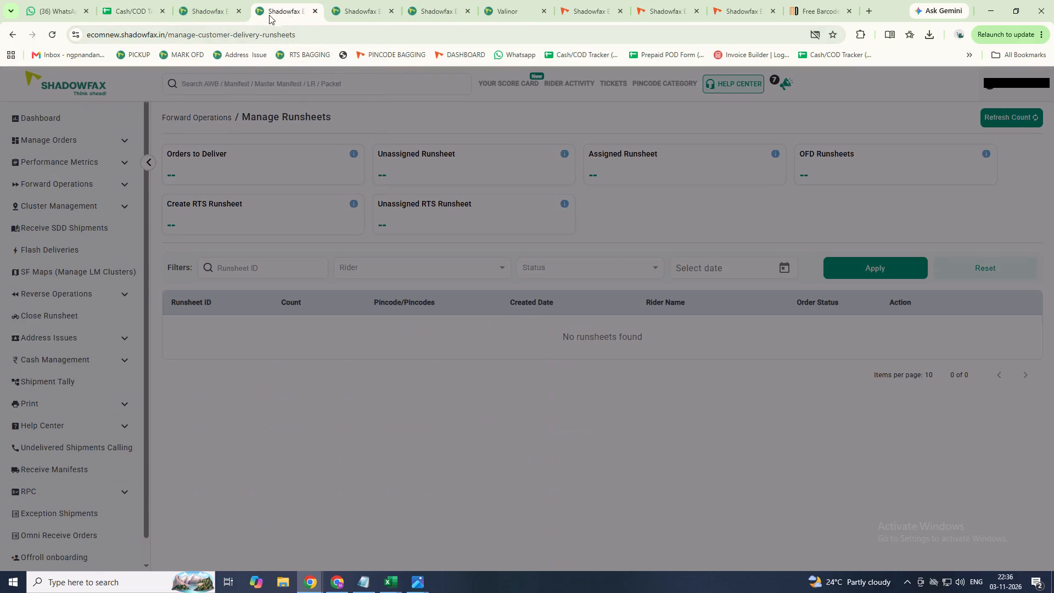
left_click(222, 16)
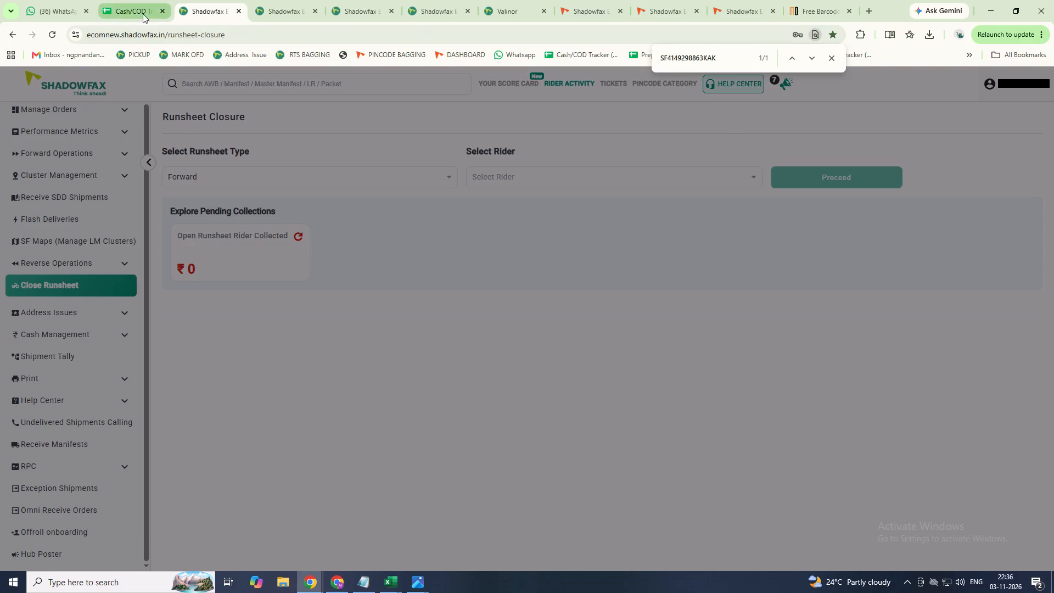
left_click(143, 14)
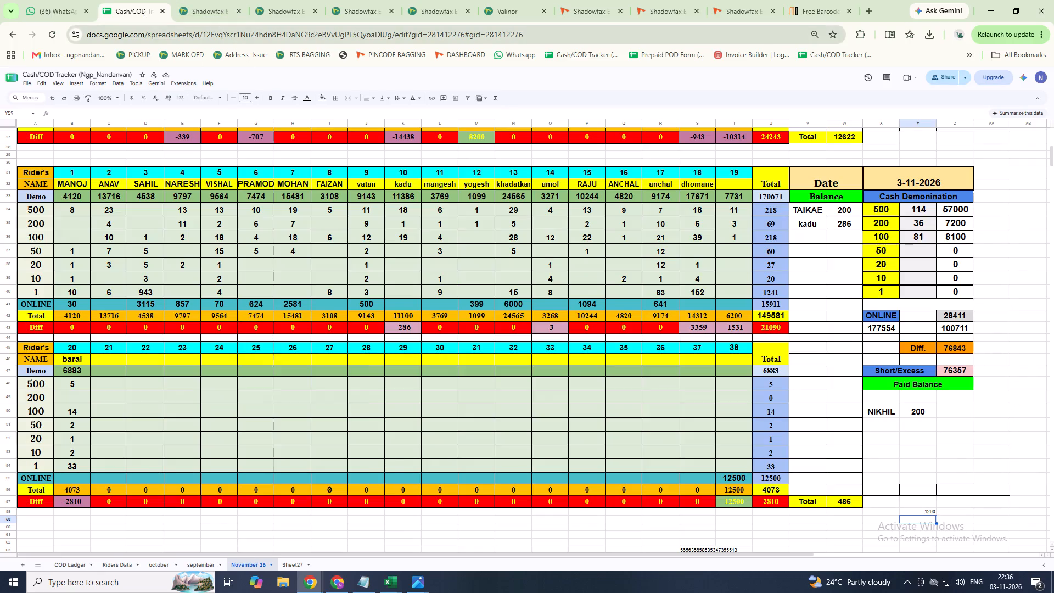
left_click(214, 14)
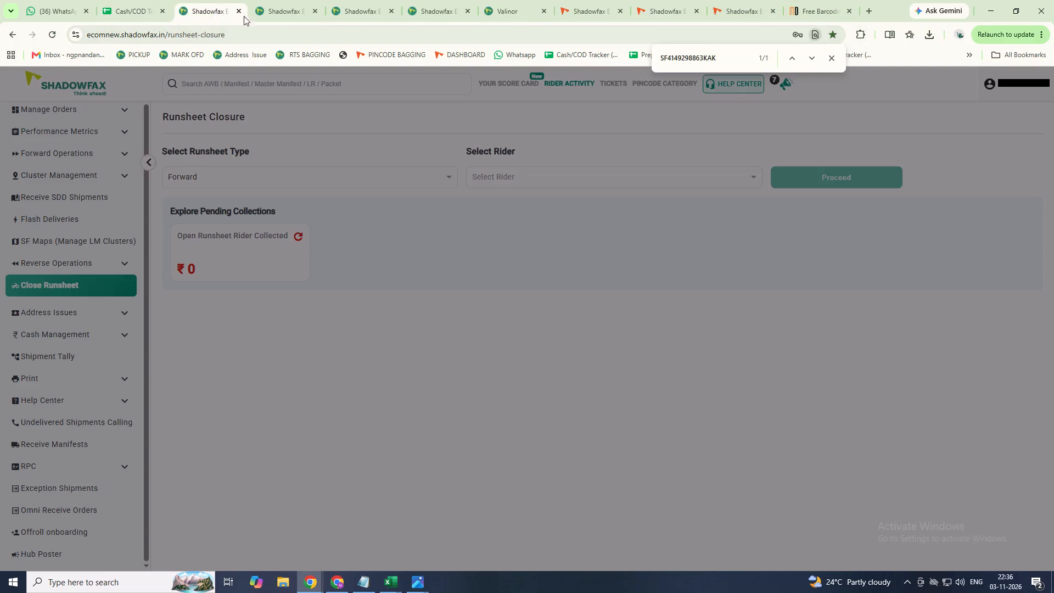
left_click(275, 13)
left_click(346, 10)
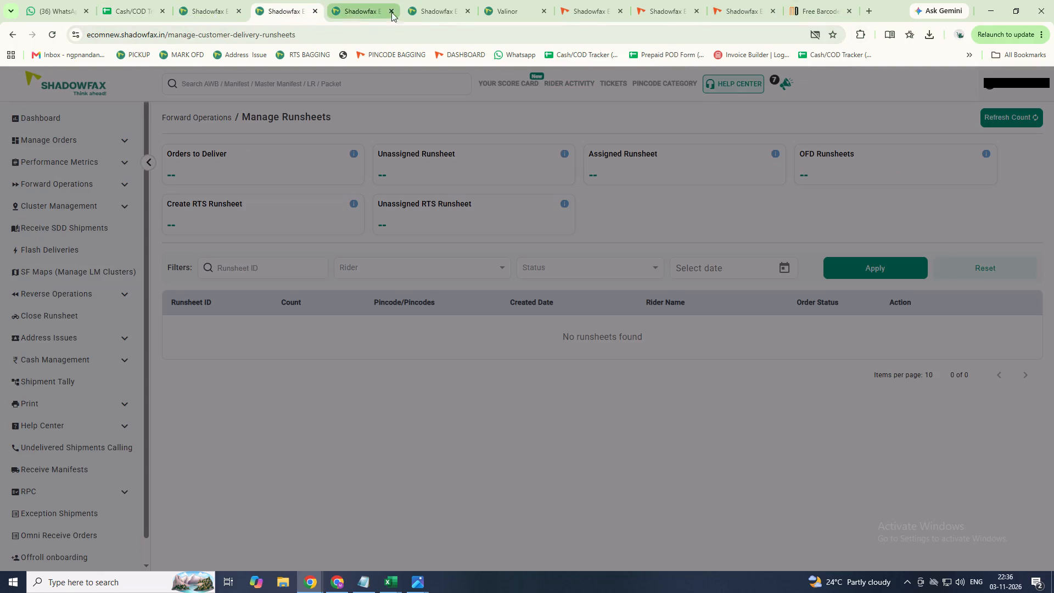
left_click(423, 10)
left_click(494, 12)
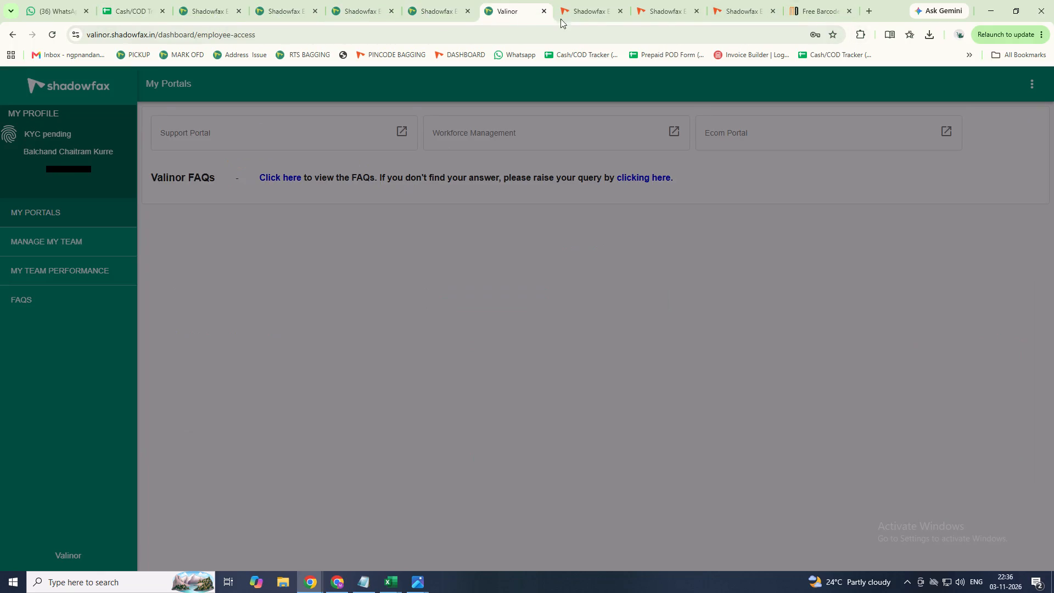
On Shadowfax's Daily Cash Deposit page, start a new UPI deposit of 1700 and generate its UPI code.
left_click(447, 11)
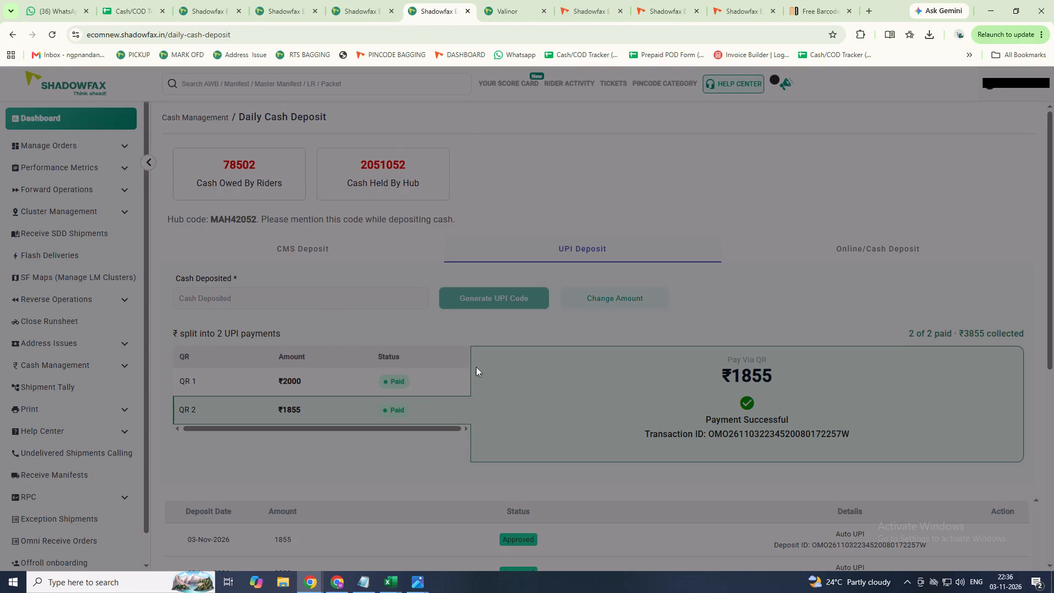
left_click(604, 296)
left_click(346, 301)
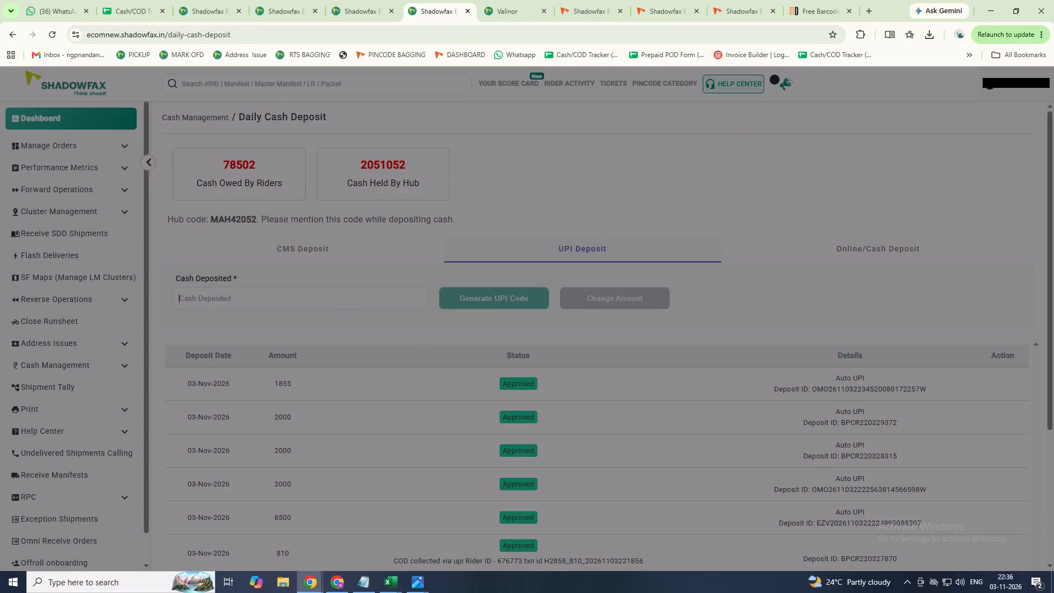
type("180")
key("BackSpace")
key("BackSpace")
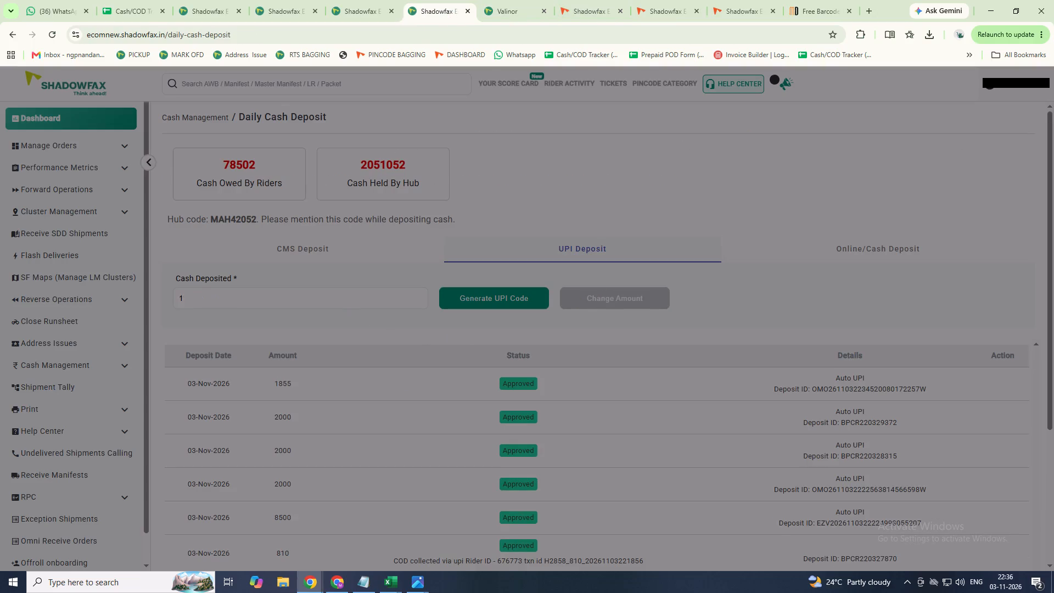
key("7")
type("00")
left_click(472, 298)
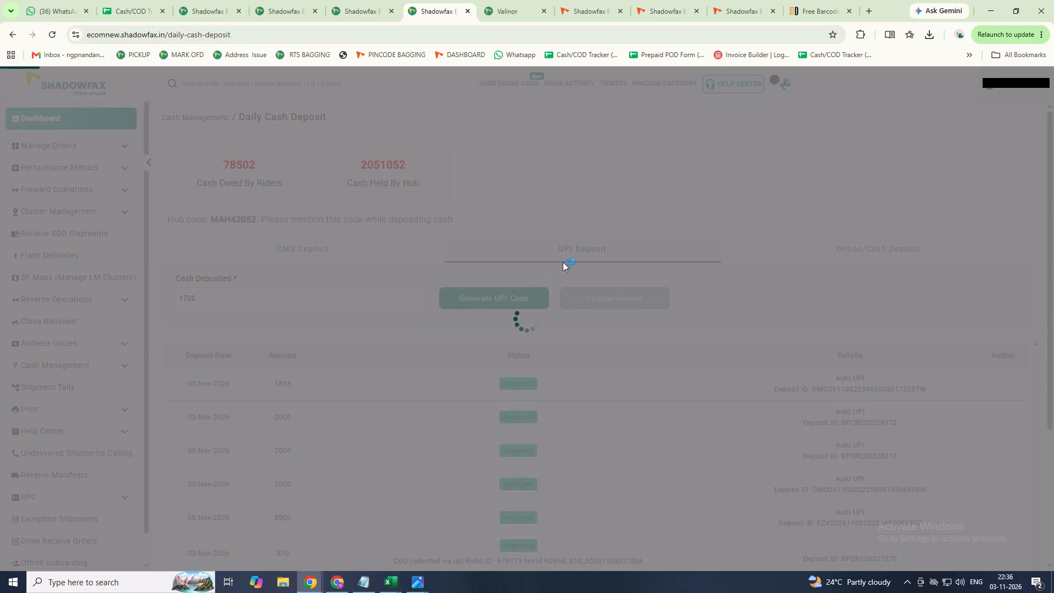
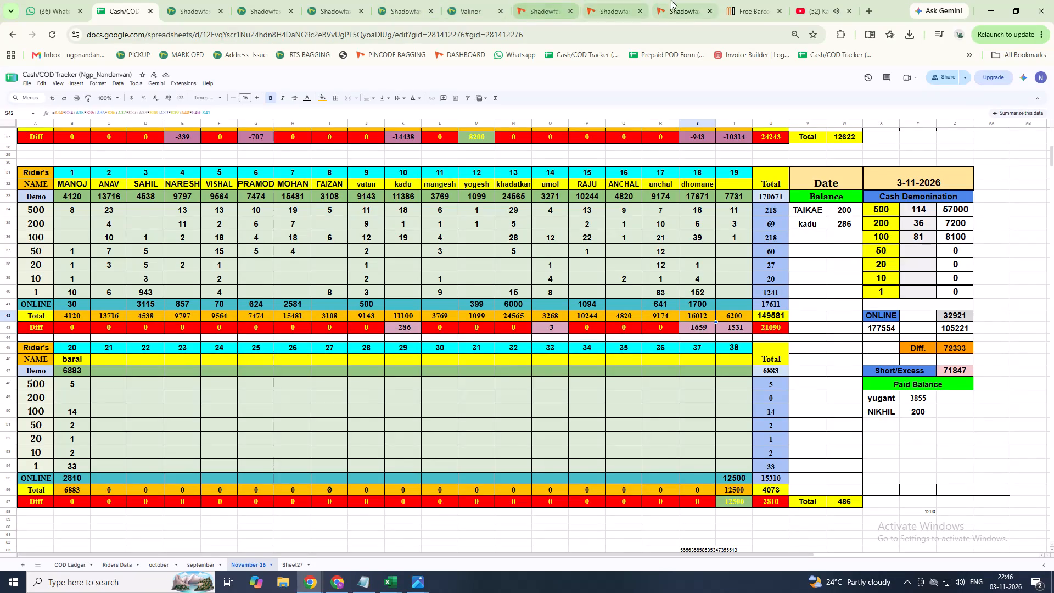
Switch to YouTube and begin replacing the existing search text with "shree gh".
left_click(813, 0)
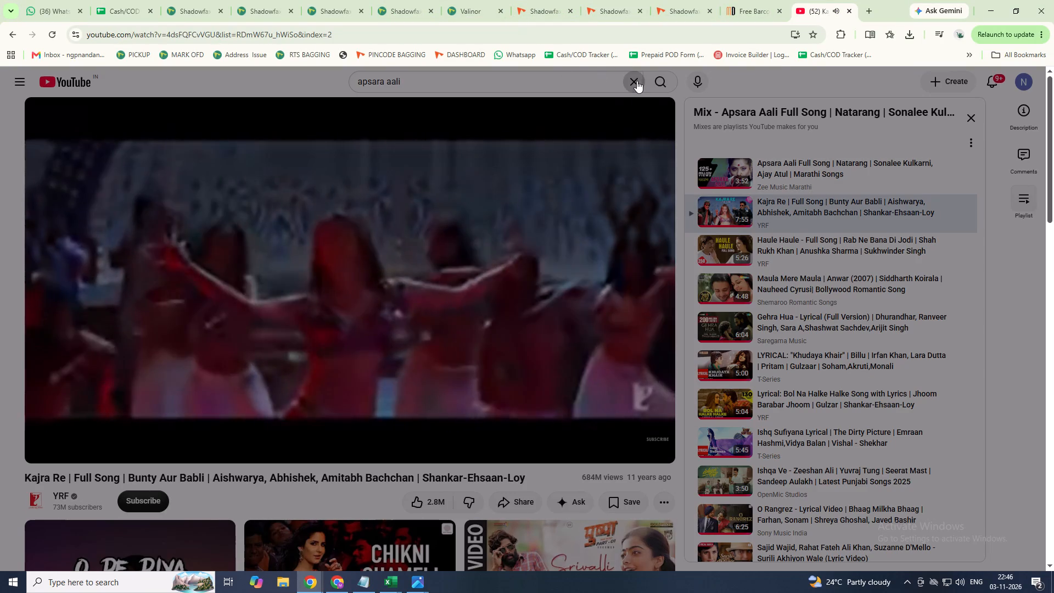
left_click(637, 81)
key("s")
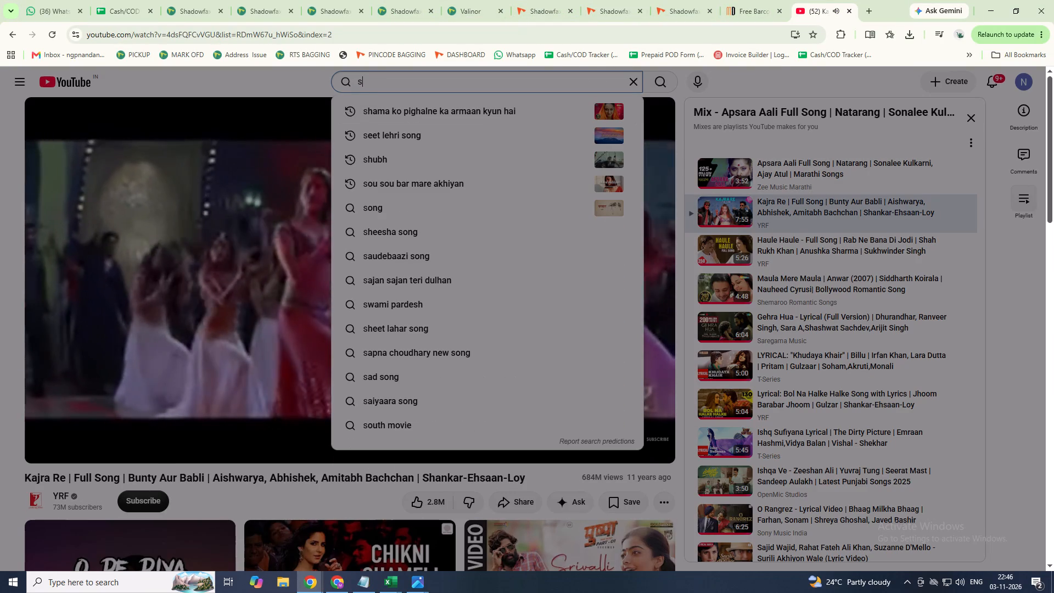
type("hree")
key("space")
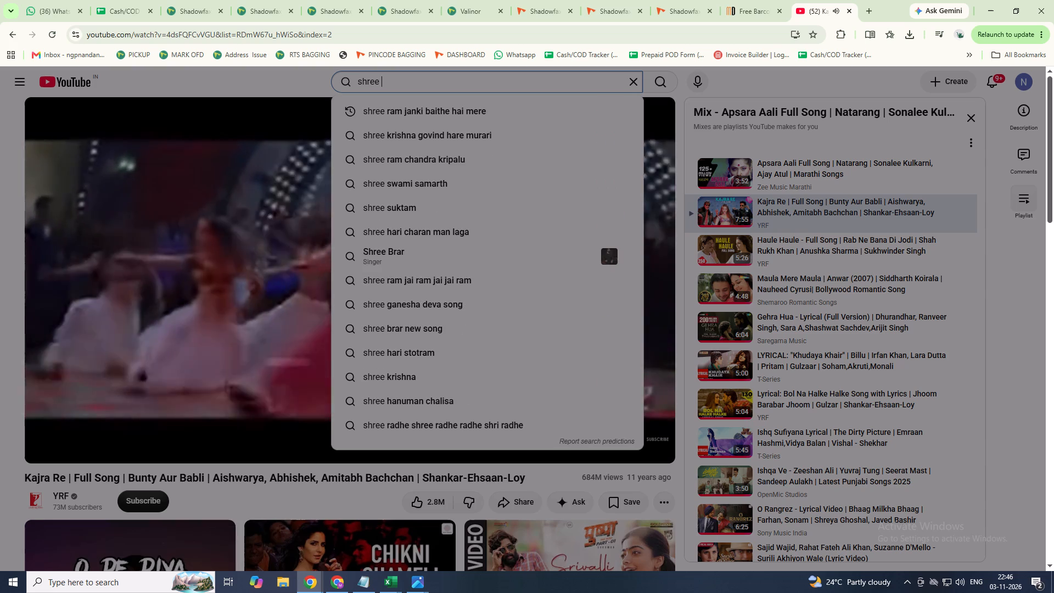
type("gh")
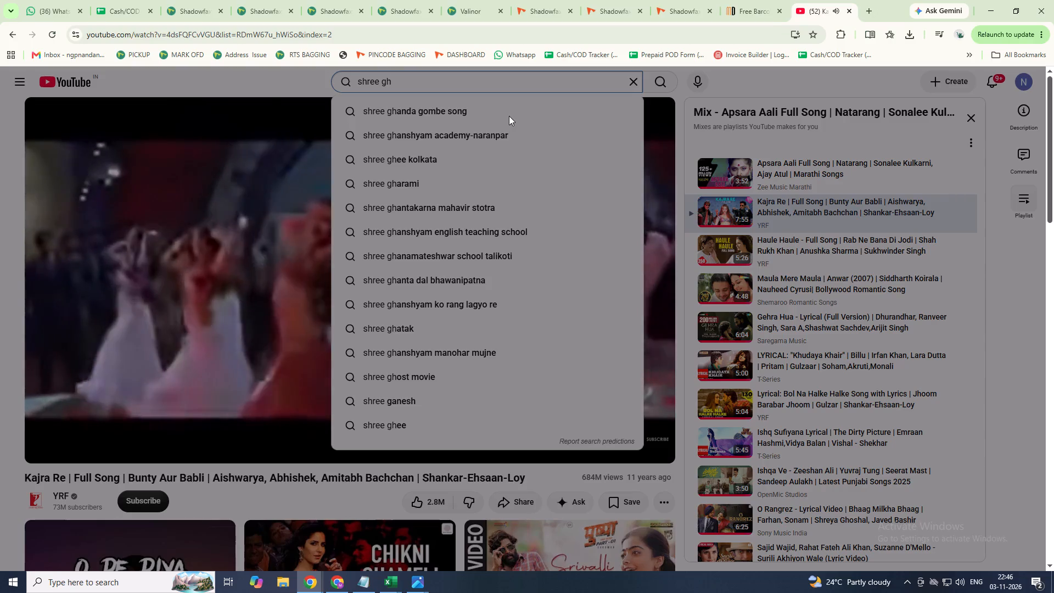
left_click(270, 7)
left_click(298, 77)
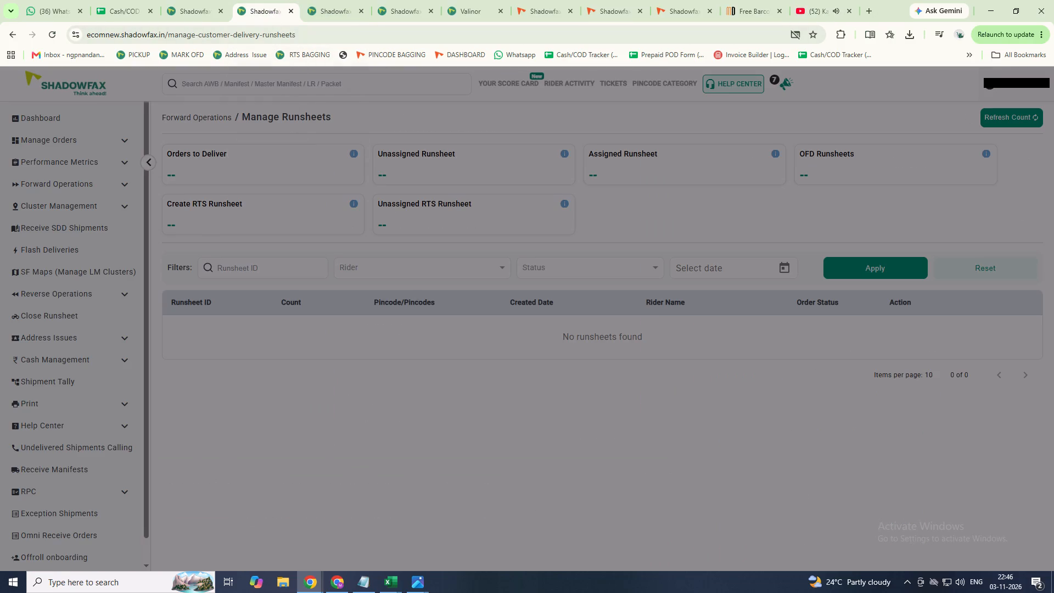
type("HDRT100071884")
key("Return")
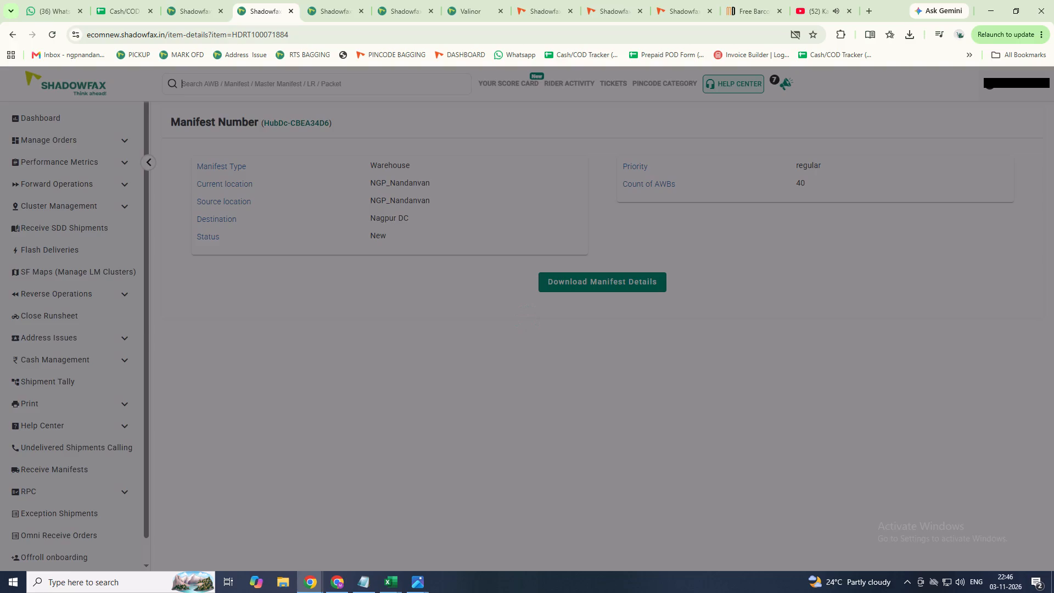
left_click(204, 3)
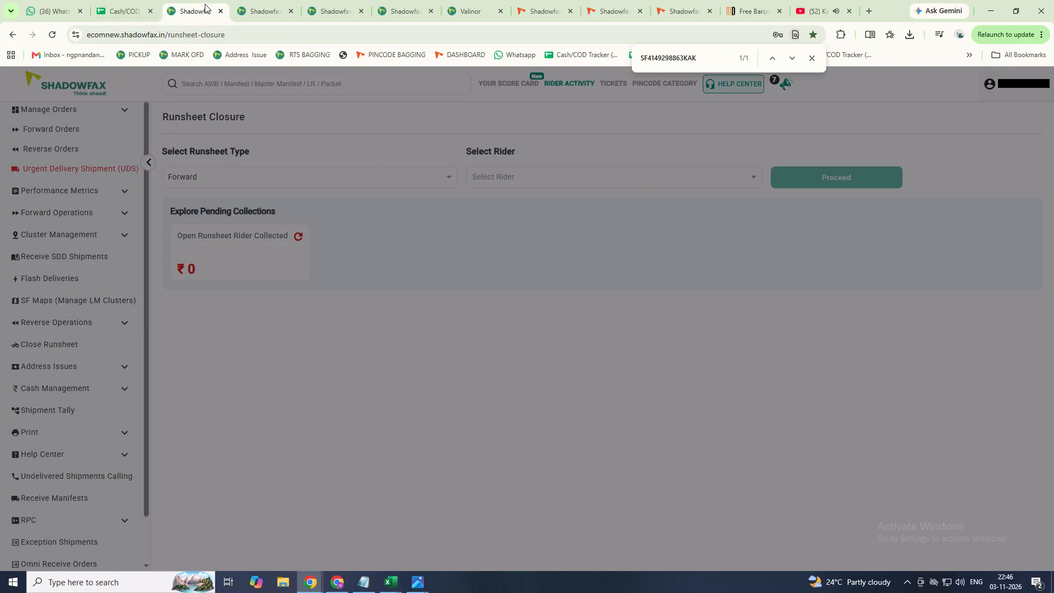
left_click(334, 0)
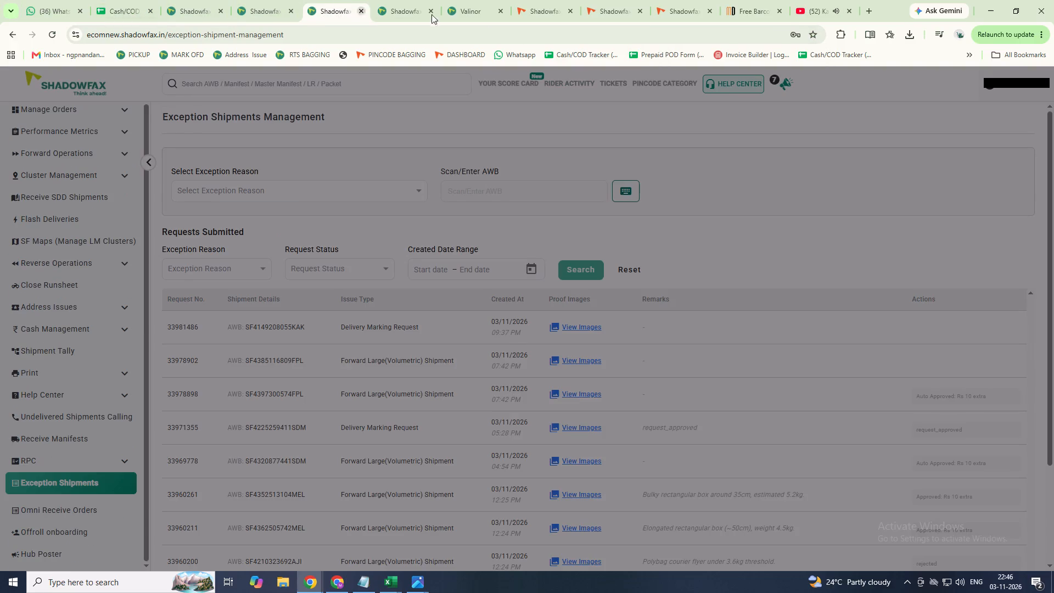
Return to YouTube and change the search to the suggested "shree ganeshay dheemahi".
left_click(817, 8)
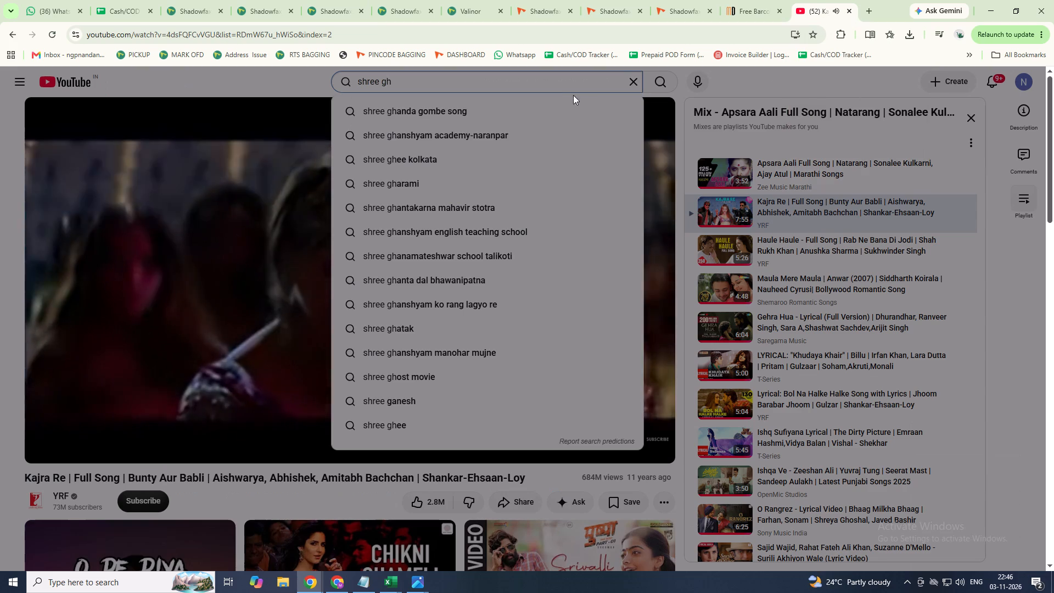
key("BackSpace")
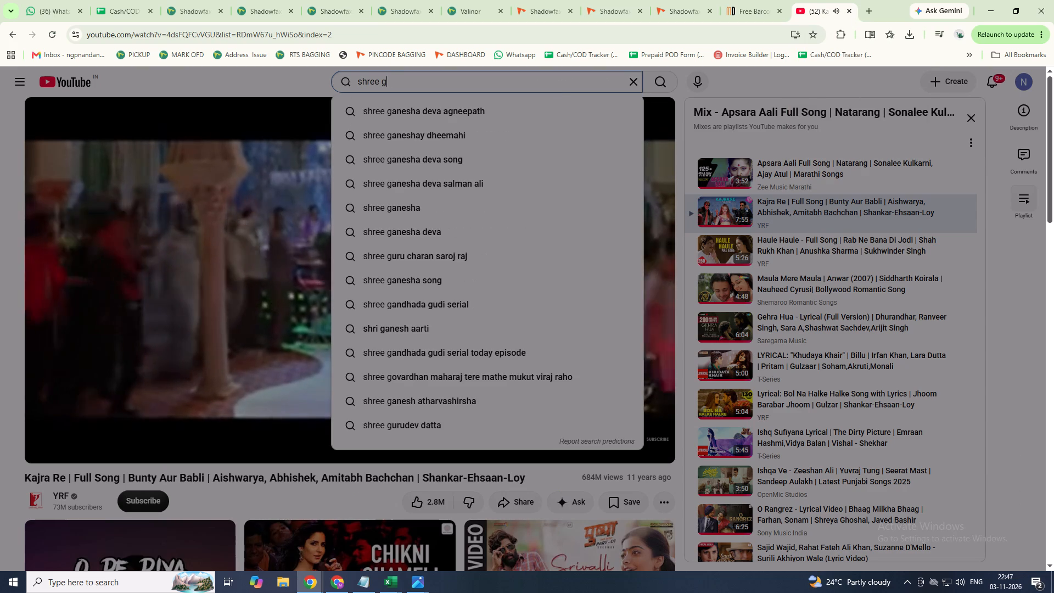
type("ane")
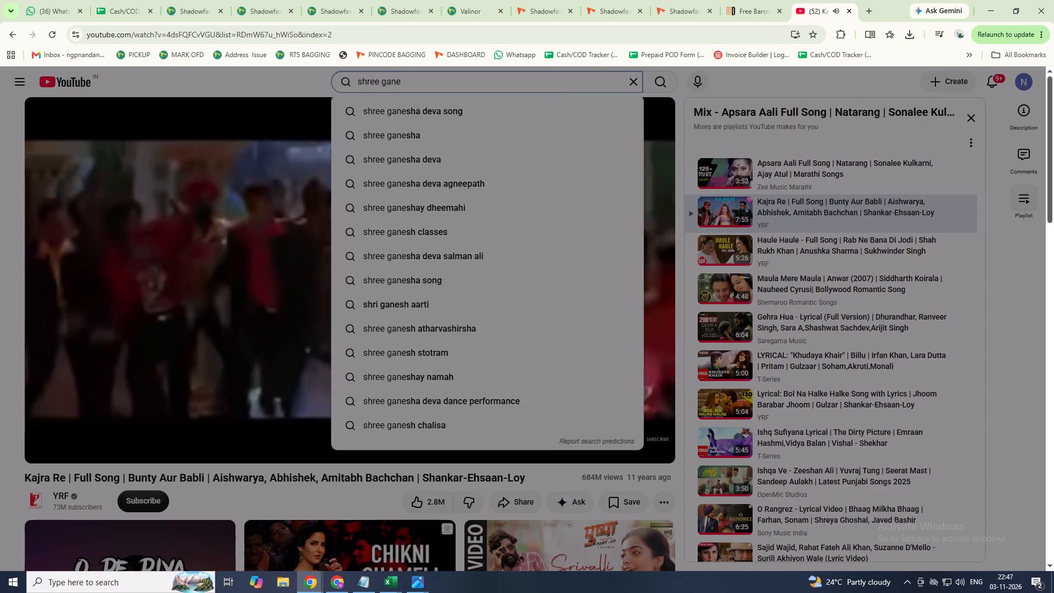
left_click(428, 211)
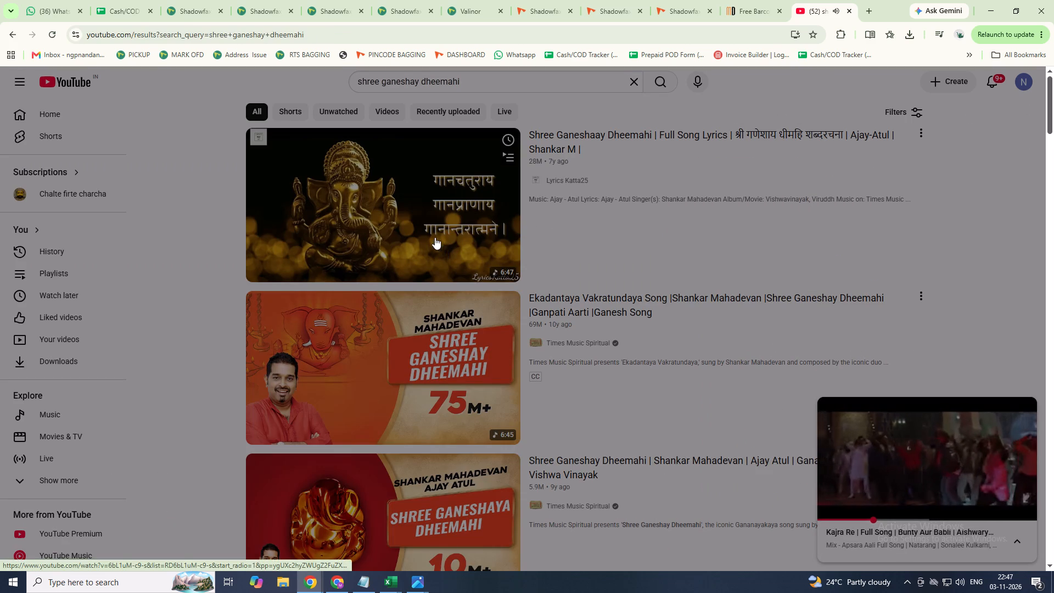
Find and play the Ajay Atul Live video "Shree Ganeshaya Dheemahi" from Music ki Duniya among the results.
scroll(435, 237, "down", 11)
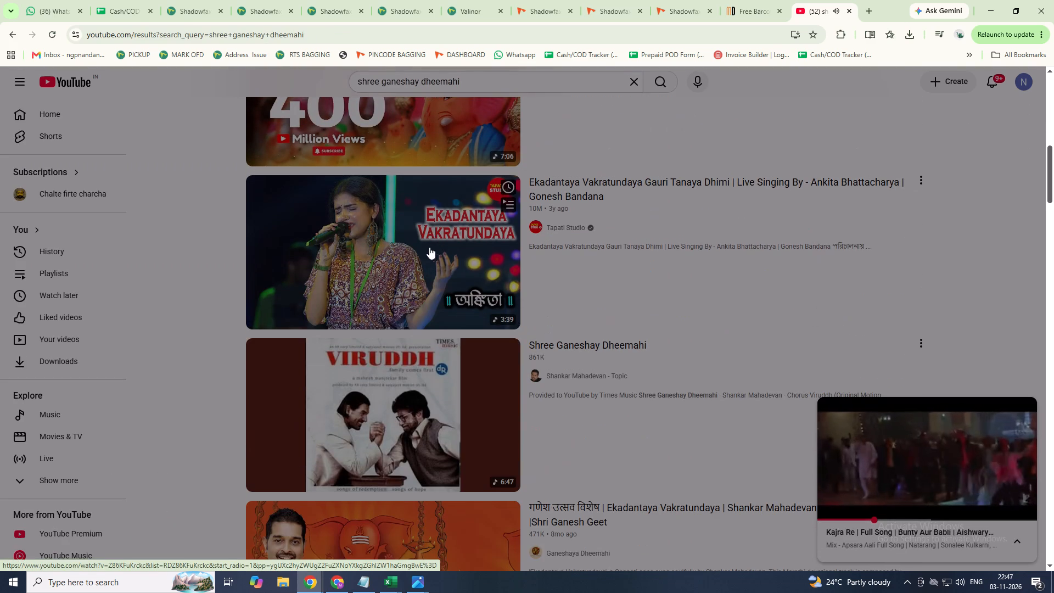
scroll(396, 253, "down", 4)
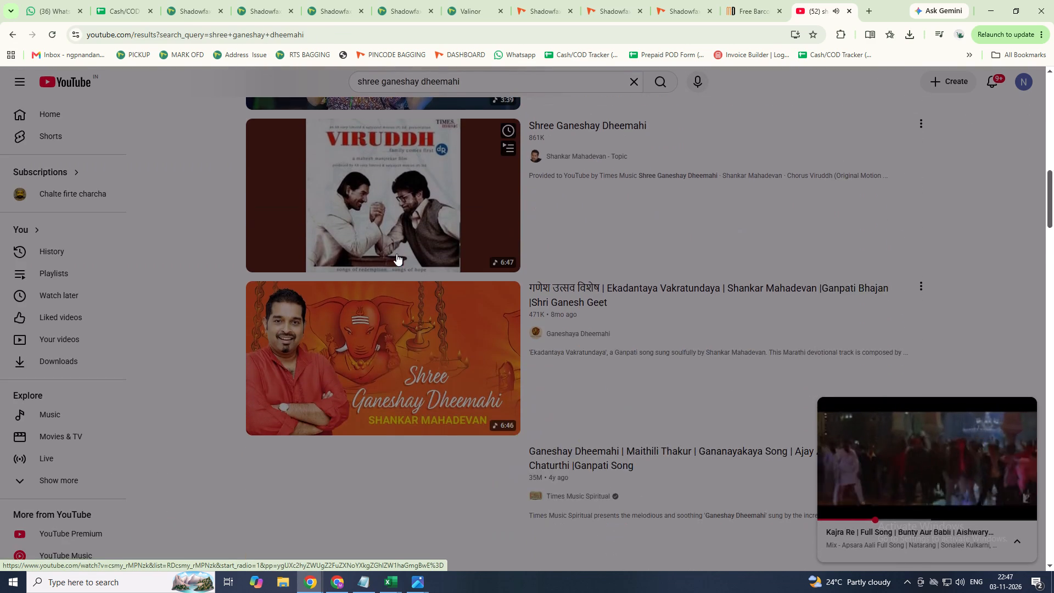
scroll(396, 255, "down", 5)
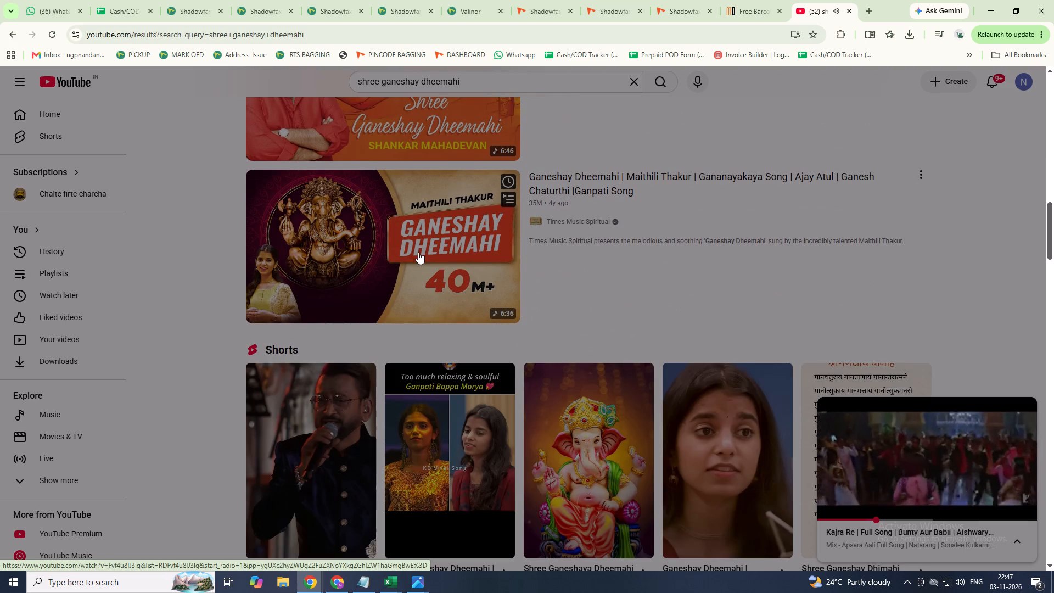
scroll(393, 248, "down", 5)
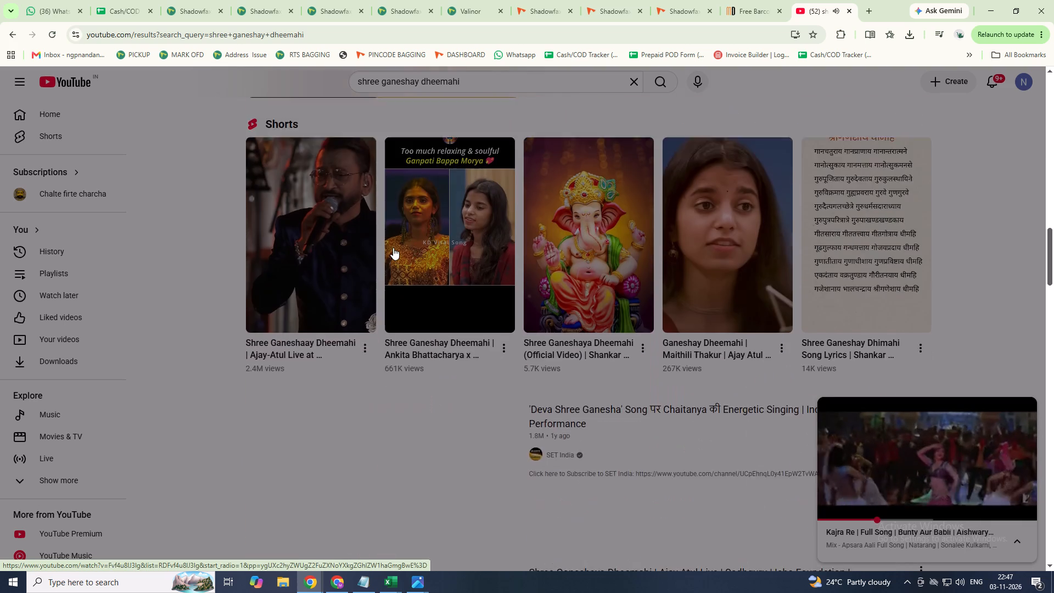
scroll(393, 248, "down", 4)
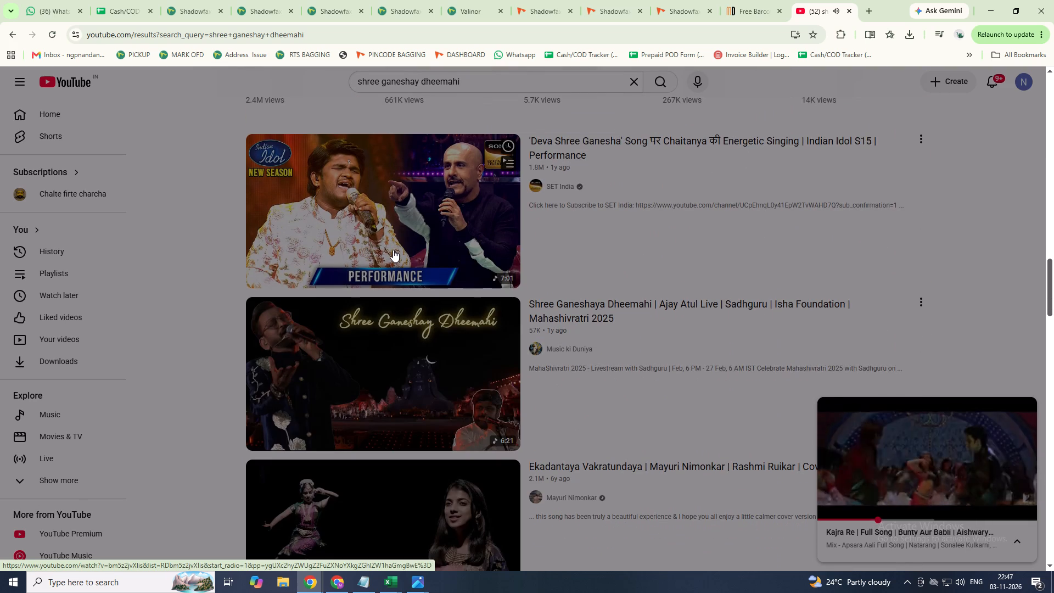
scroll(400, 264, "down", 1)
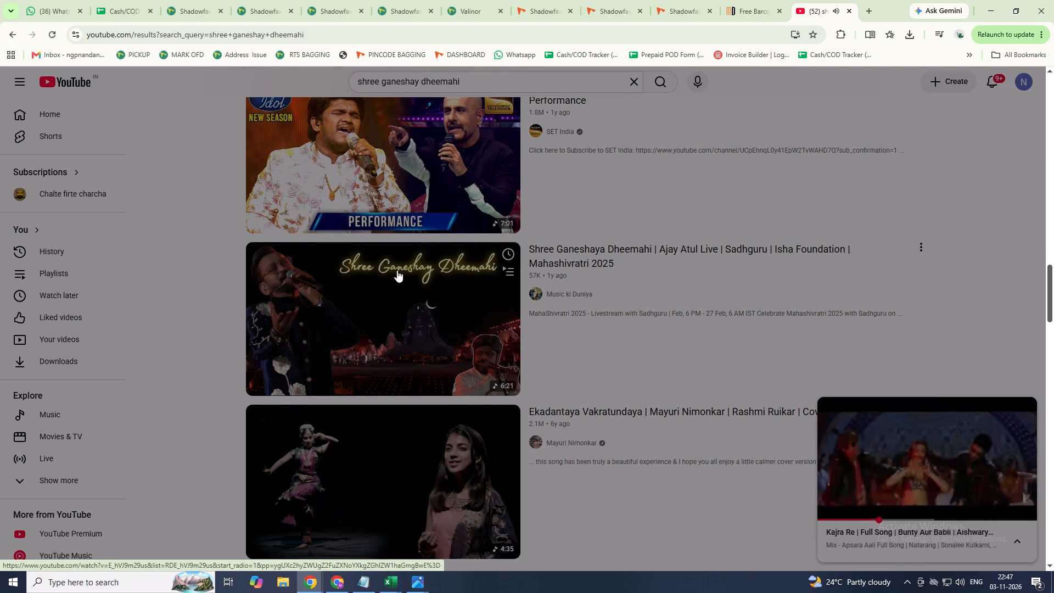
left_click(383, 284)
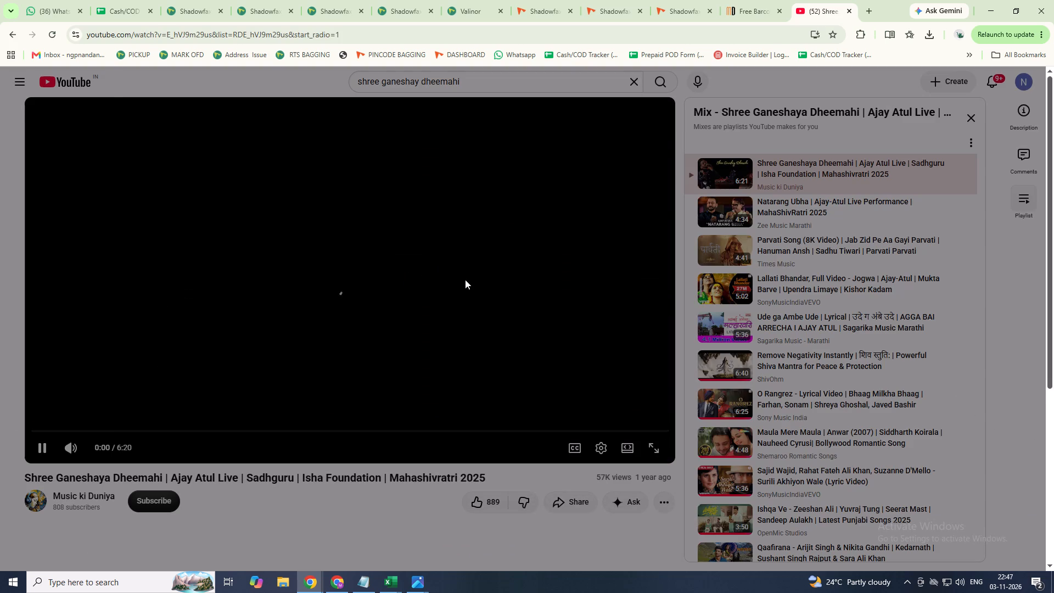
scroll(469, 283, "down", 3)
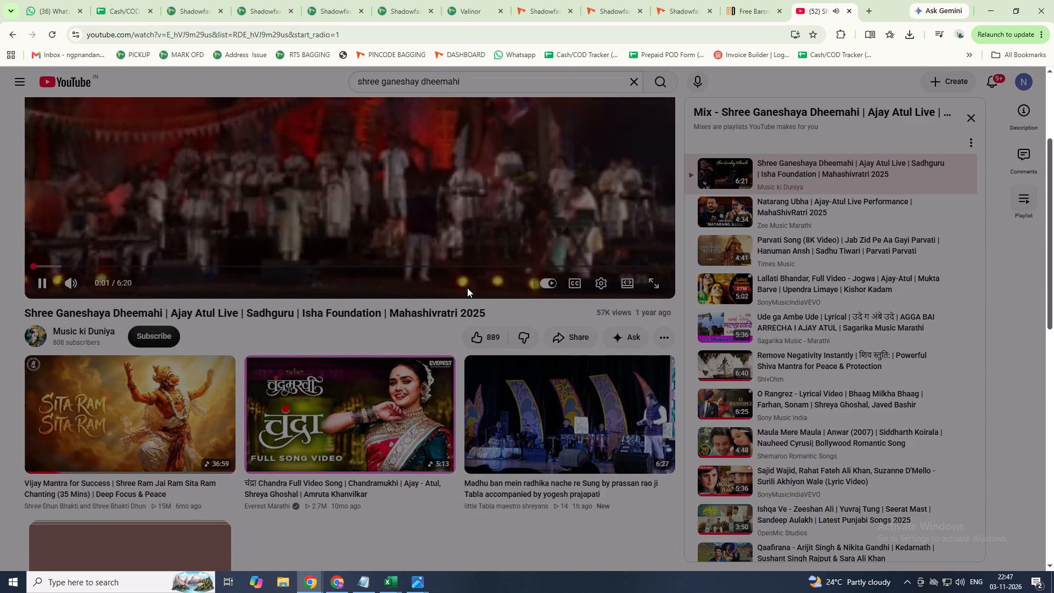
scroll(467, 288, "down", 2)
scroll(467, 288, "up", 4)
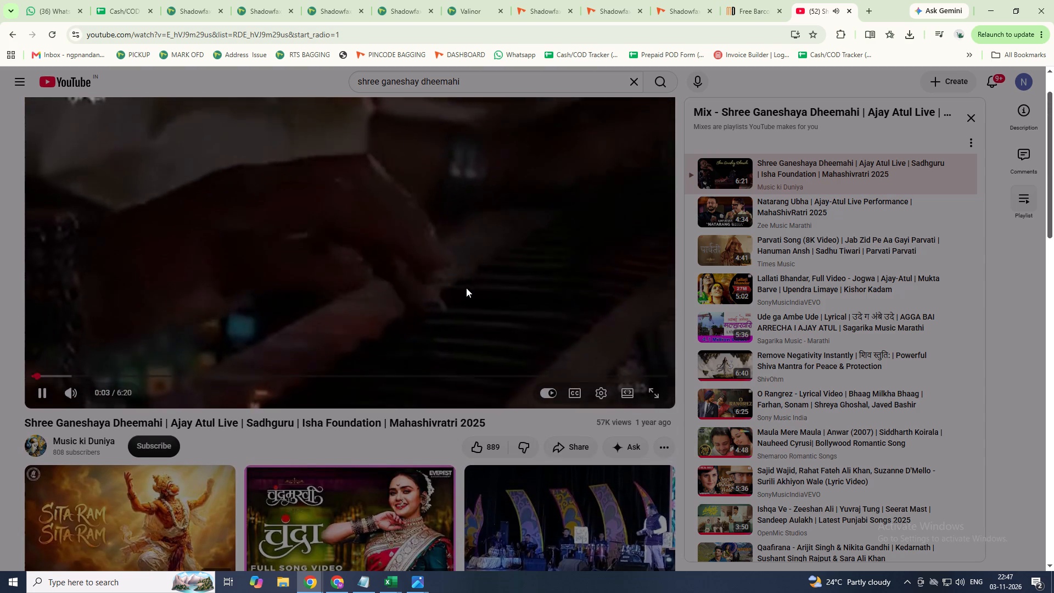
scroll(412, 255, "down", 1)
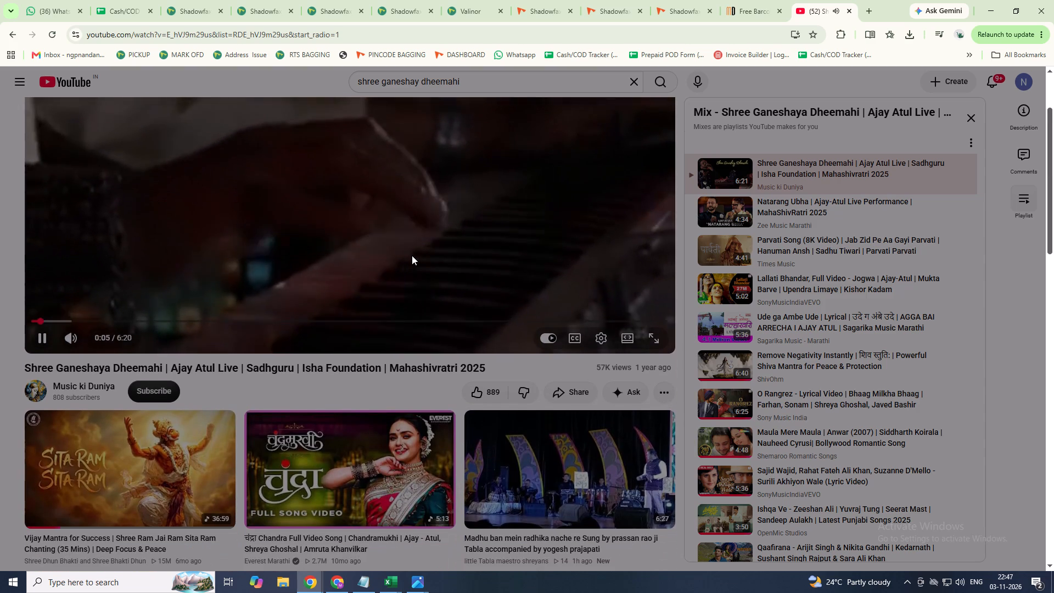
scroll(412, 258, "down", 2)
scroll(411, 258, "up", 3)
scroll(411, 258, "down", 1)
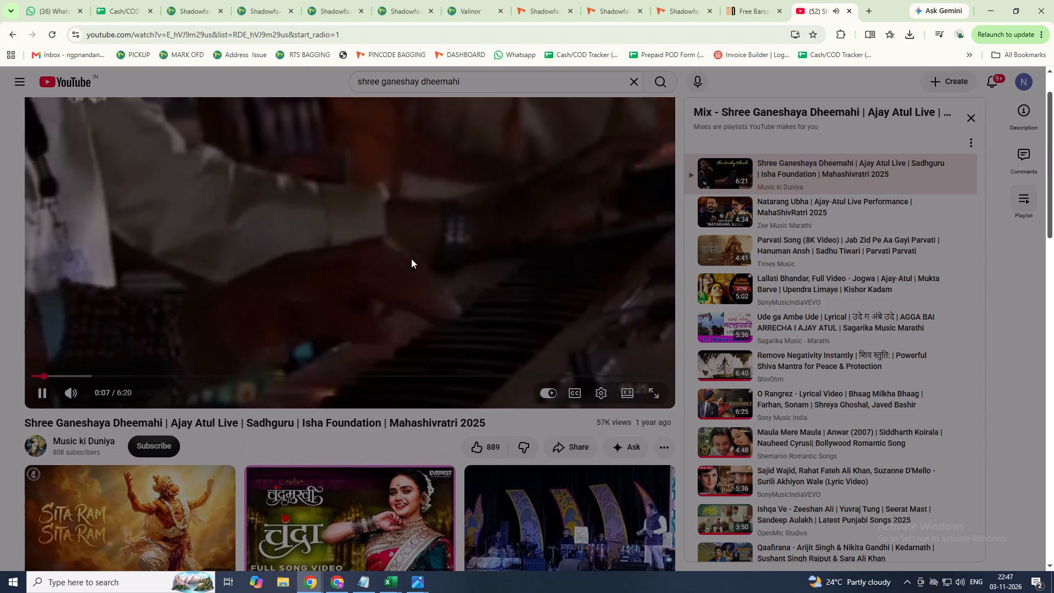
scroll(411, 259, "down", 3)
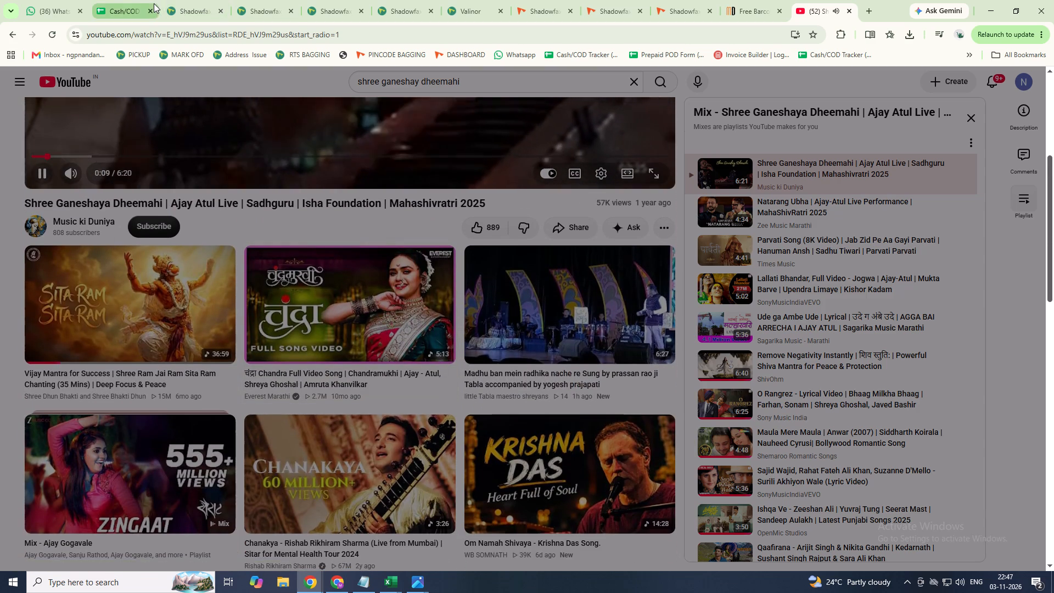
Switch back to the November 26 sheet of the Cash/COD Tracker.
left_click(124, 4)
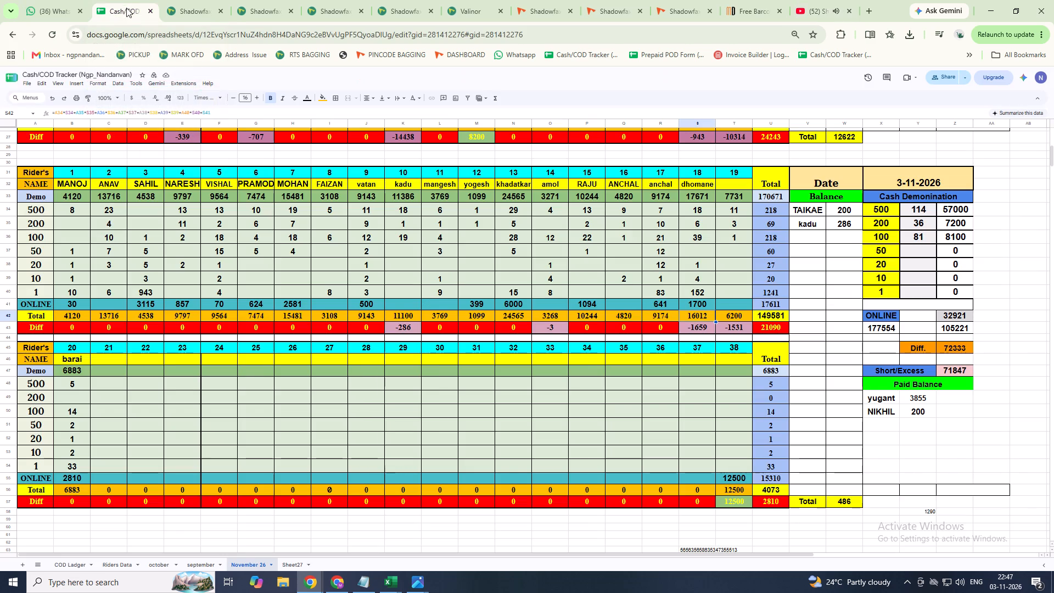
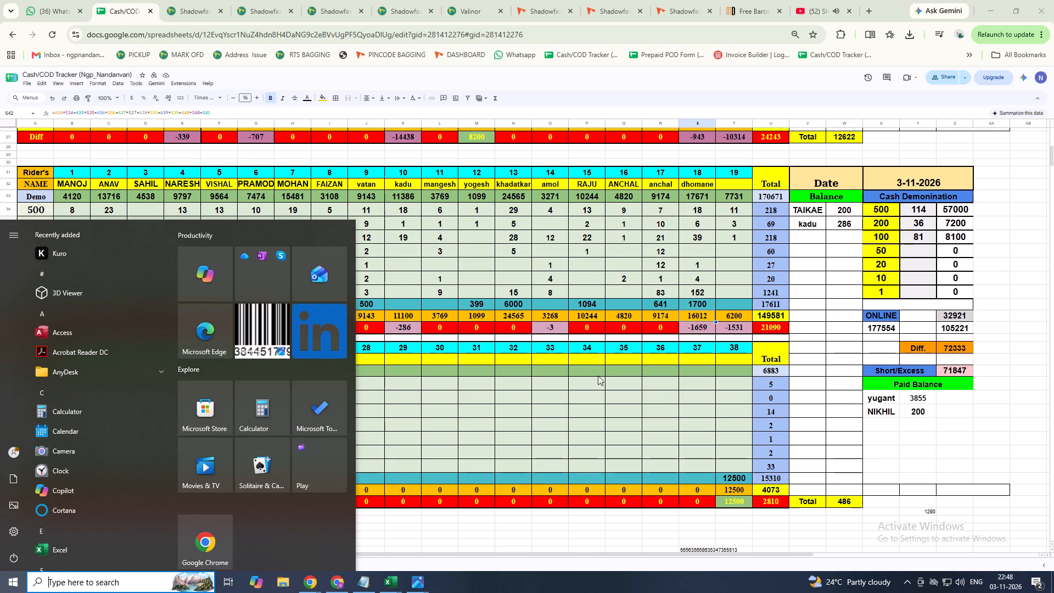
Dismiss the open Start menu and return to the November 26 sheet's lower rider grid.
left_click(635, 401)
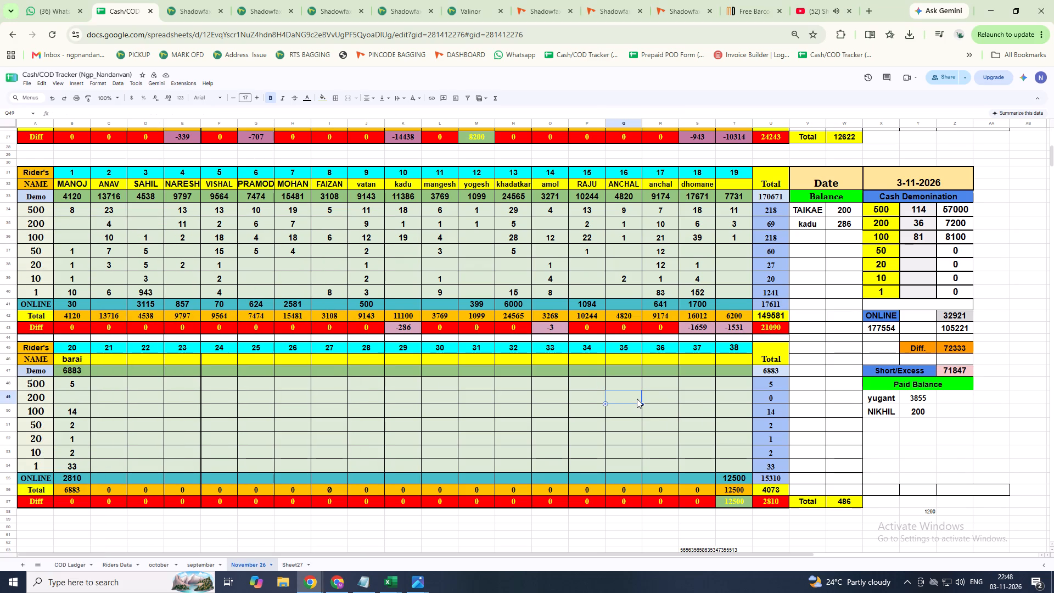
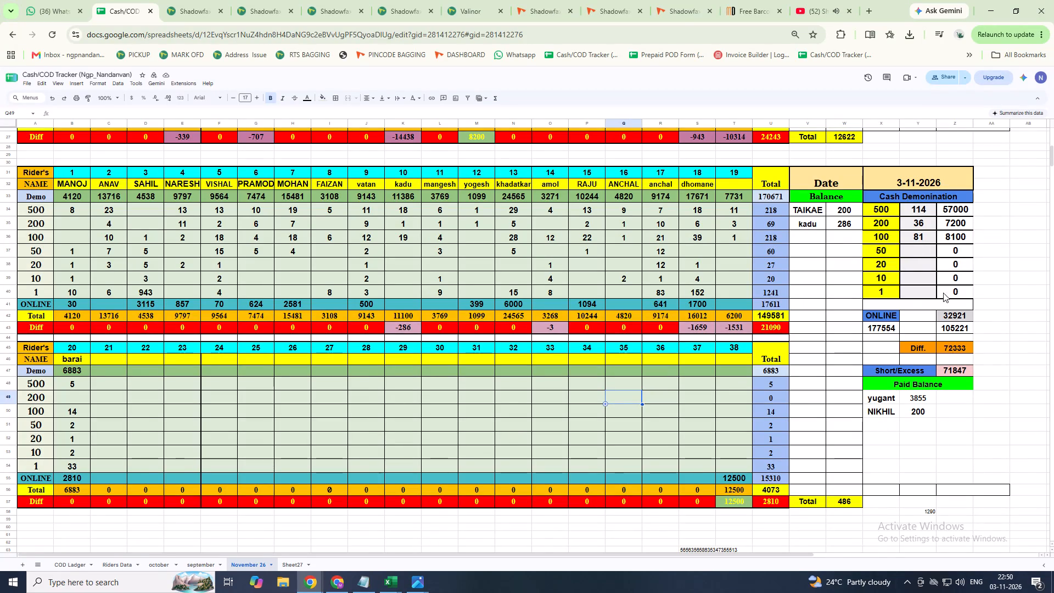
Enter 327 as the count for the 1 denomination in the 3-11-2026 Cash Demonination table.
left_click(907, 293)
type("327")
key("Return")
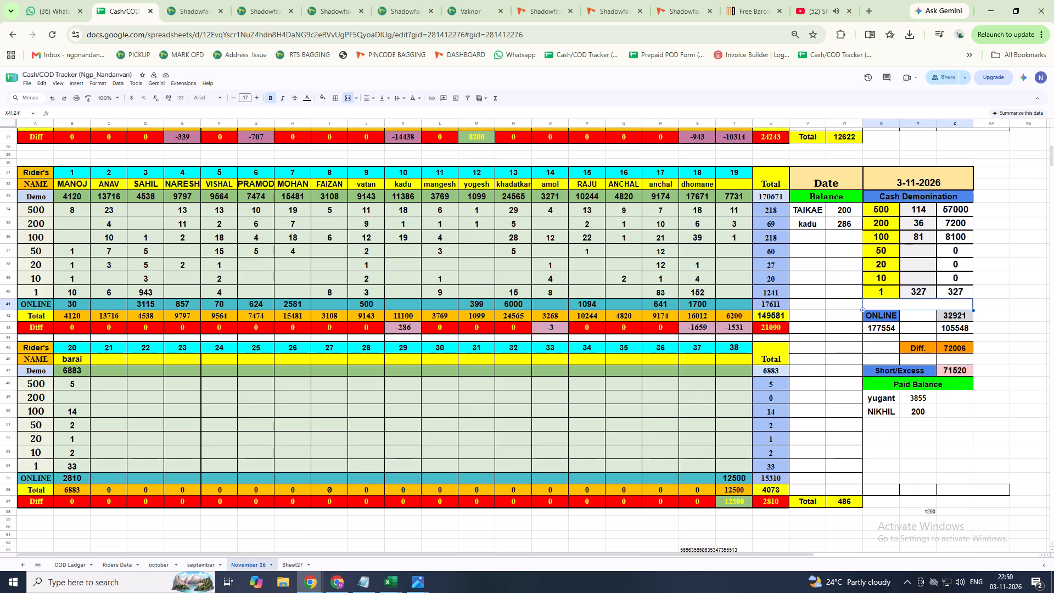
Clear the 1-denomination entry in rider SAHIL's column.
left_click(156, 292)
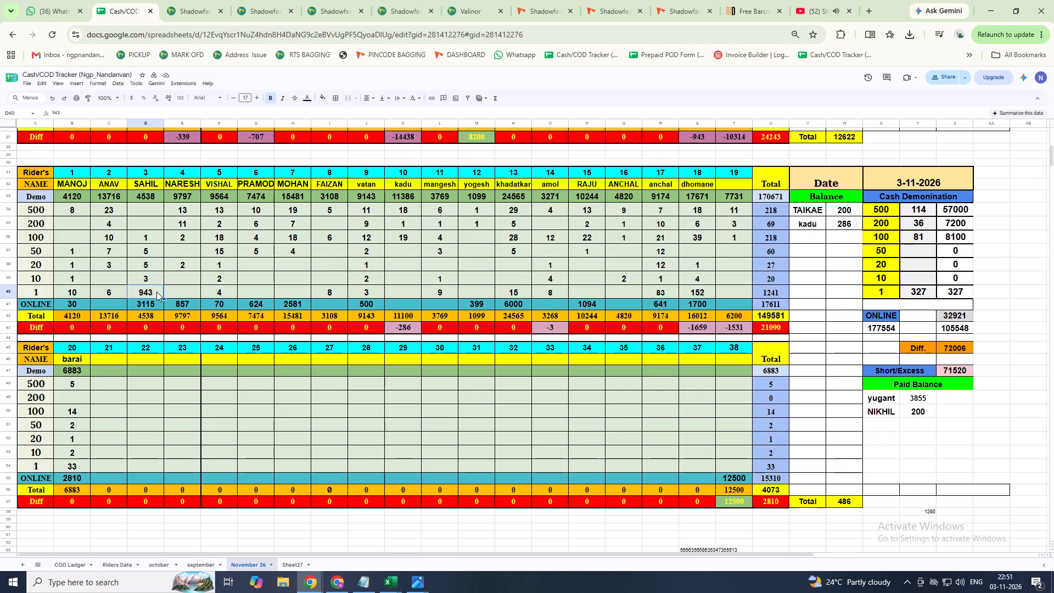
left_click(843, 420)
left_click(839, 406)
left_click(902, 444)
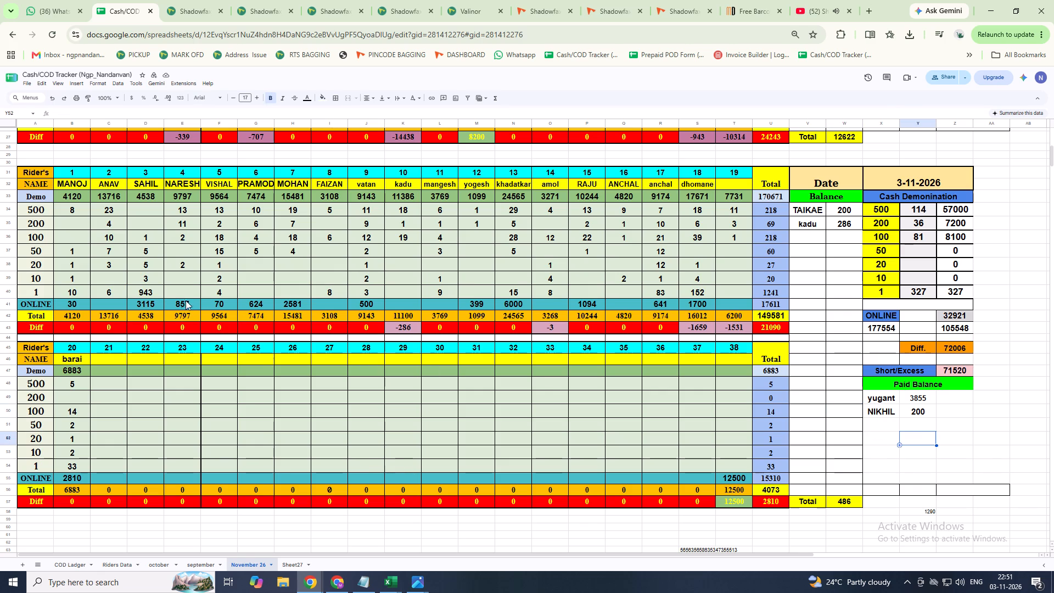
left_click(155, 290)
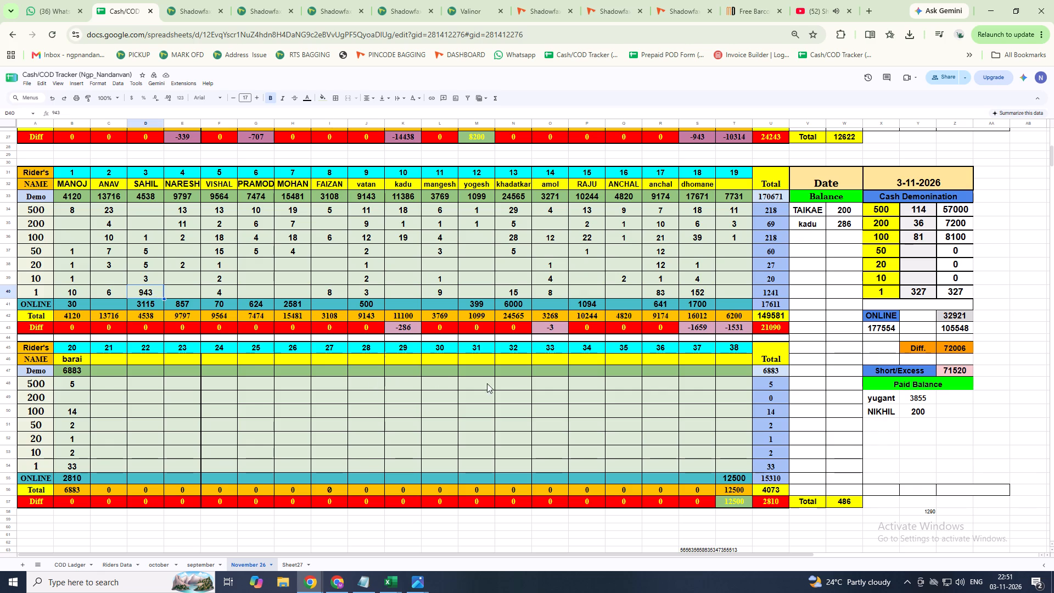
left_click(882, 434)
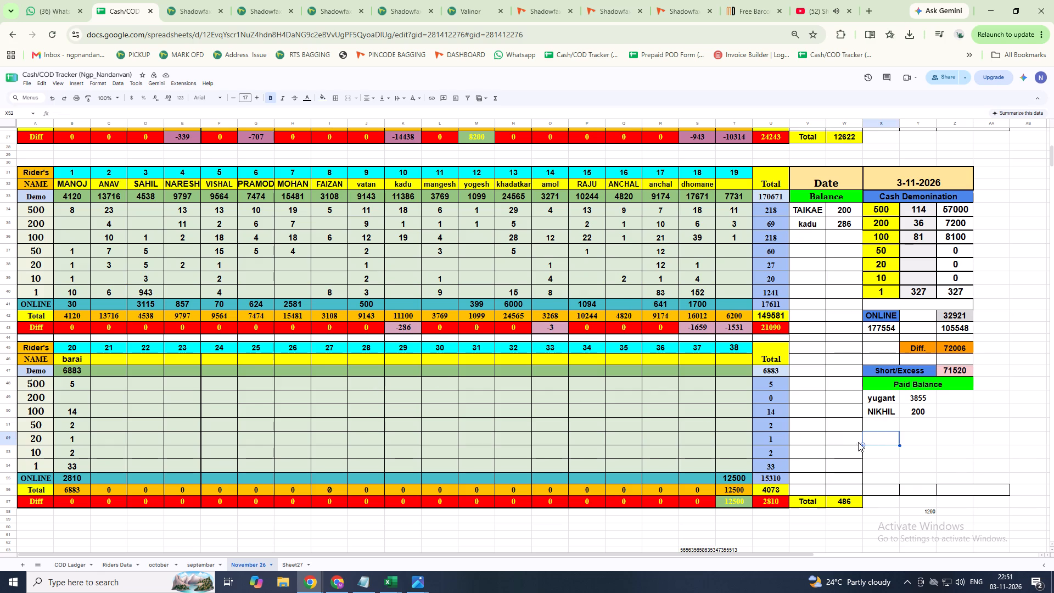
scroll(805, 454, "up", 3)
scroll(799, 451, "down", 4)
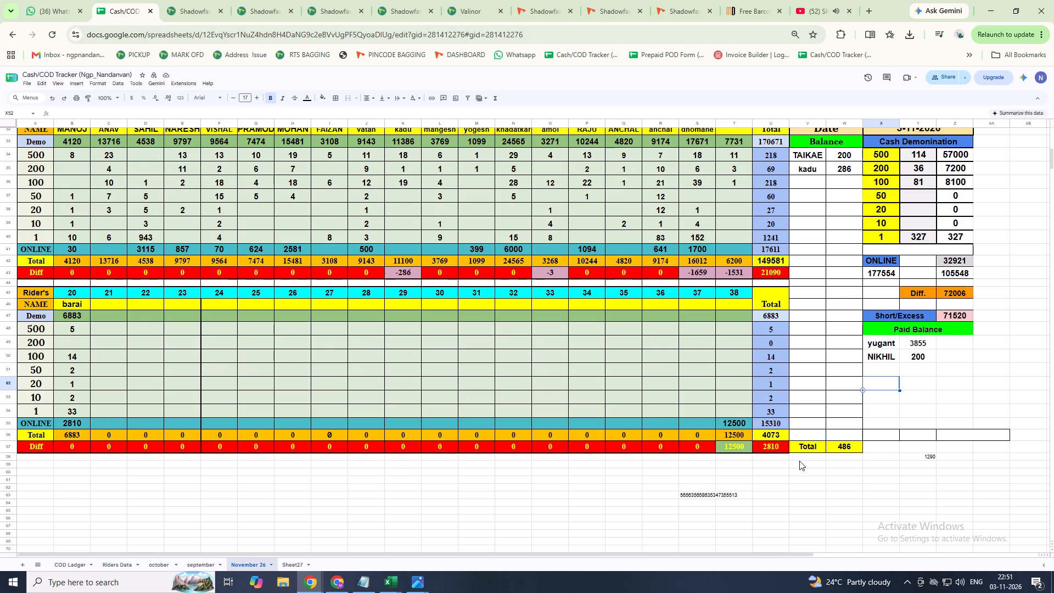
left_click(149, 233)
key("BackSpace")
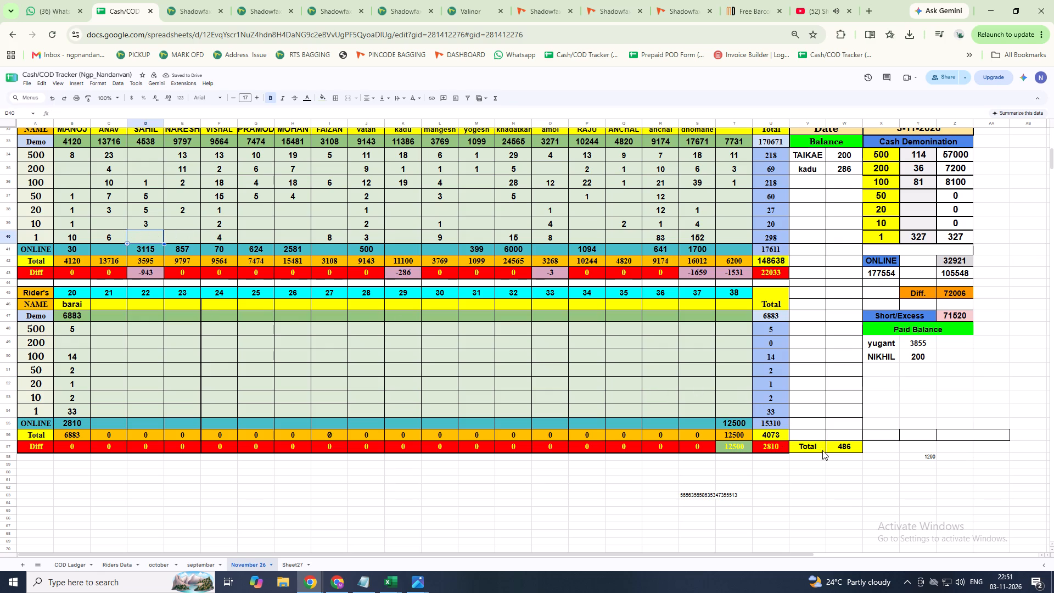
Replace the Cash Demonination counts for 500, 200 and 100 with 201, 65 and 228.
left_click(934, 377)
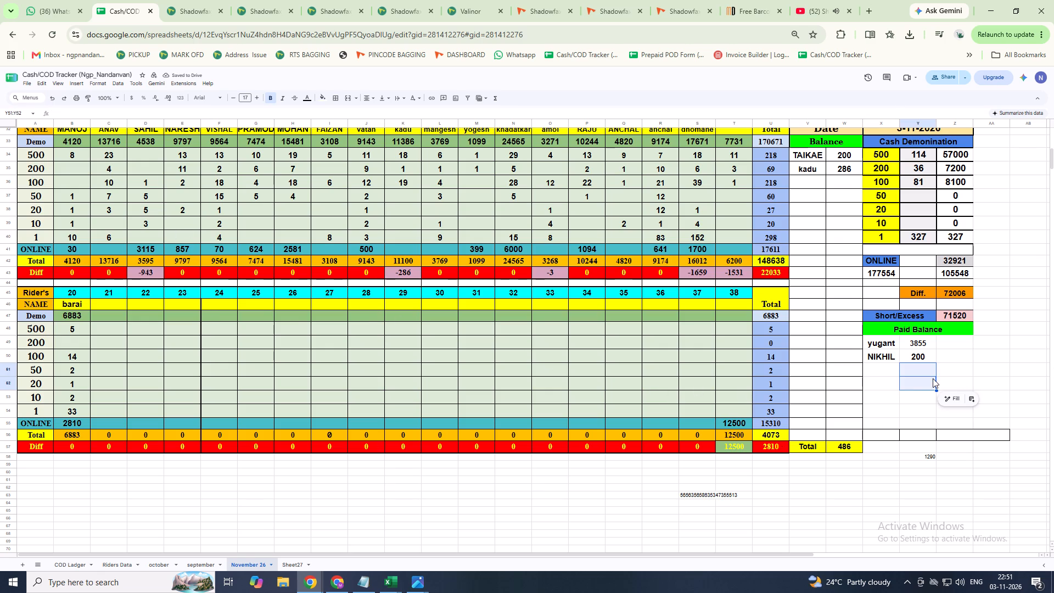
left_click(874, 372)
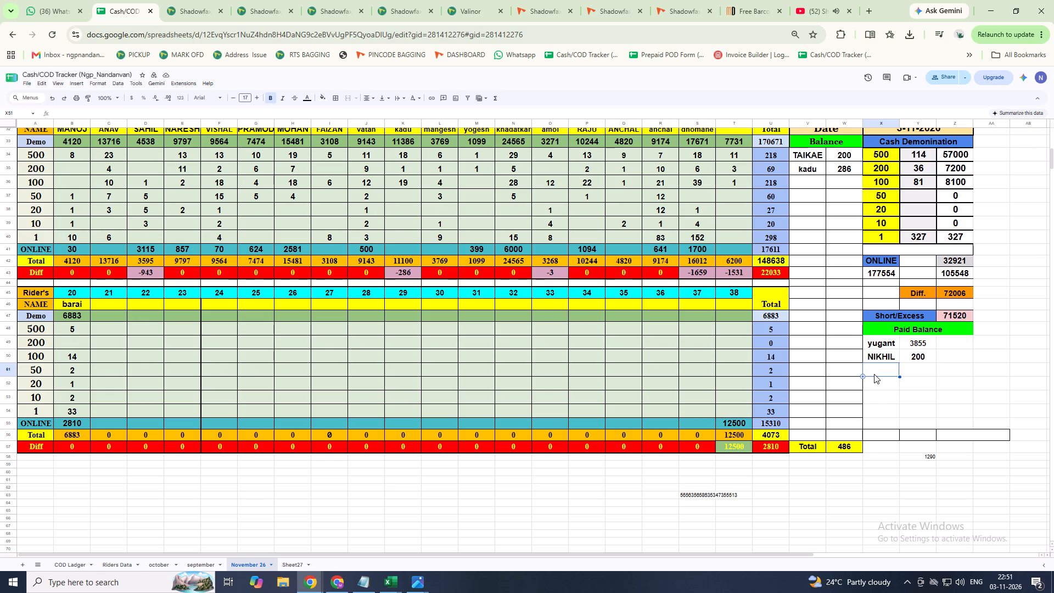
left_click(927, 154)
key("BackSpace")
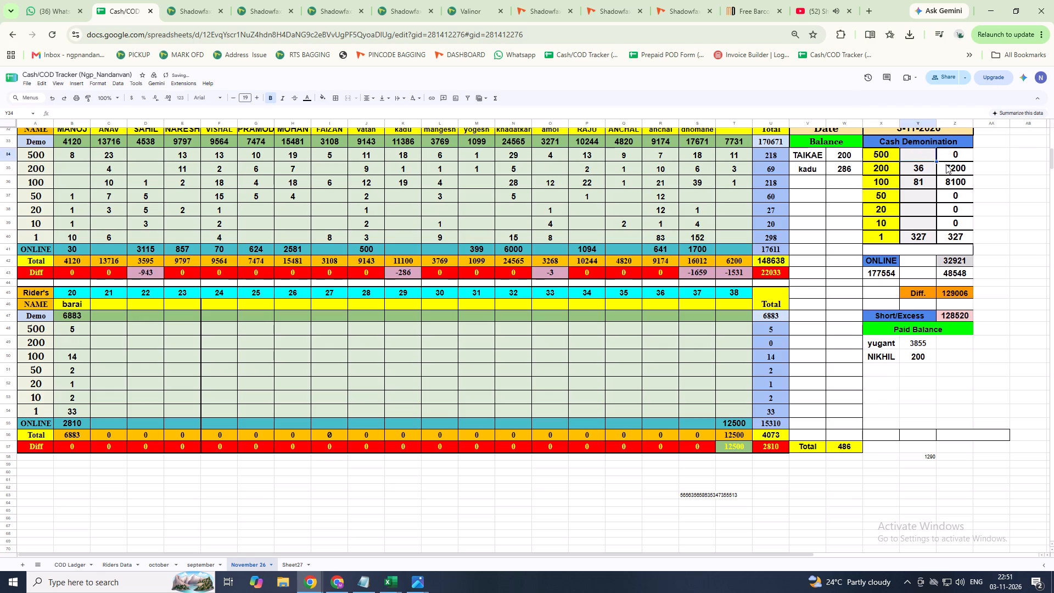
left_click(930, 164)
key("BackSpace")
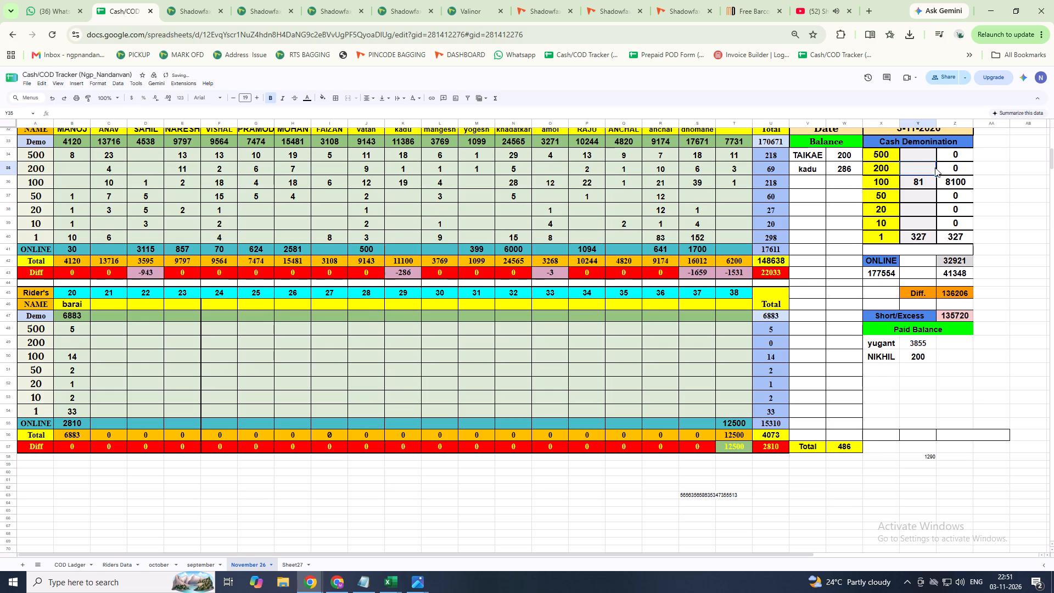
left_click(924, 189)
left_click(924, 186)
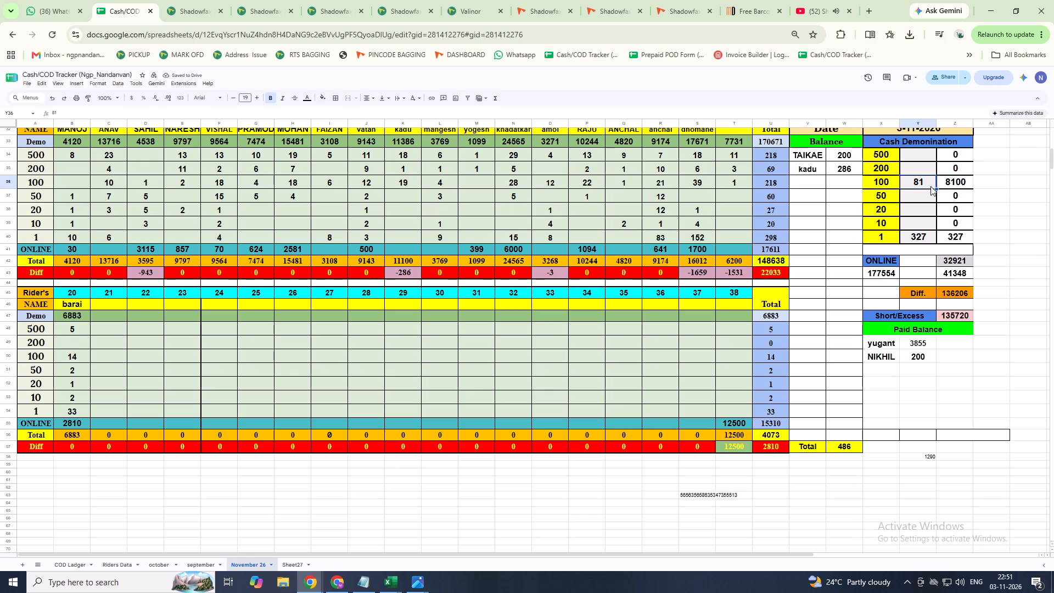
key("BackSpace")
left_click(920, 154)
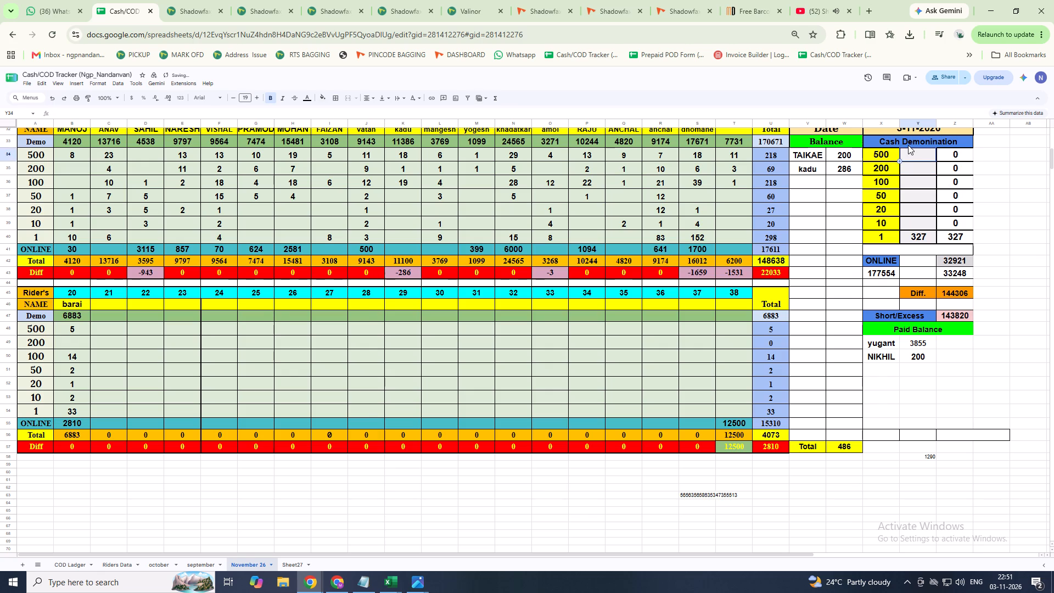
key("2")
type("01")
key("Return")
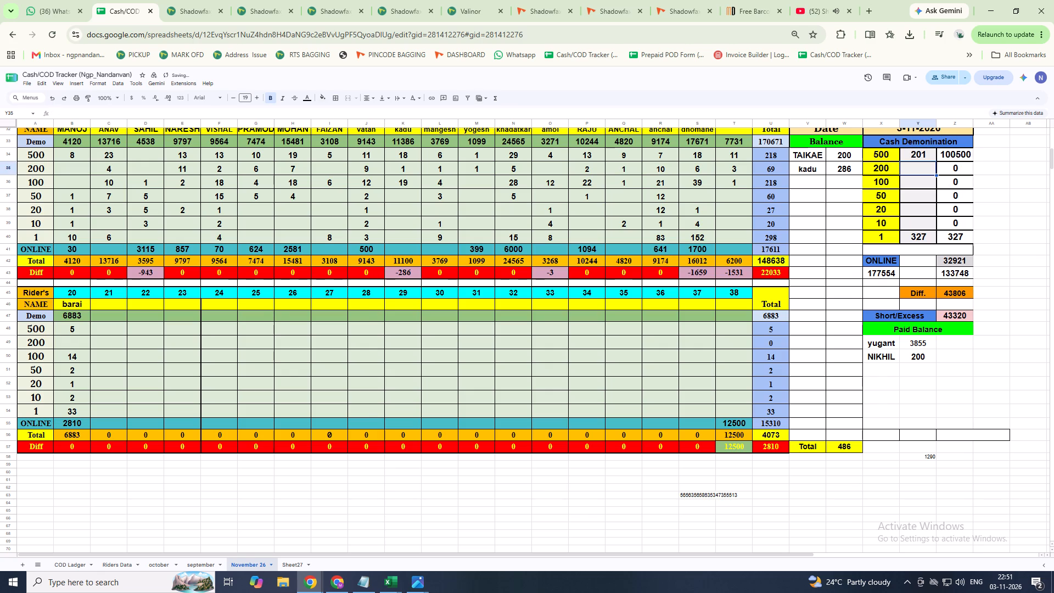
type("65")
key("Return")
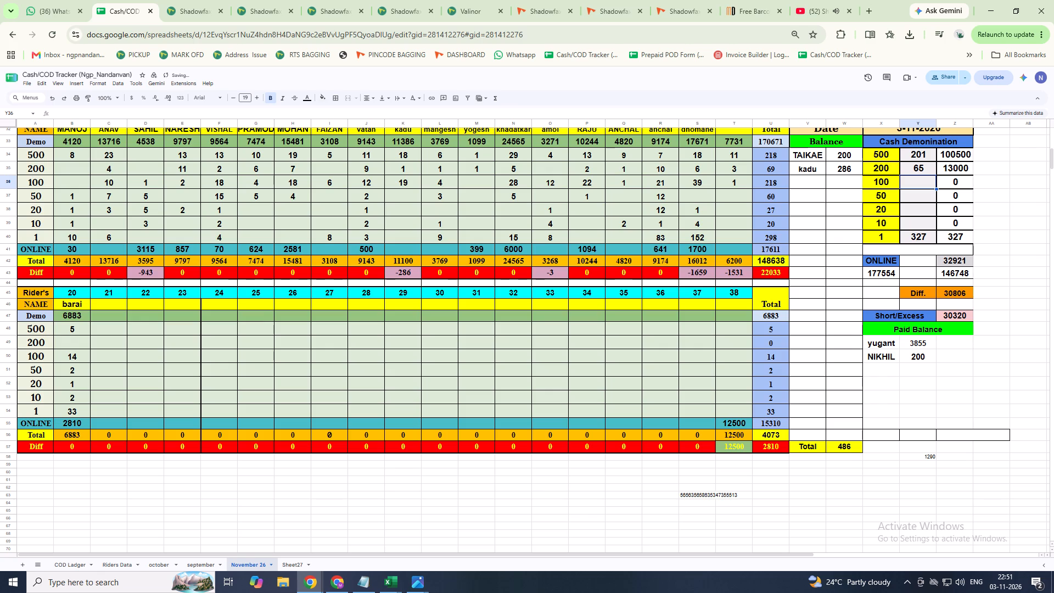
type("22")
key("8")
key("Return")
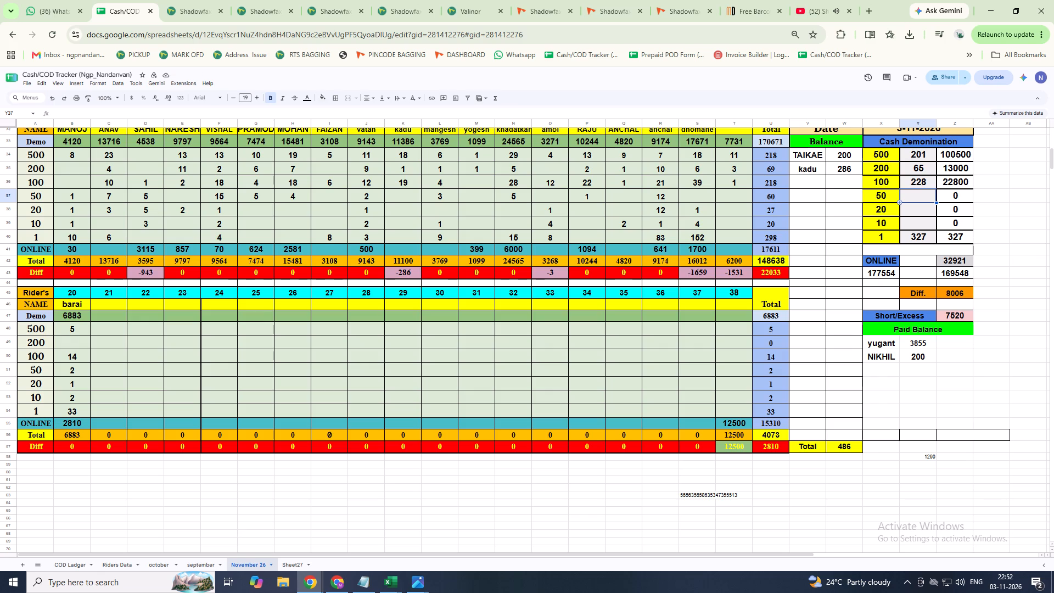
Fill the Cash Demonination counts for 50, 20 and 10 with 48, 23 and 22.
type("48")
key("Return")
type("23")
key("Return")
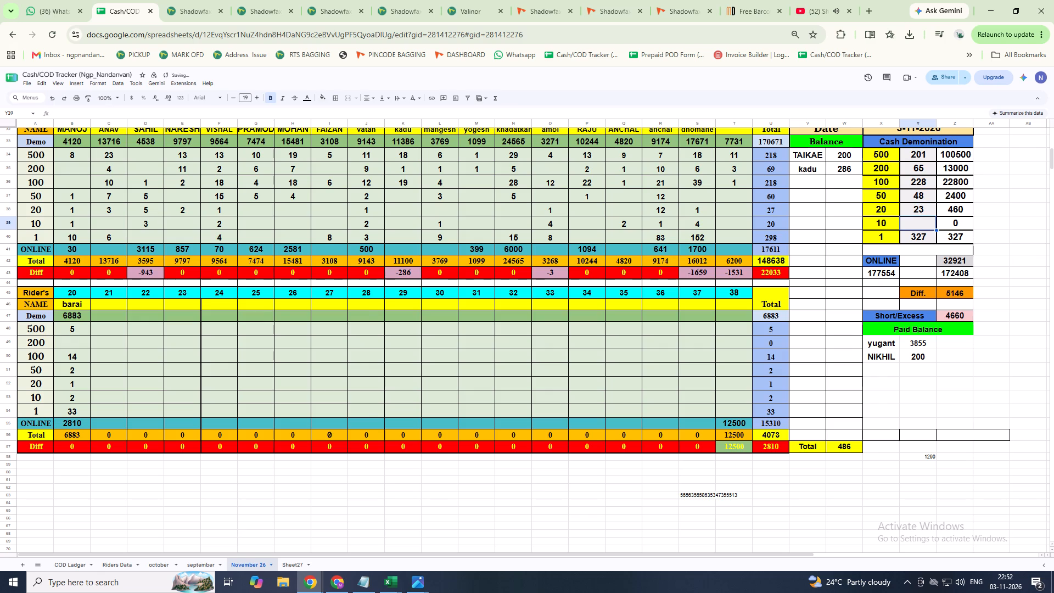
type("22")
key("Return")
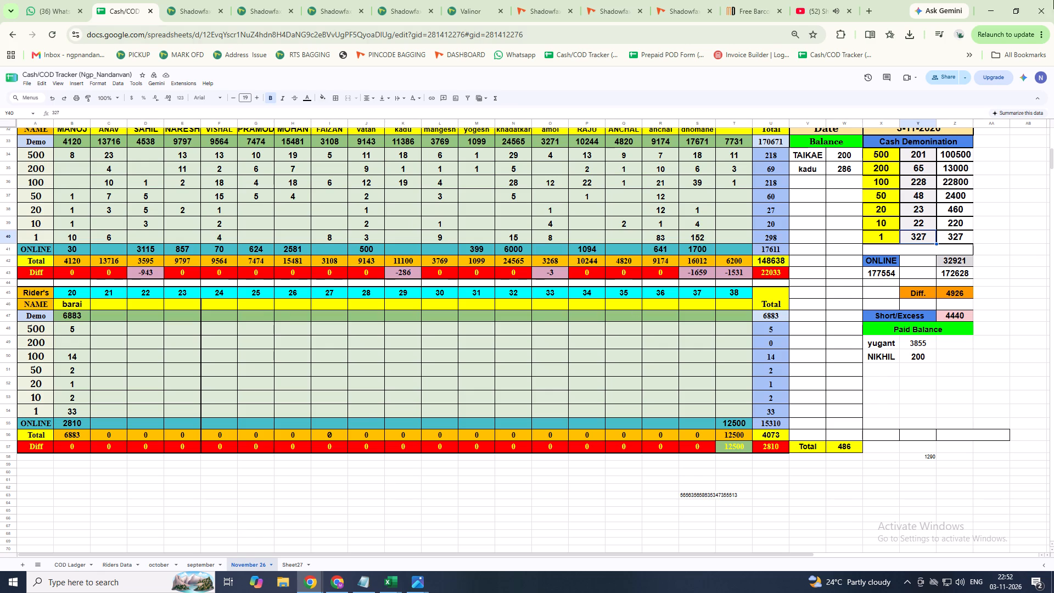
Enter the amounts 943, 286, 3, 1659 and 1531 in consecutive rows below kadu's amount in the Balance list.
left_click(847, 182)
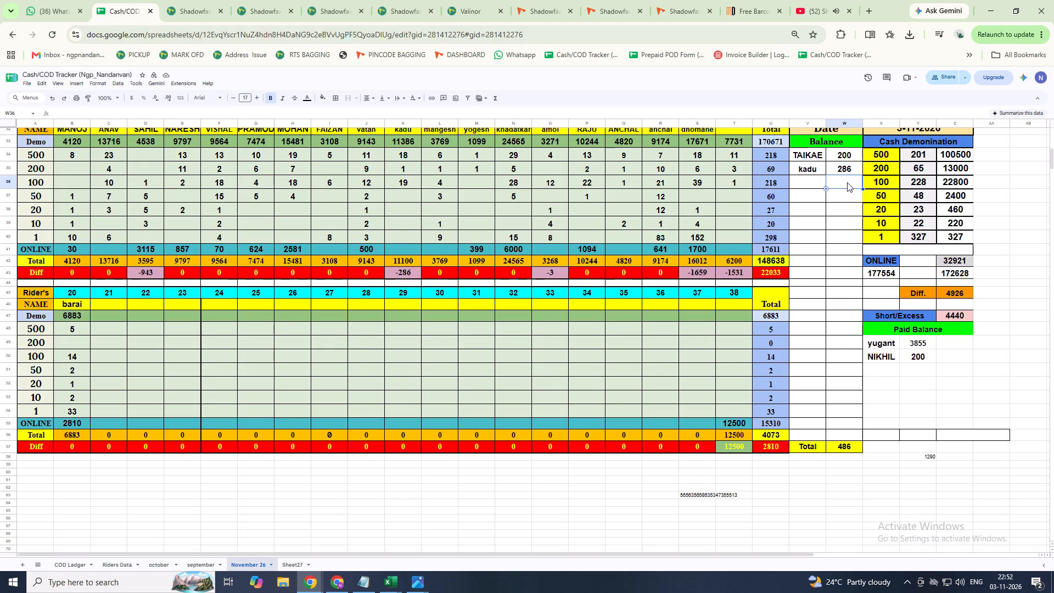
key("9")
type("43")
key("Return")
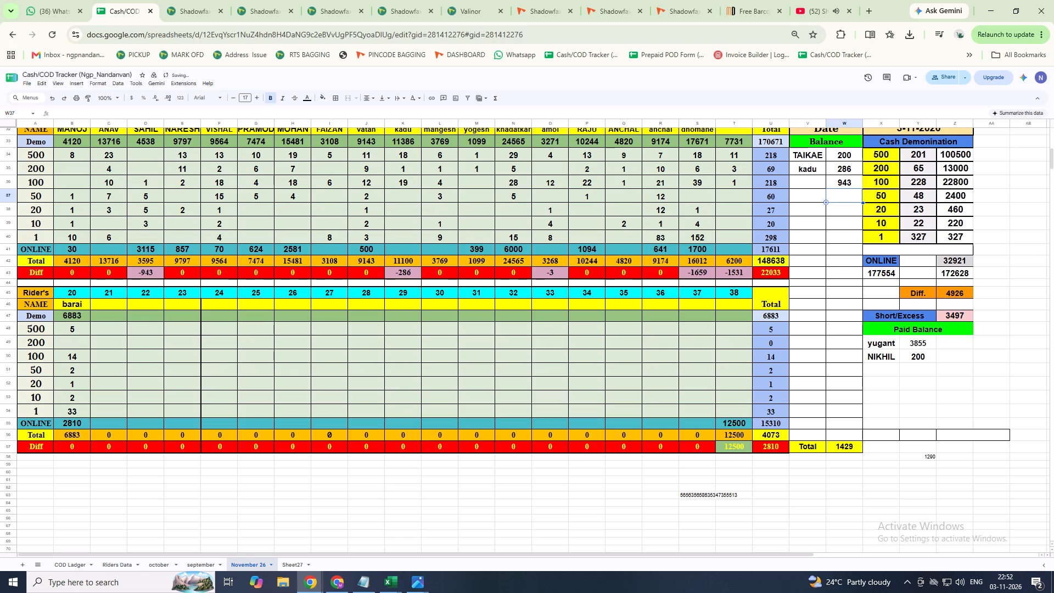
type("286")
key("Return")
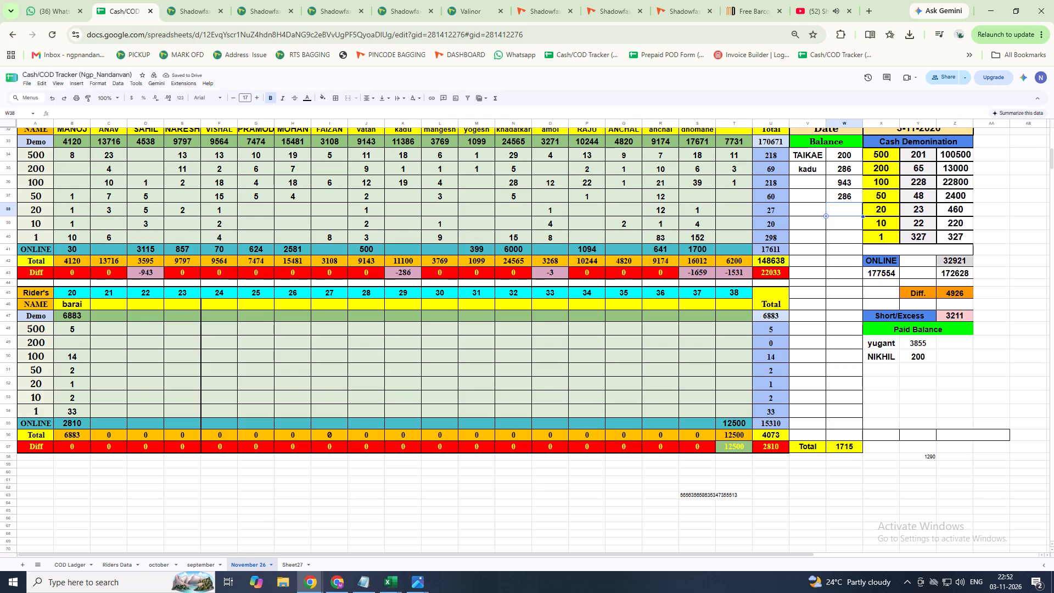
key("3")
key("Return")
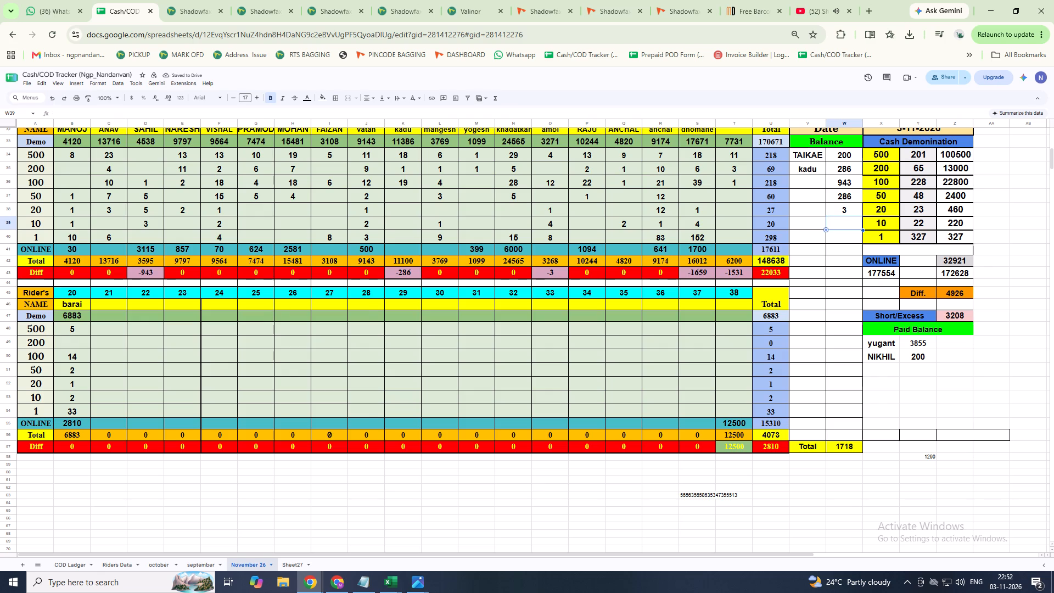
type("16")
type("59")
key("Return")
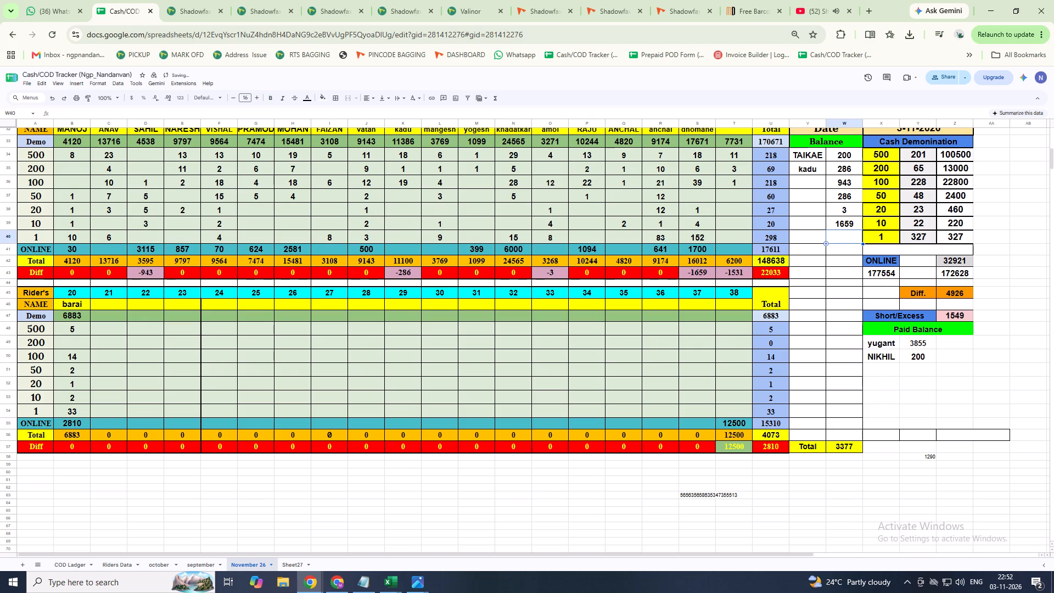
type("15")
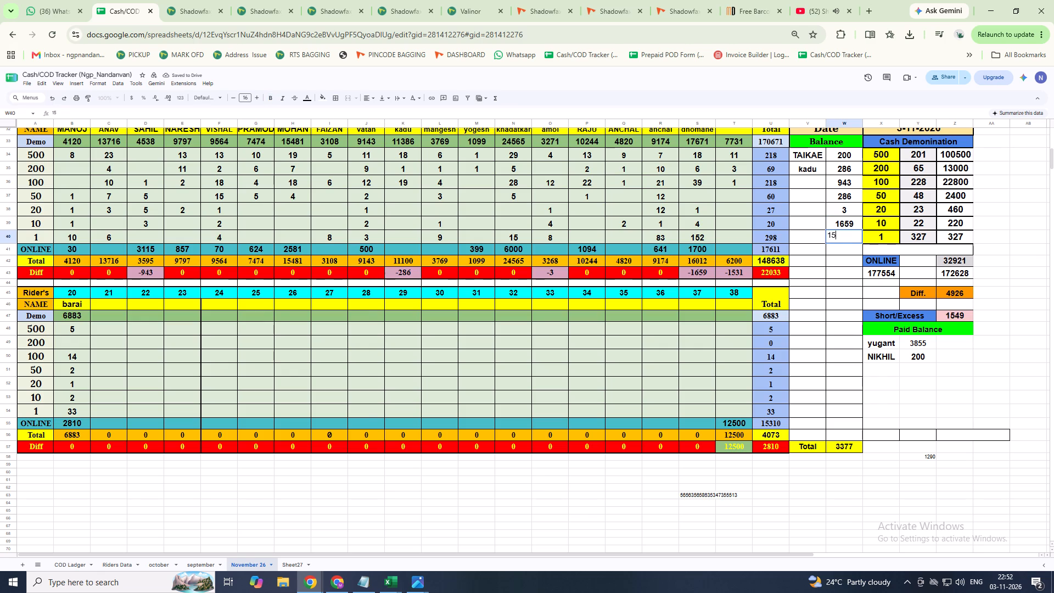
type("31")
key("Return")
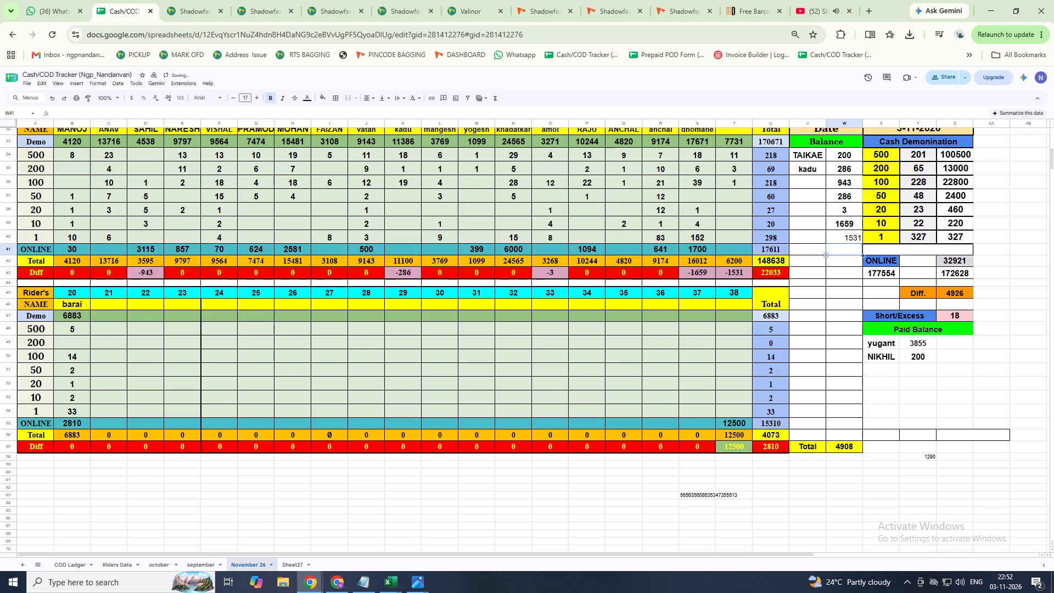
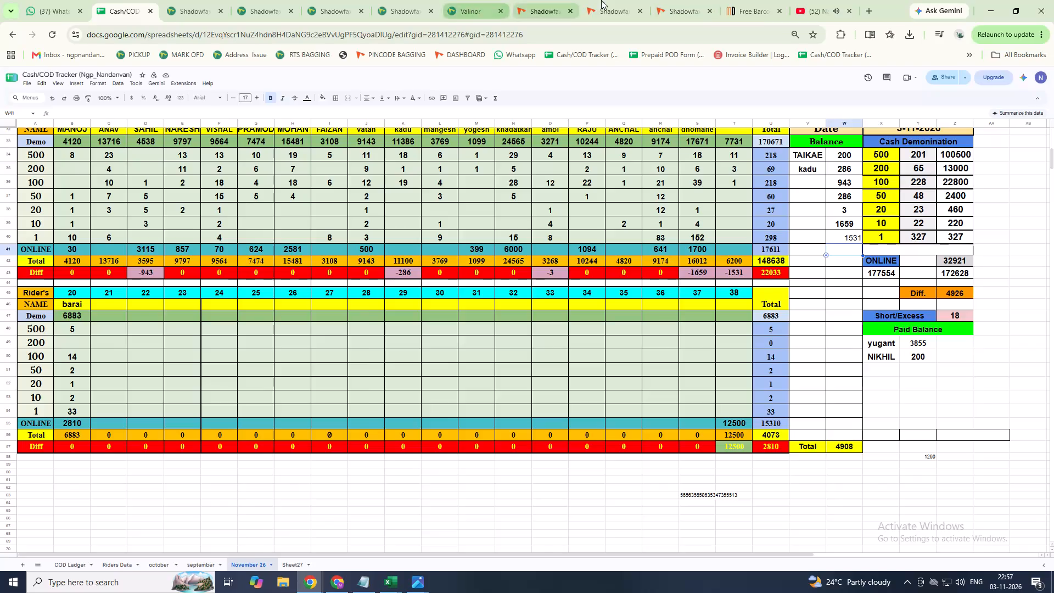
Switch to YouTube and play Parvati Song (8K Video) from the Shree Ganeshaya Dheemahi mix playlist.
left_click(813, 9)
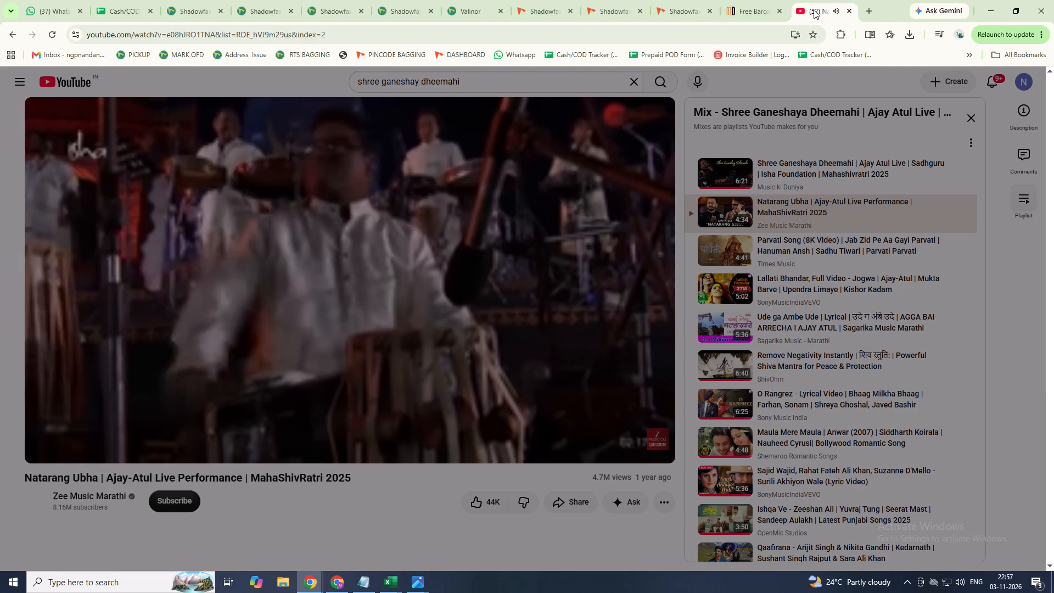
scroll(0, 348, "down", 3)
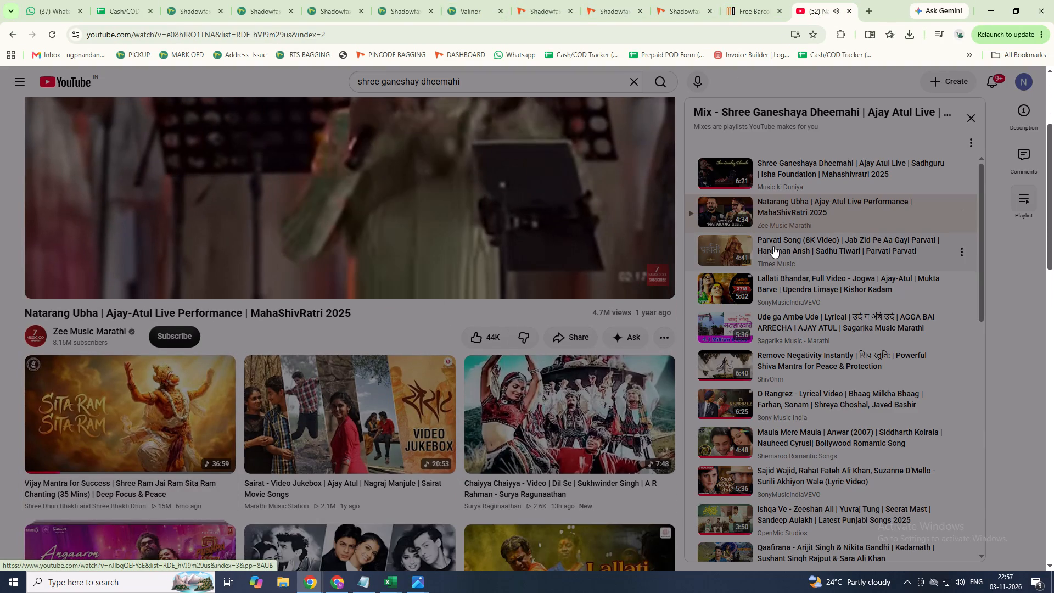
left_click(763, 247)
scroll(117, 292, "down", 1)
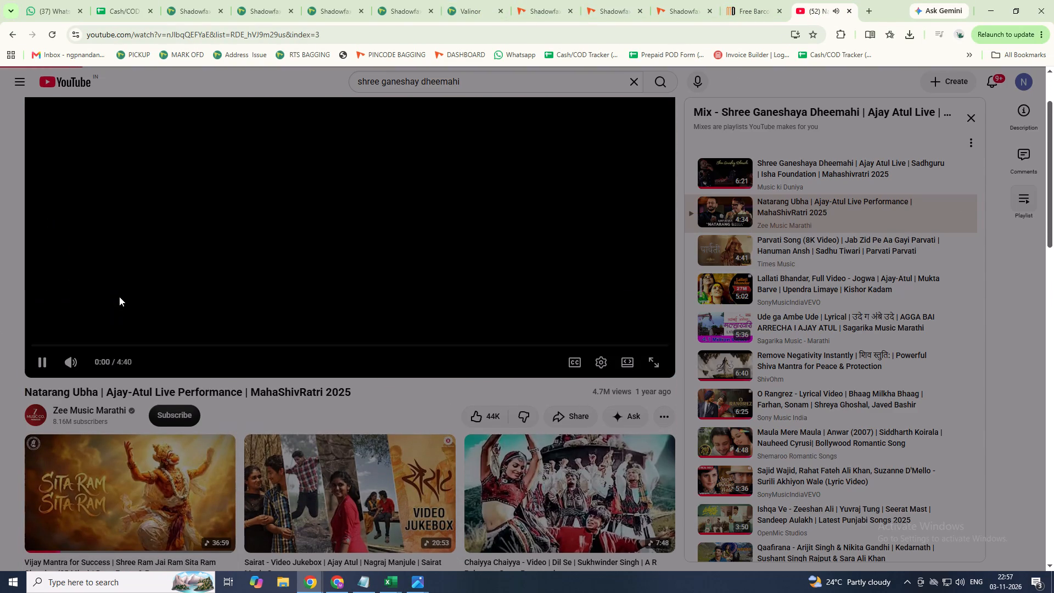
scroll(124, 286, "down", 4)
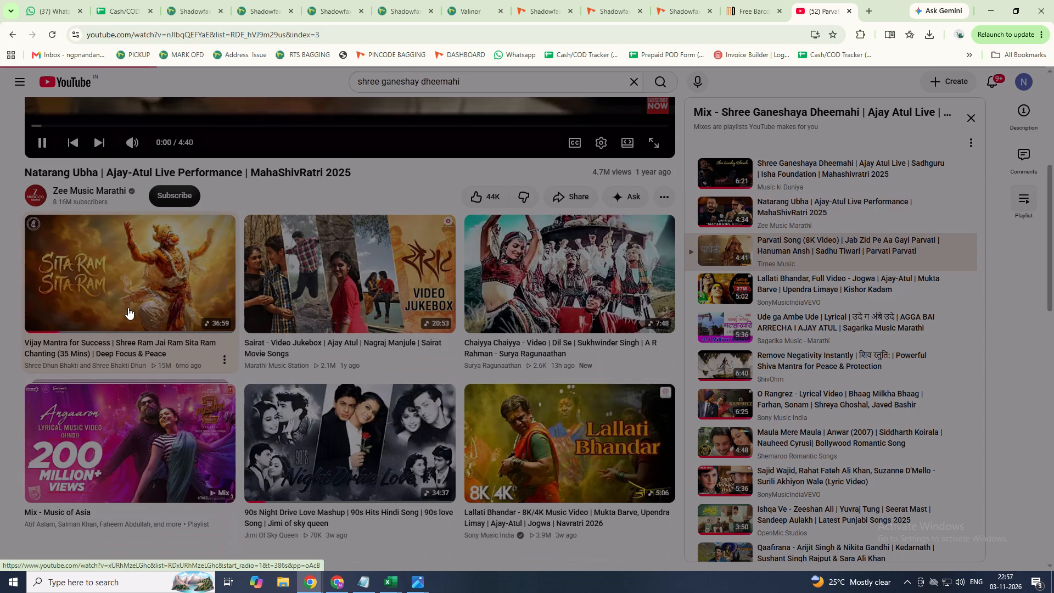
scroll(406, 248, "up", 4)
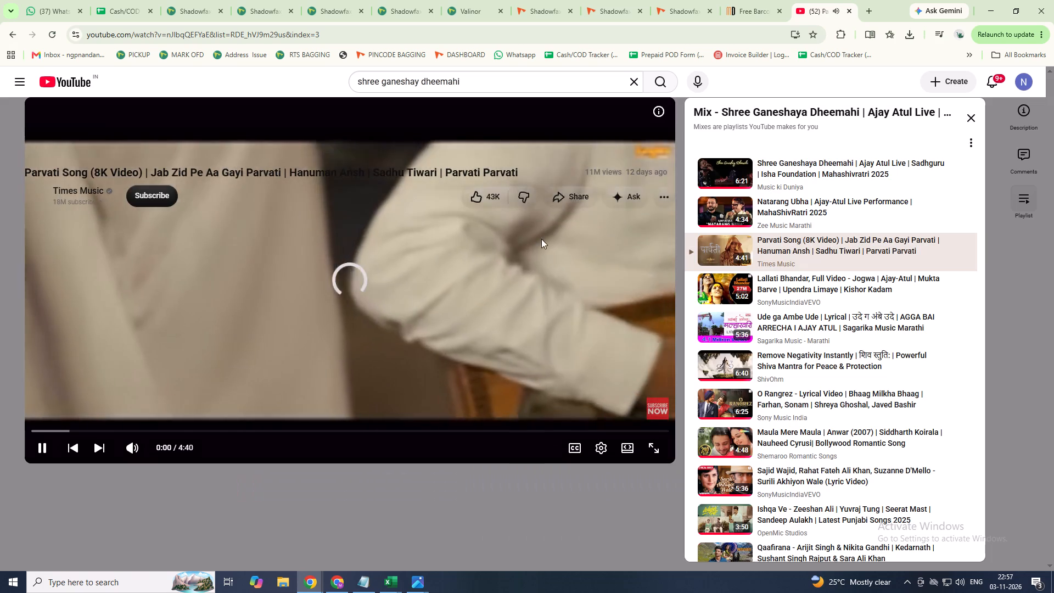
left_click(120, 13)
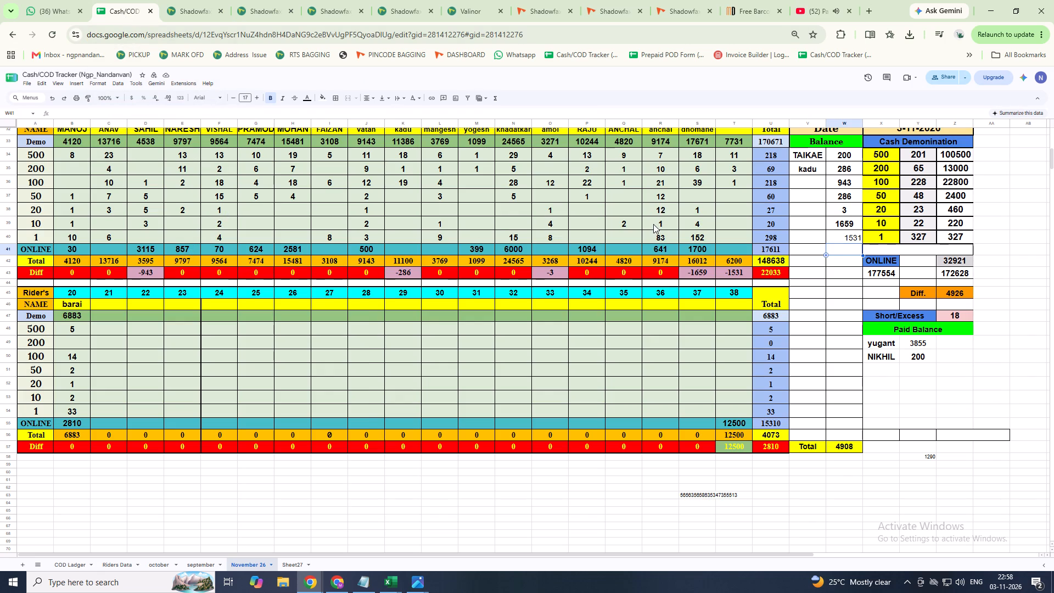
scroll(489, 257, "up", 2)
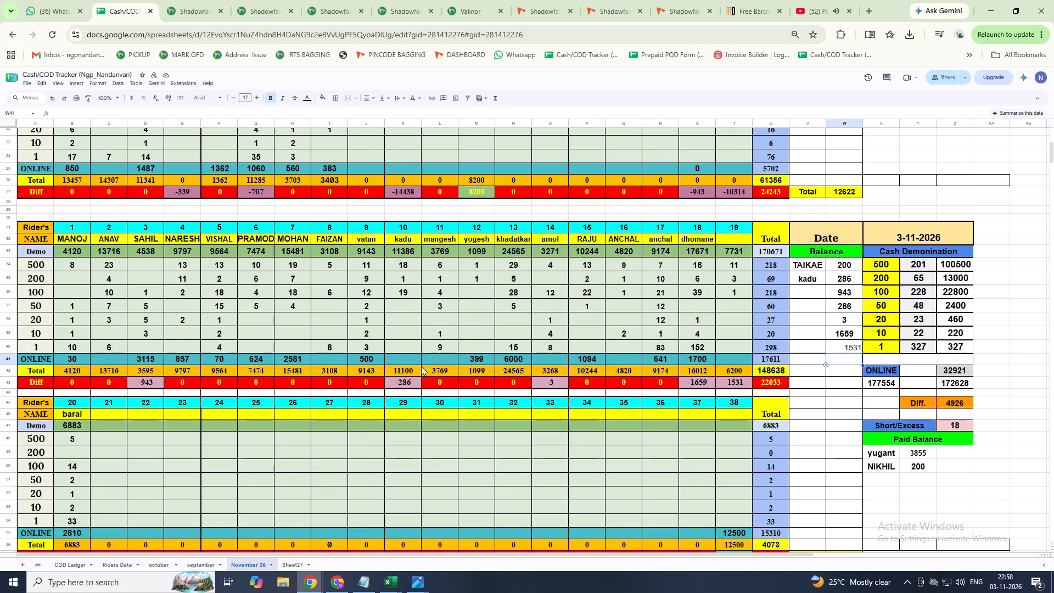
left_click(405, 357)
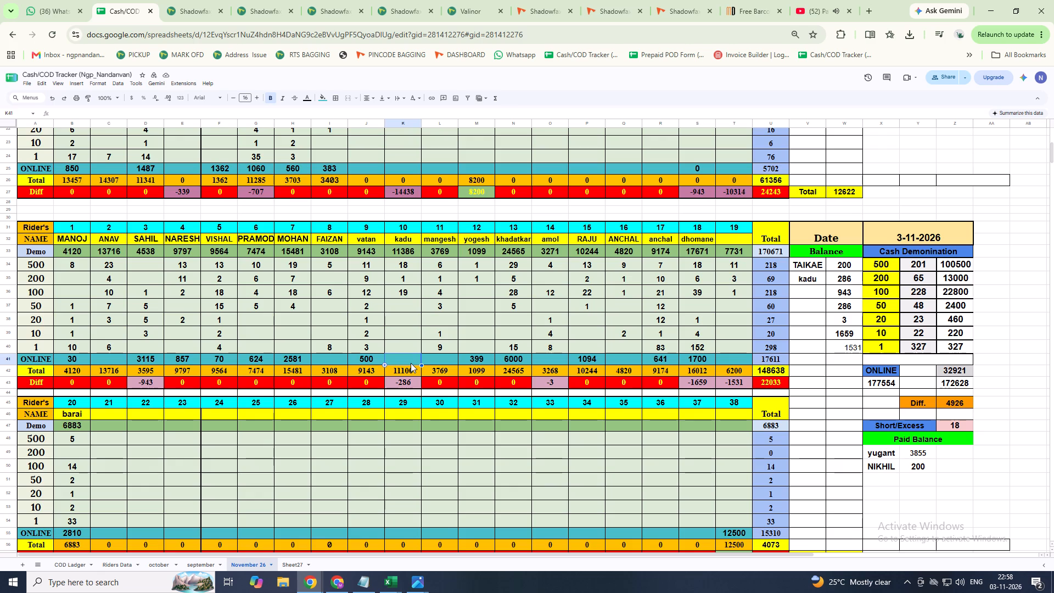
left_click(705, 359)
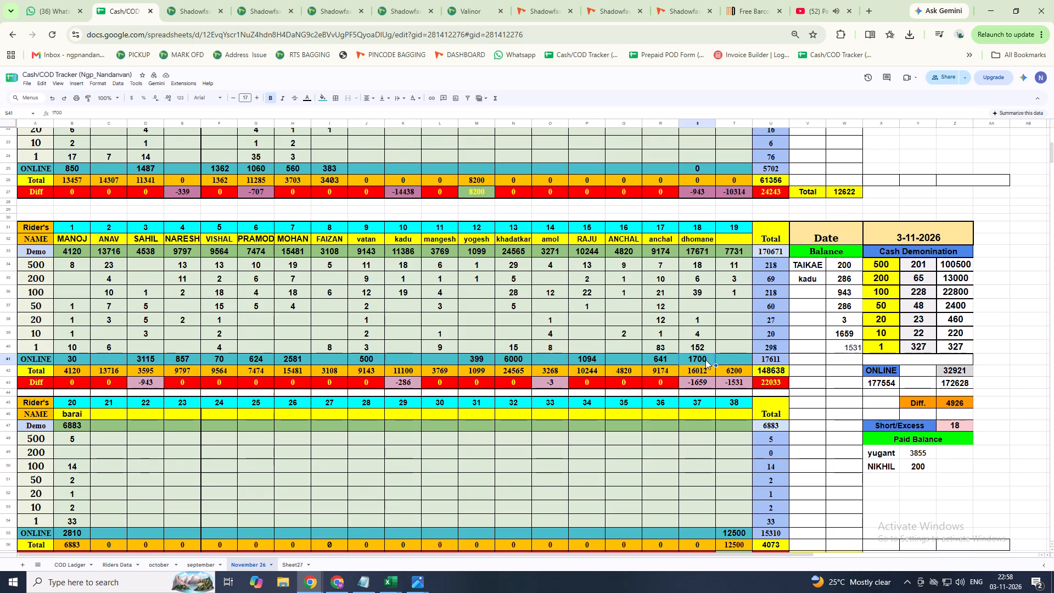
key("BackSpace")
key("BackSpace")
key("BackSpace")
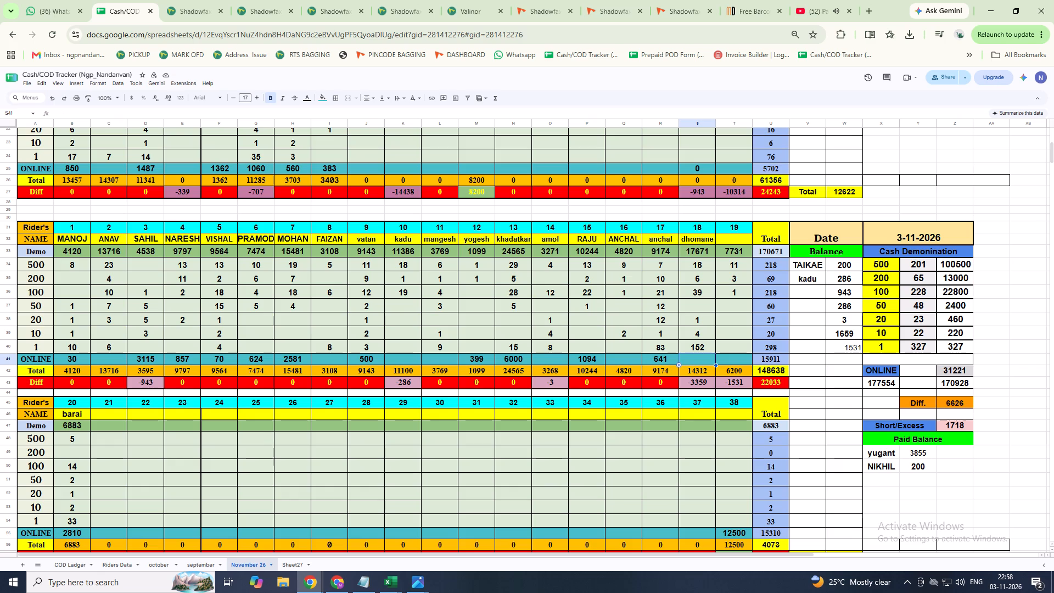
type("2990")
key("Return")
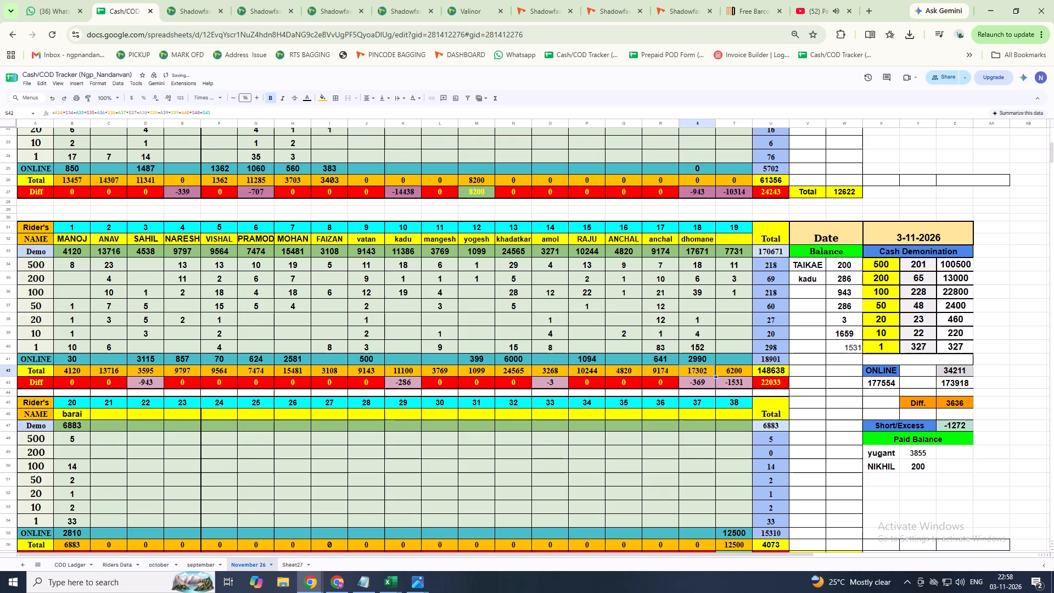
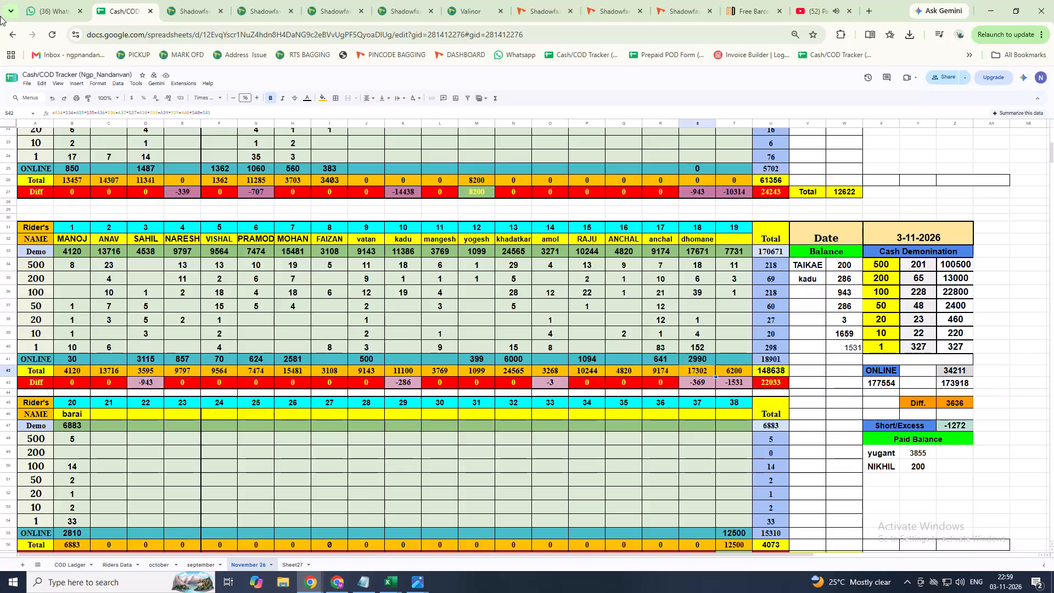
Switch to Shadowfax's Daily Cash Deposit page and generate a UPI code for a cash deposit of 2189.
left_click(205, 4)
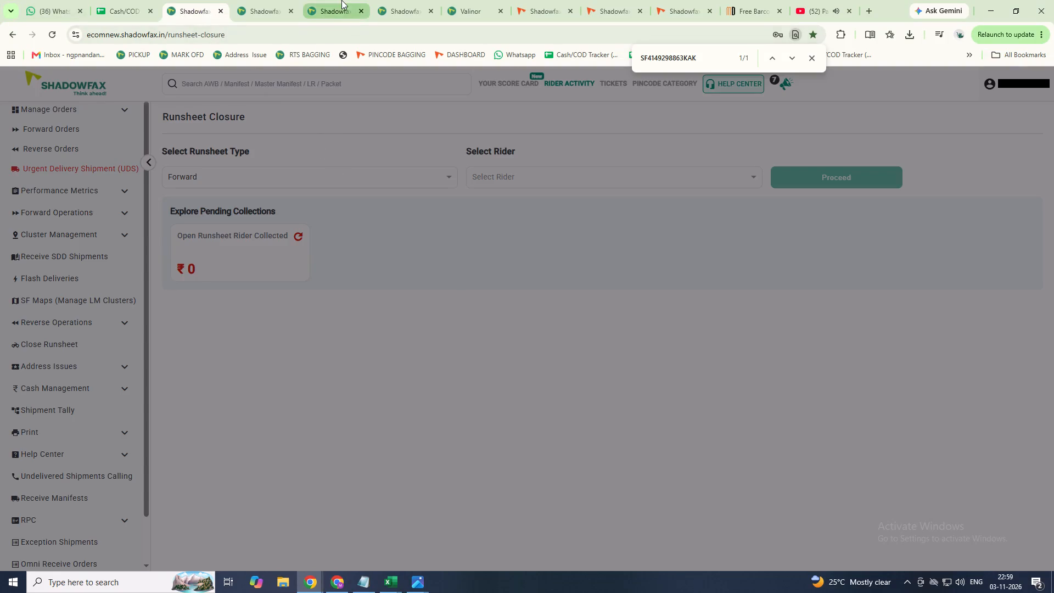
left_click(341, 0)
left_click(412, 4)
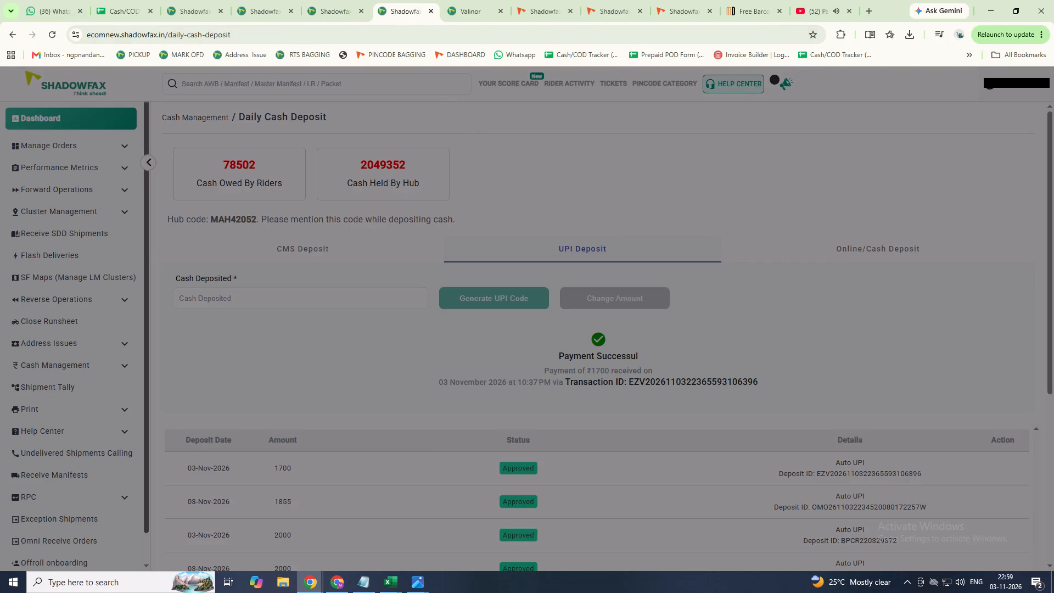
left_click(238, 295)
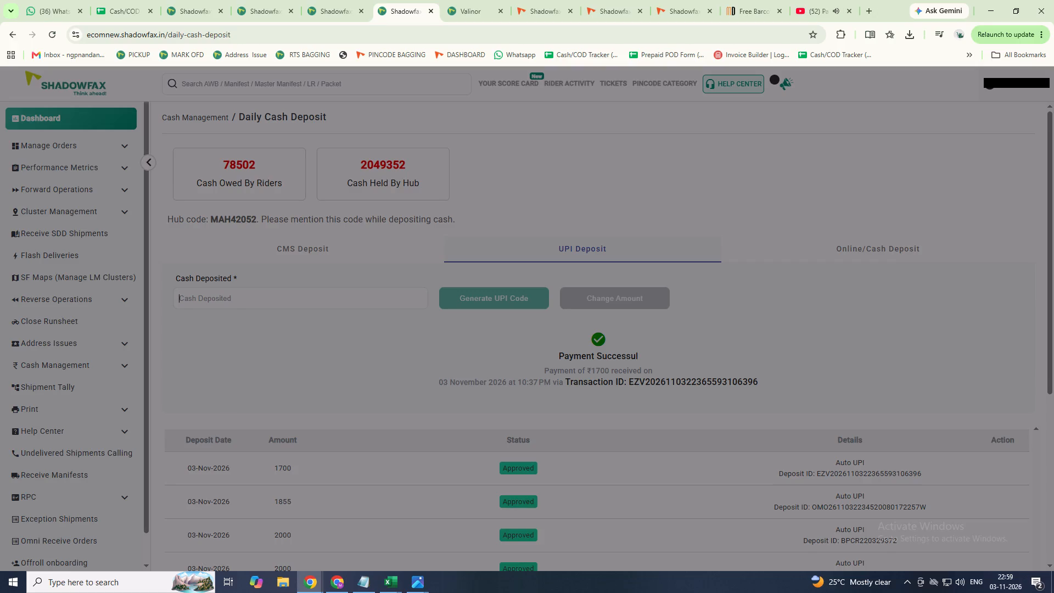
left_click(279, 295)
type("21")
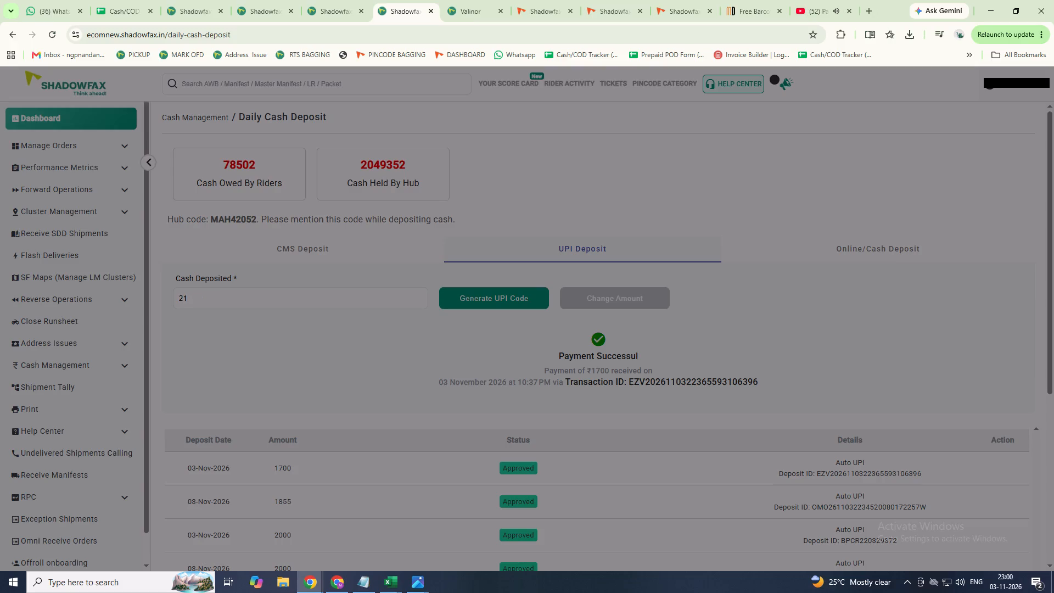
type("89")
left_click(445, 294)
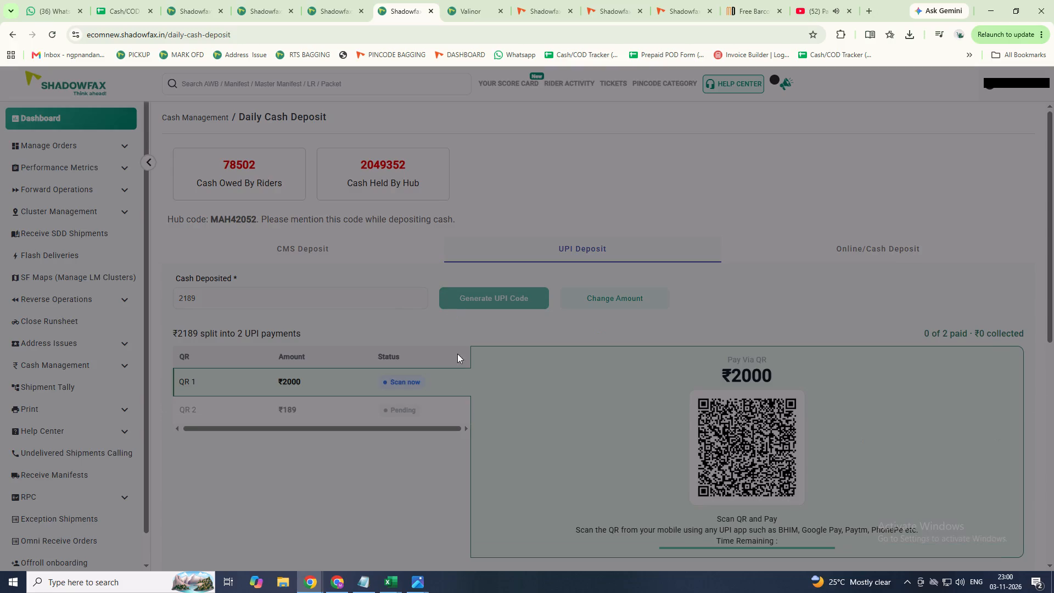
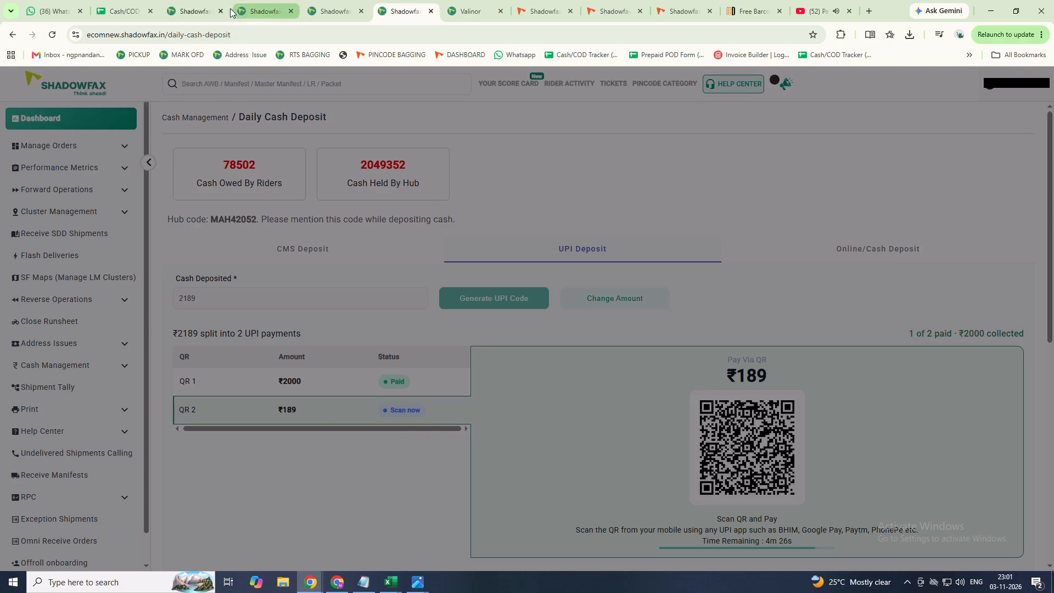
Return to the Cash/COD Tracker and set dhomane's ONLINE amount in the 3-11-2026 block to 2069.
left_click(190, 5)
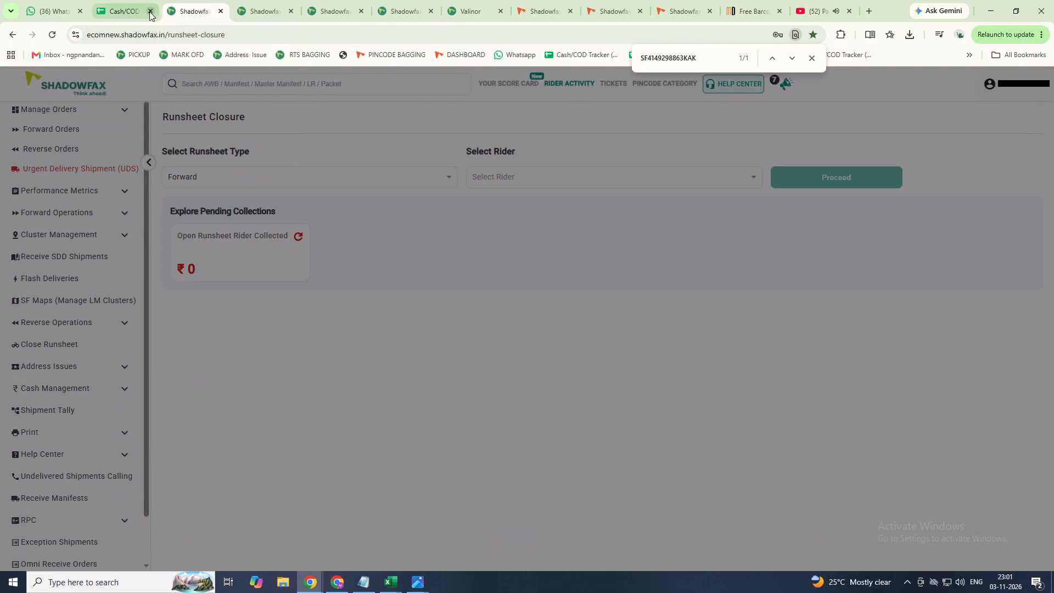
left_click(131, 8)
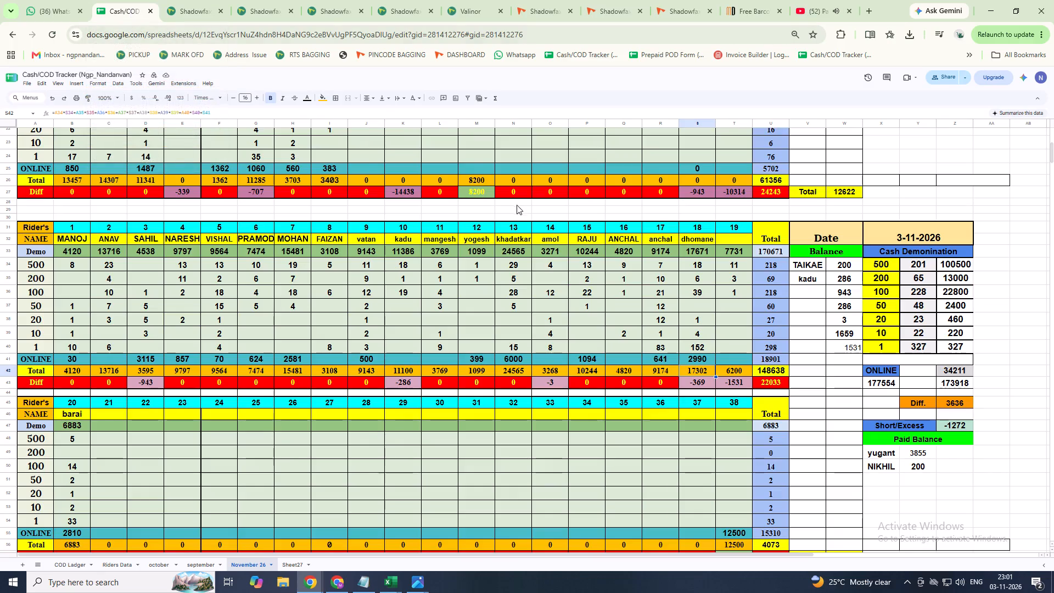
left_click(206, 10)
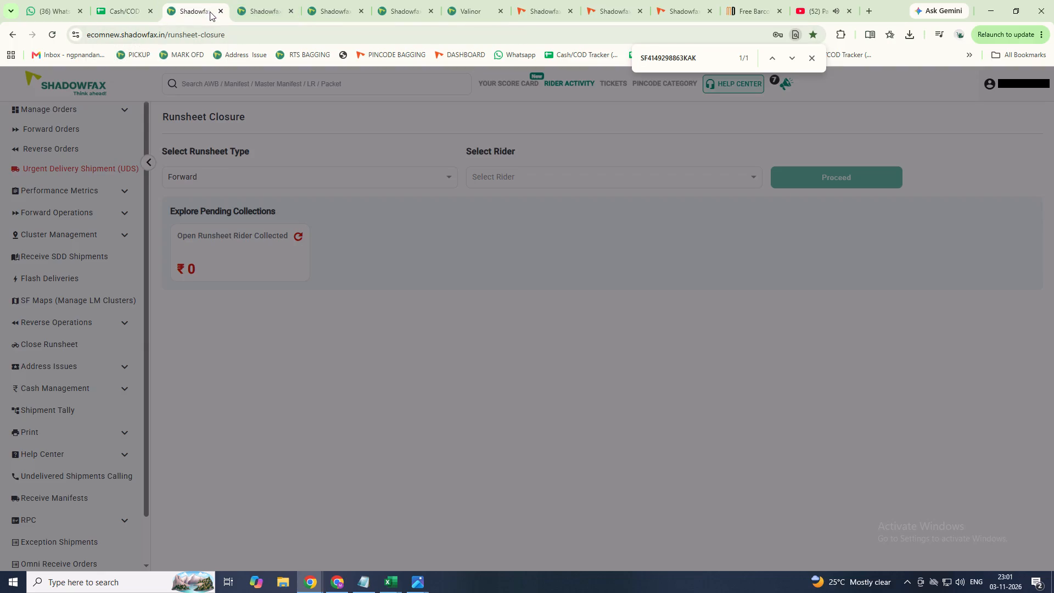
left_click(133, 9)
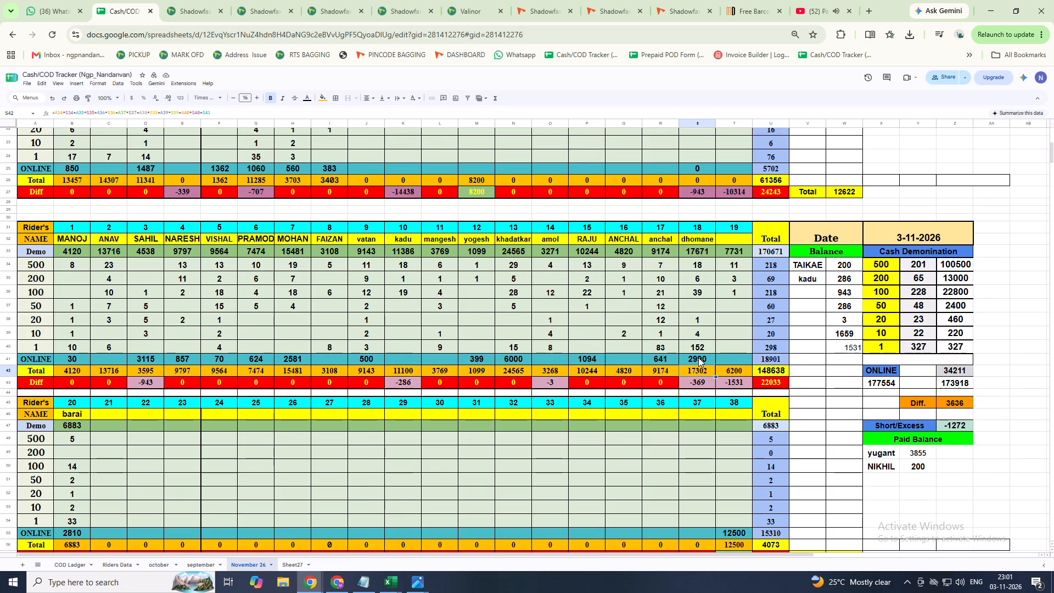
left_click(699, 357)
key("BackSpace")
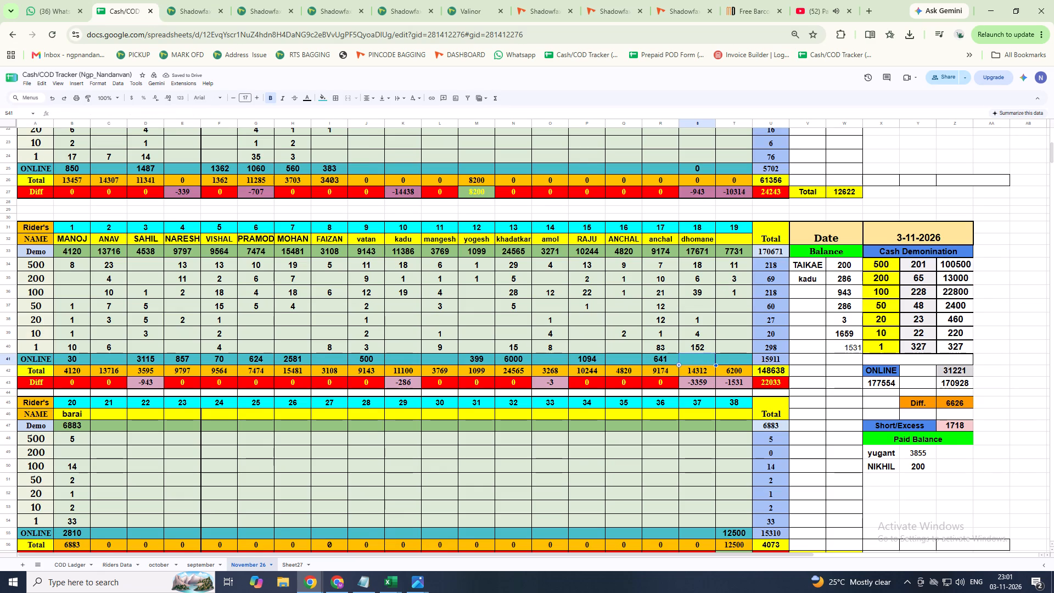
type("20")
type("69")
key("Return")
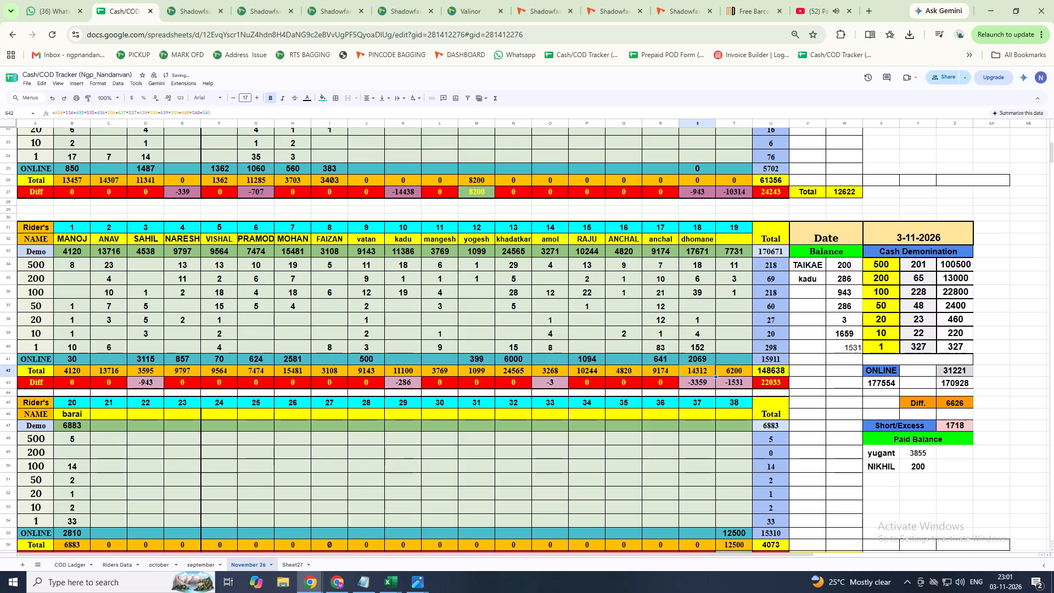
Clear the five unnamed amounts below kadu's entry in the 3-11-2026 Balance list.
left_click(848, 294)
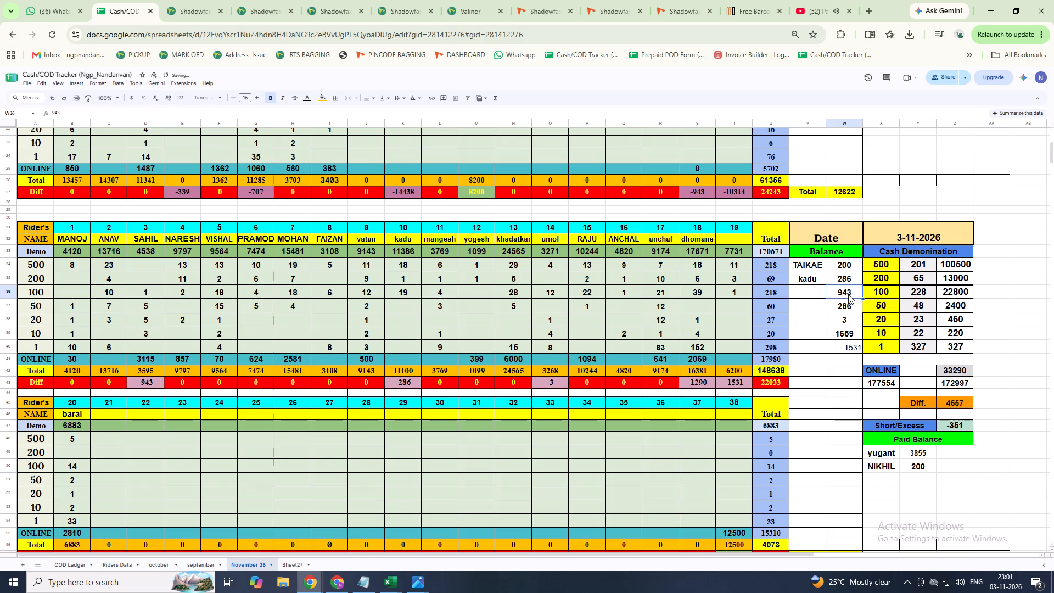
key("BackSpace")
left_click(854, 315)
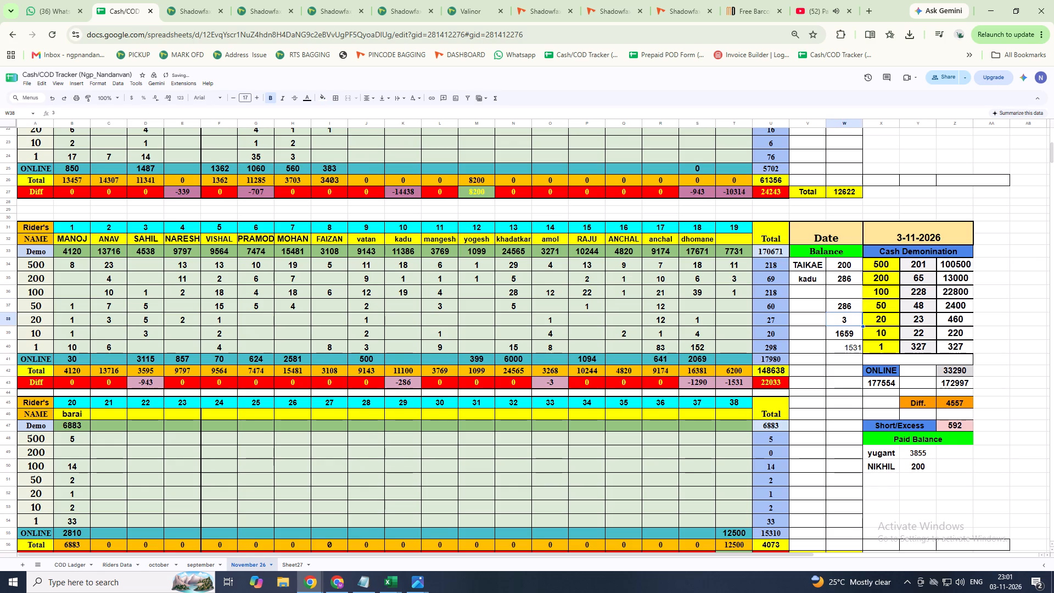
left_click(853, 310)
key("BackSpace")
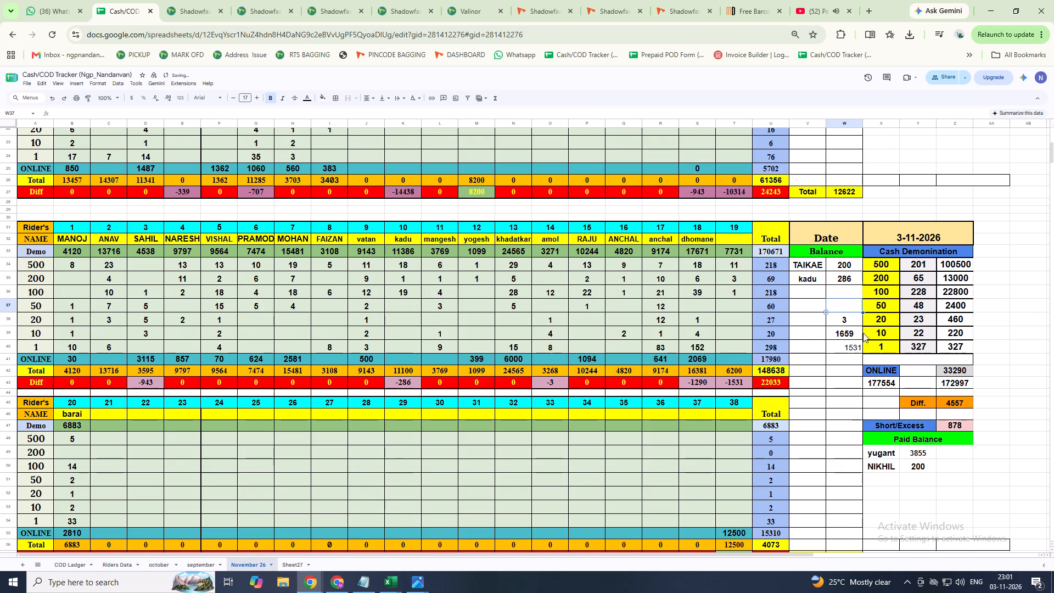
left_click(850, 322)
key("BackSpace")
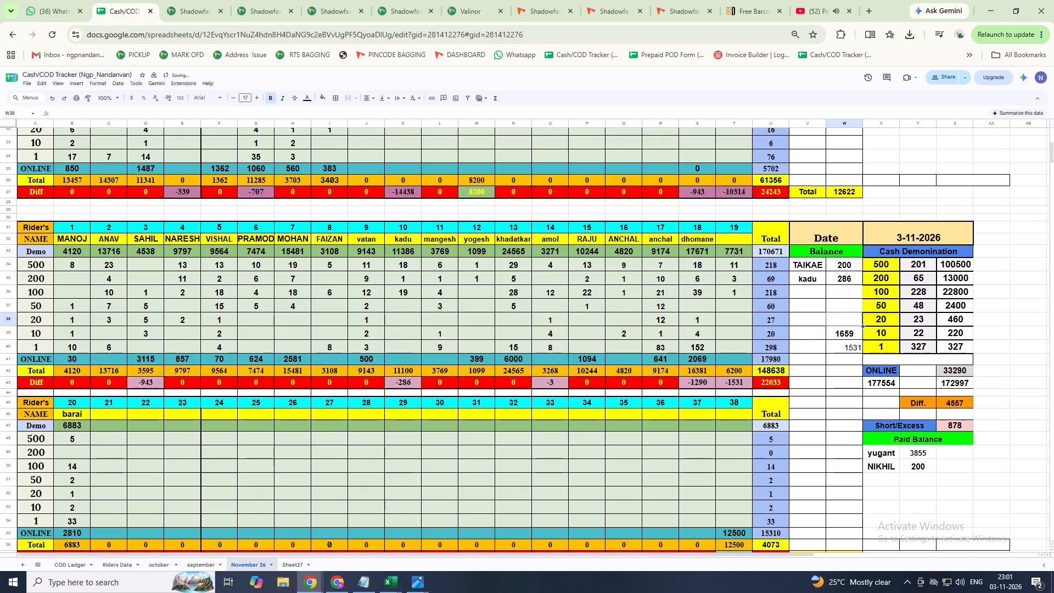
left_click(853, 335)
key("BackSpace")
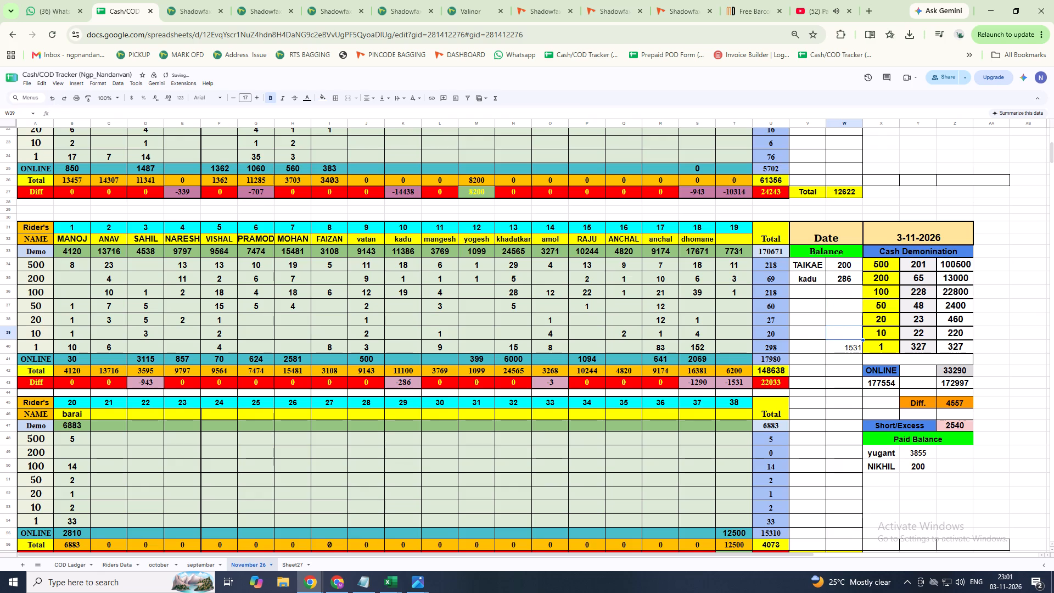
left_click(846, 345)
key("BackSpace")
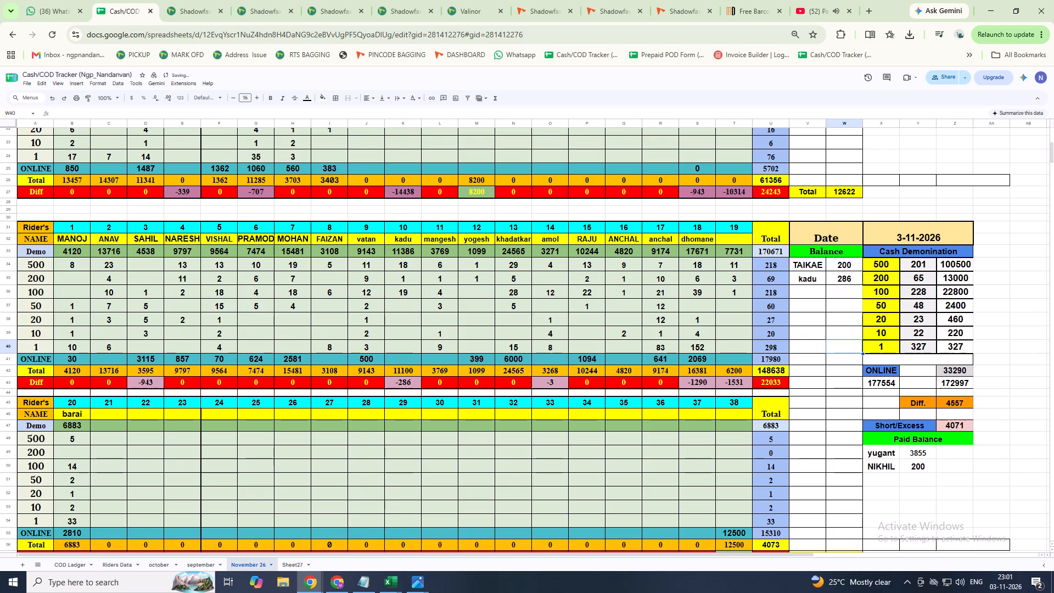
Enter a balance of 1290 directly below kadu's amount in the 3-11-2026 Balance list.
left_click(848, 293)
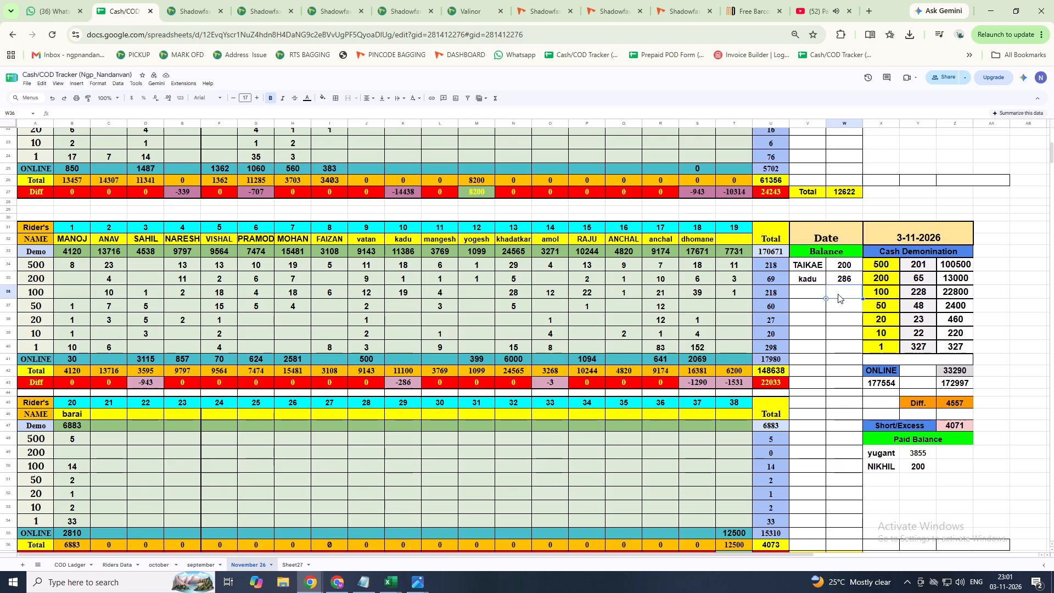
left_click(663, 359)
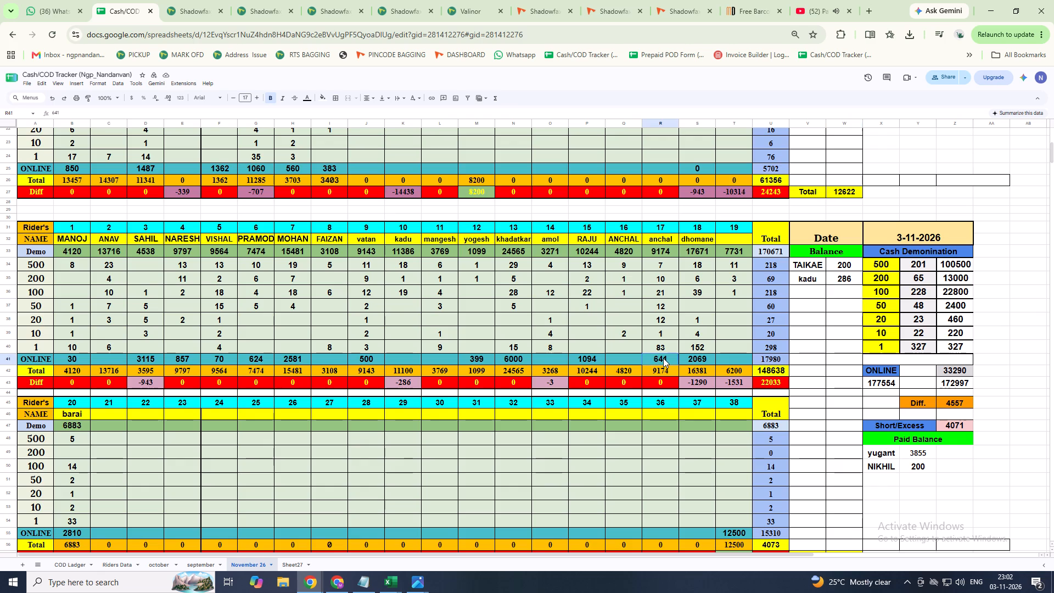
left_click(625, 355)
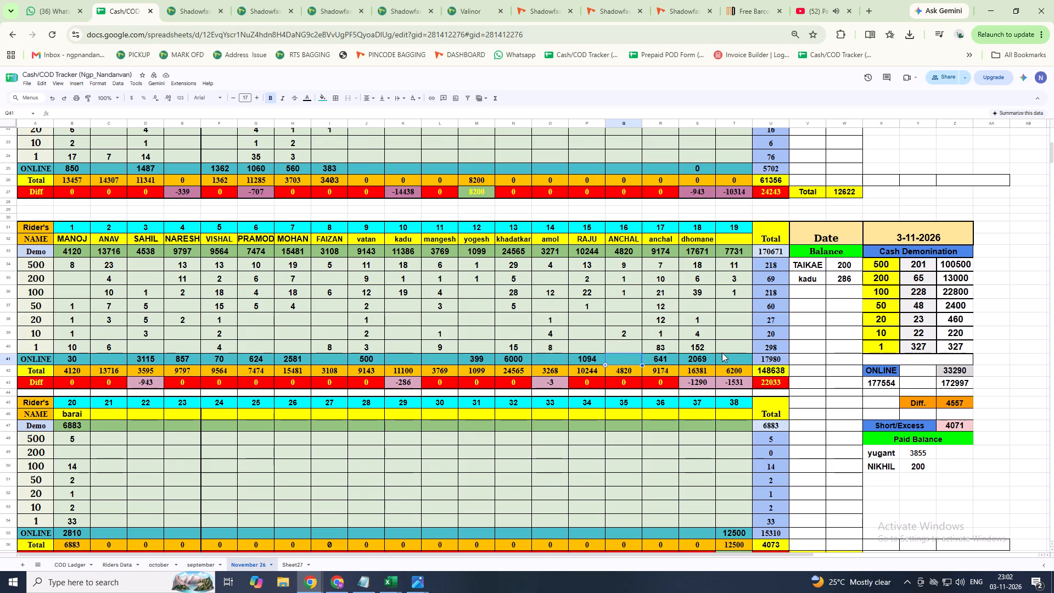
left_click(705, 357)
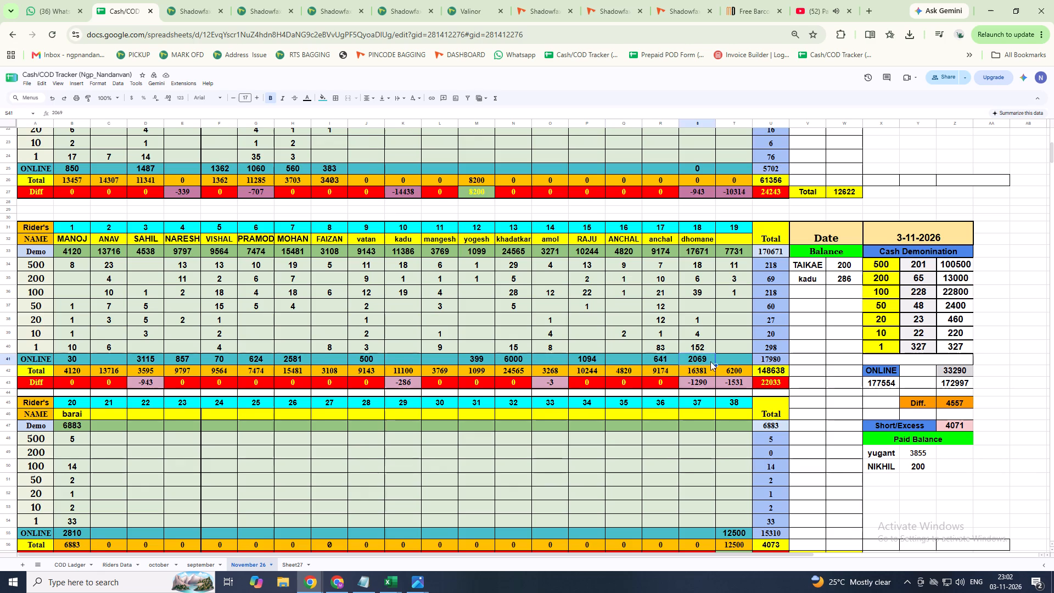
left_click(845, 293)
type("1290")
key("Return")
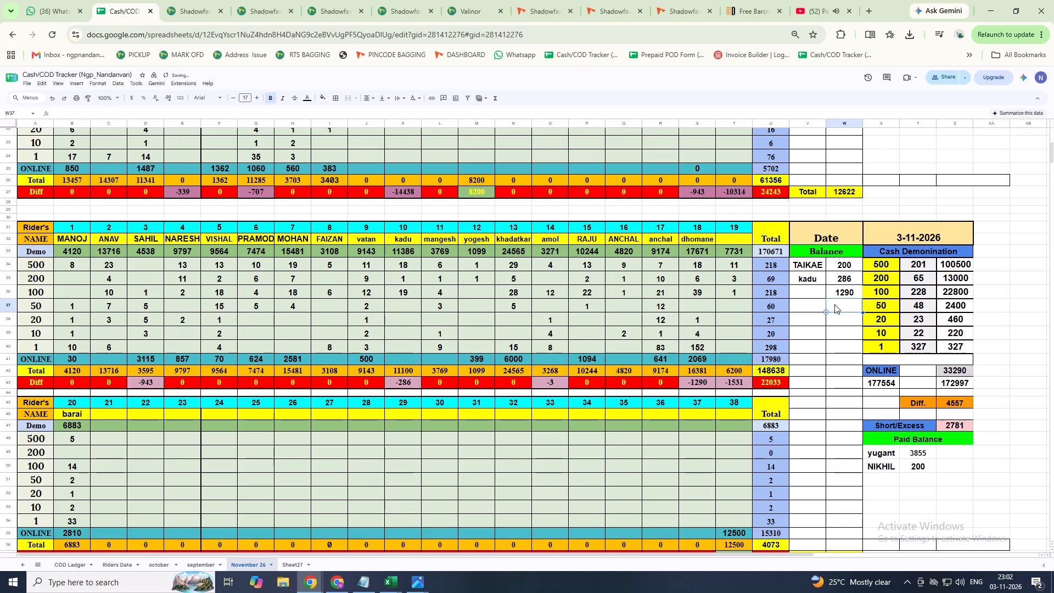
Enter 1531 as the ONLINE amount for unnamed rider 19 in the 3-11-2026 block.
left_click(734, 358)
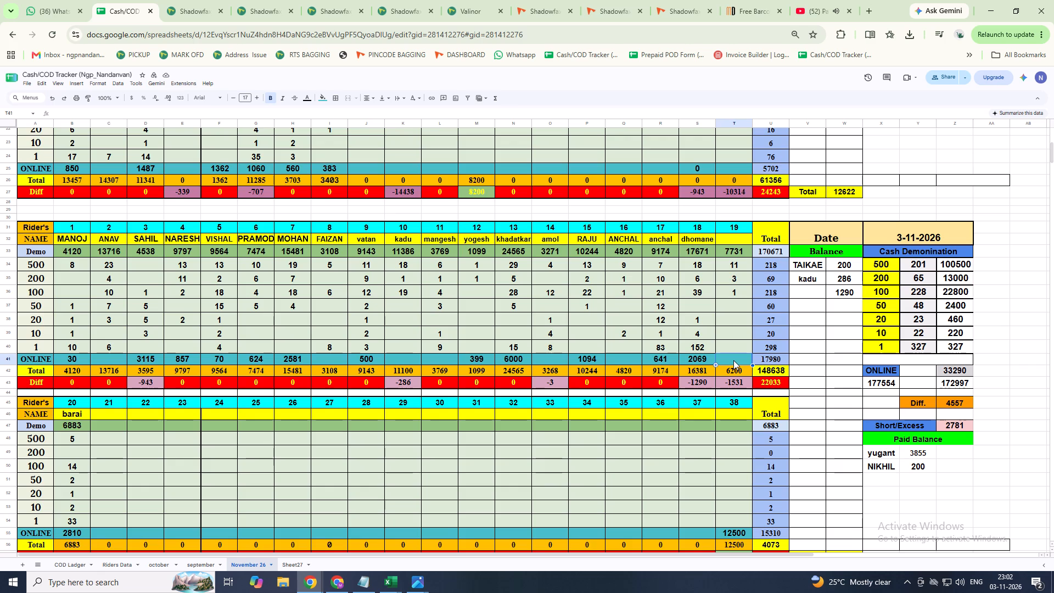
type("1531")
key("Return")
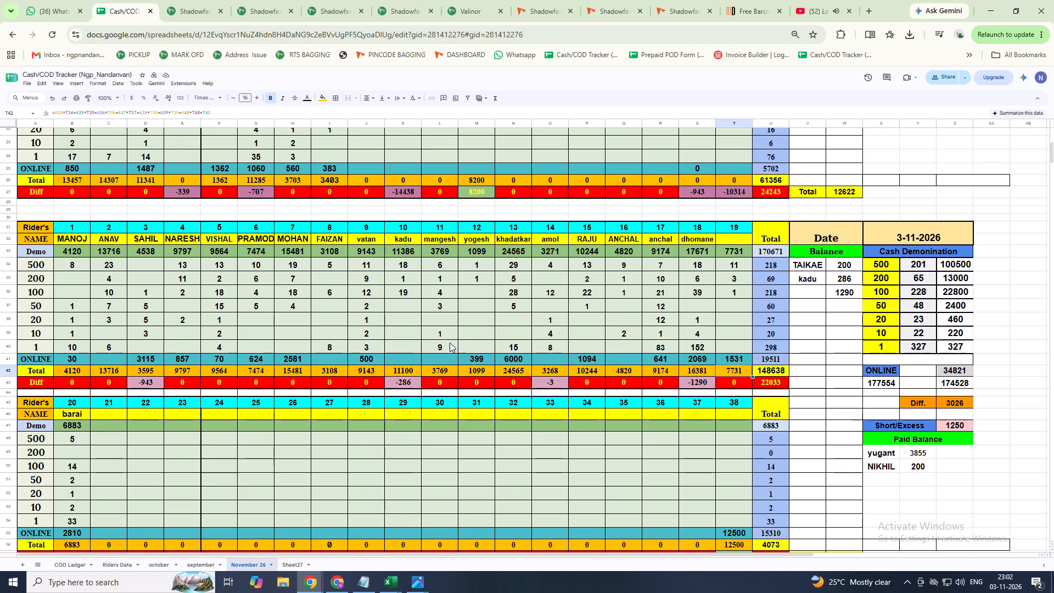
Enter 286 as kadu's ONLINE amount in the 3-11-2026 block, keeping the Total formula intact.
left_click(407, 360)
type("29")
key("BackSpace")
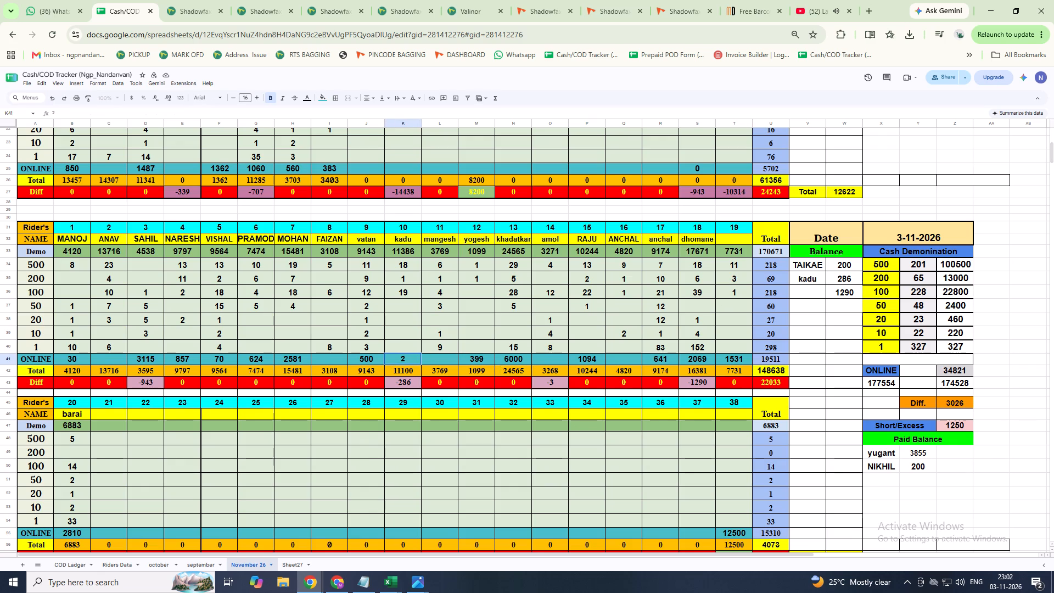
key("8")
key("6")
key("Return")
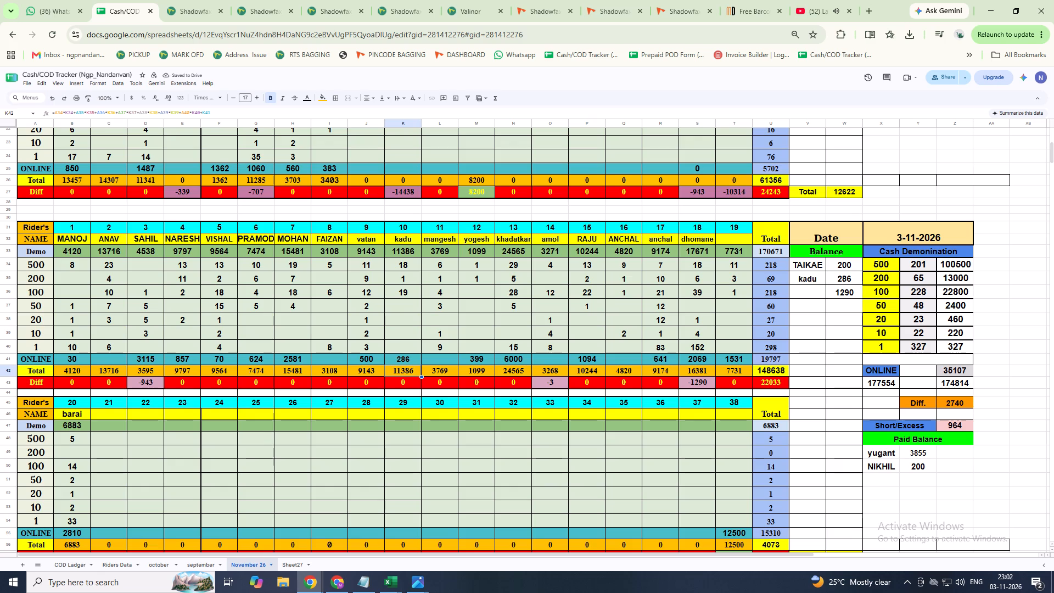
key("Return")
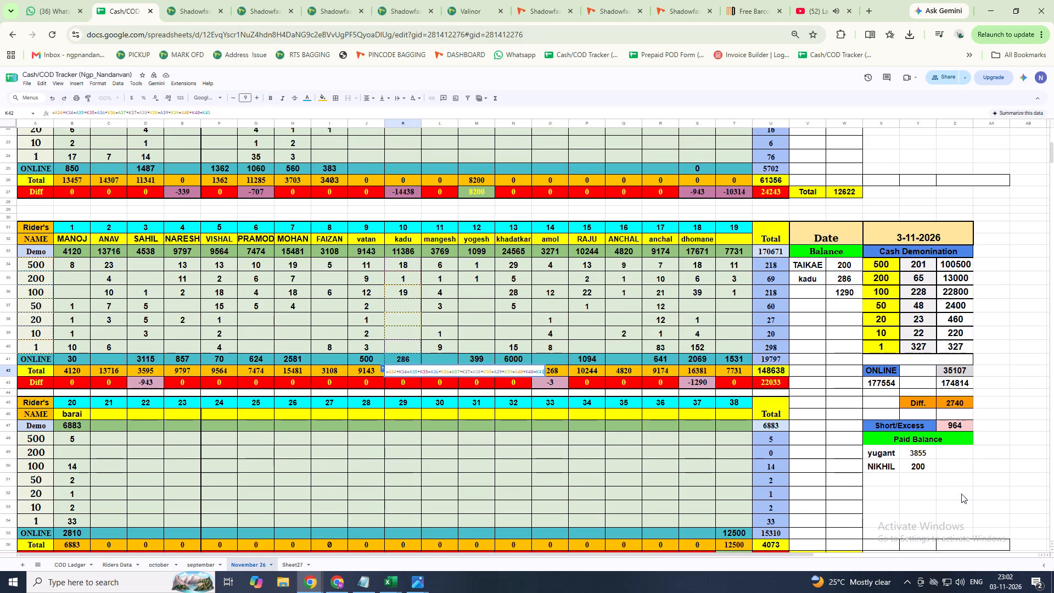
key("ctrl+z")
key("ctrl+z")
left_click(514, 473)
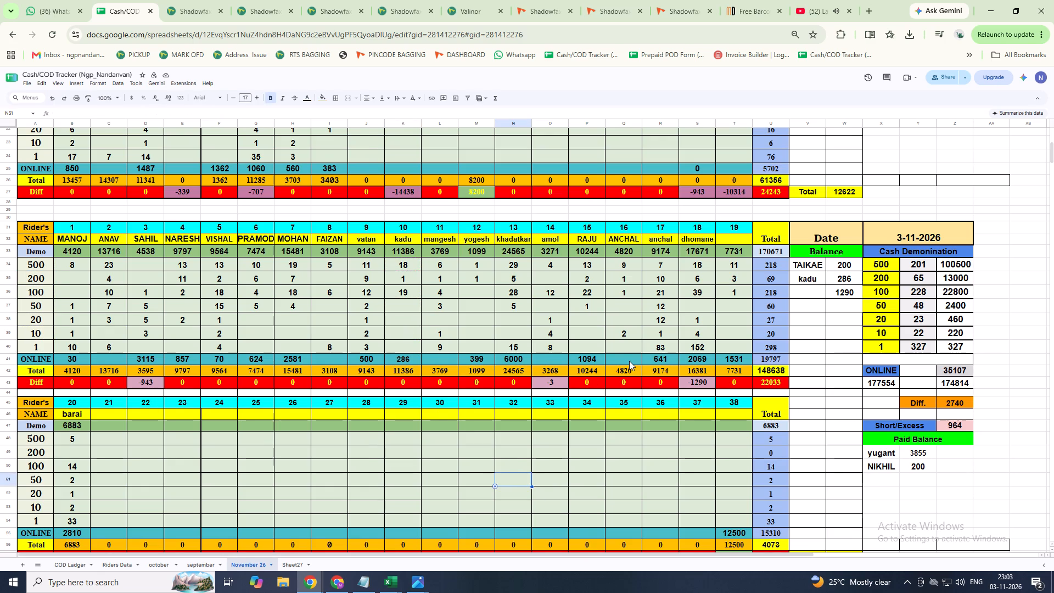
Enter 3 as amol's ONLINE amount in the 3-11-2026 block.
double_click(552, 363)
key("3")
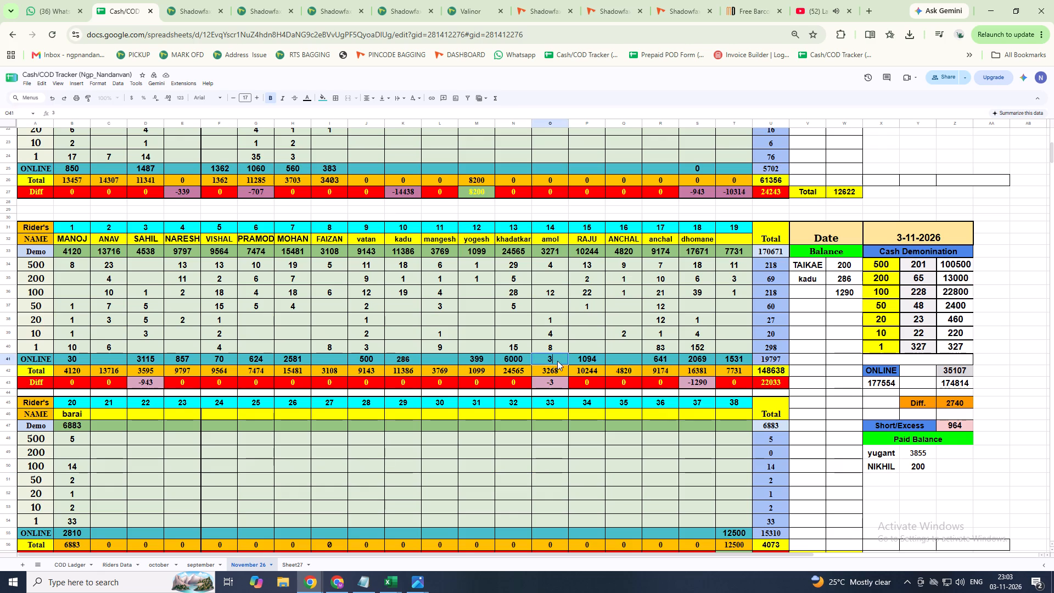
key("Return")
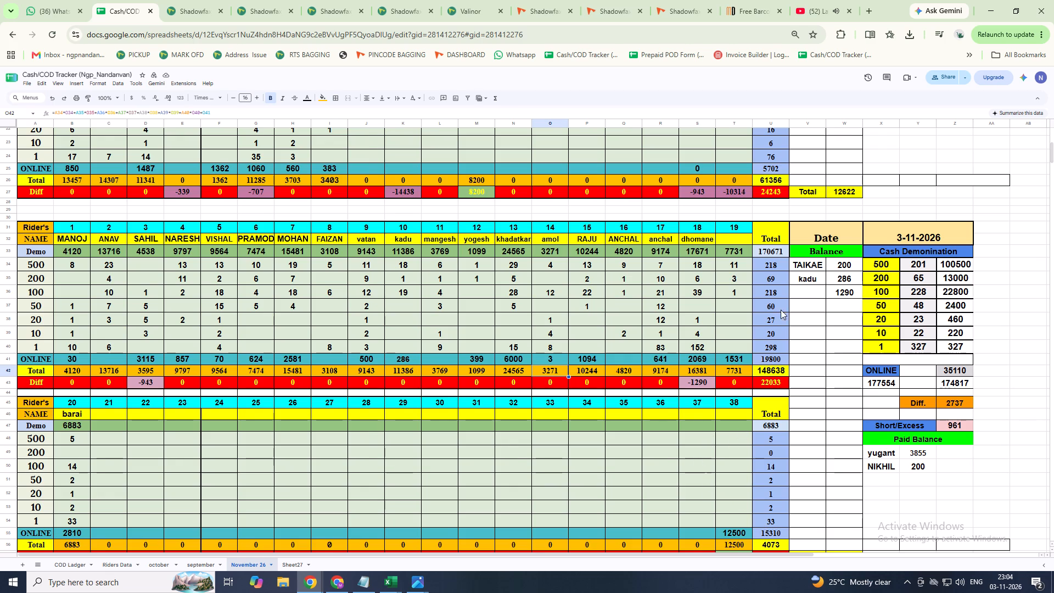
Label the 1290 entry in the 3-11-2026 Balance list with the name yugant.
left_click(805, 292)
key("y")
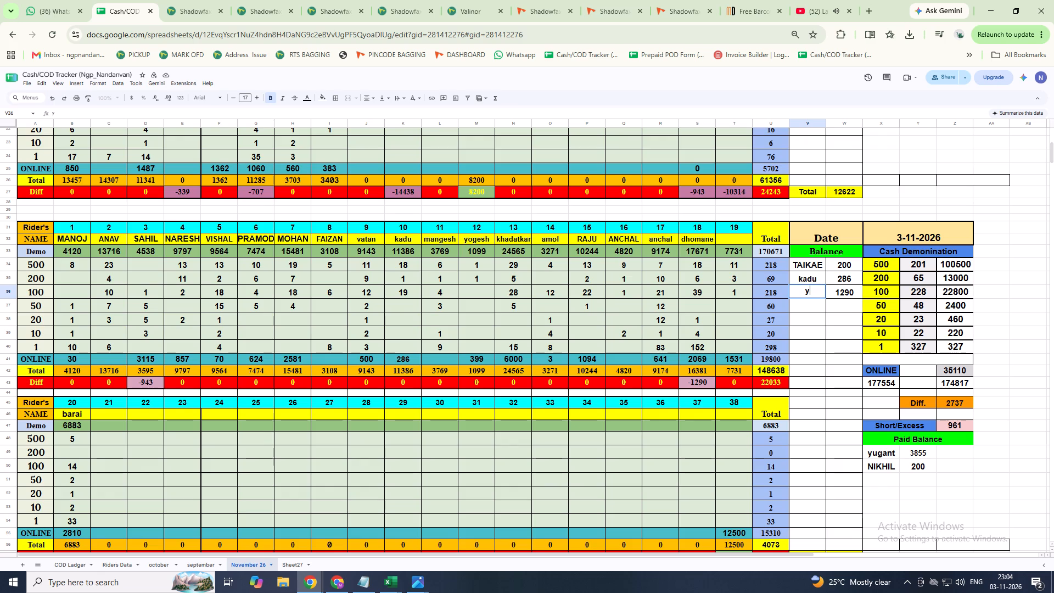
type("ugant")
key("Return")
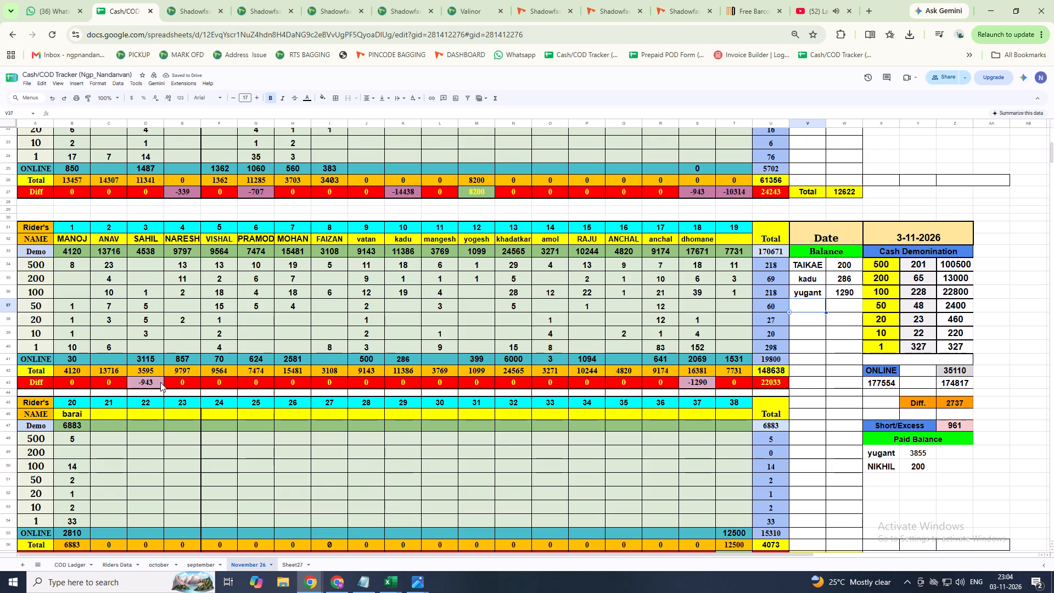
Enter 943 in SAHIL's denomination 1 row of the 3-11-2026 block.
scroll(698, 195, "up", 2)
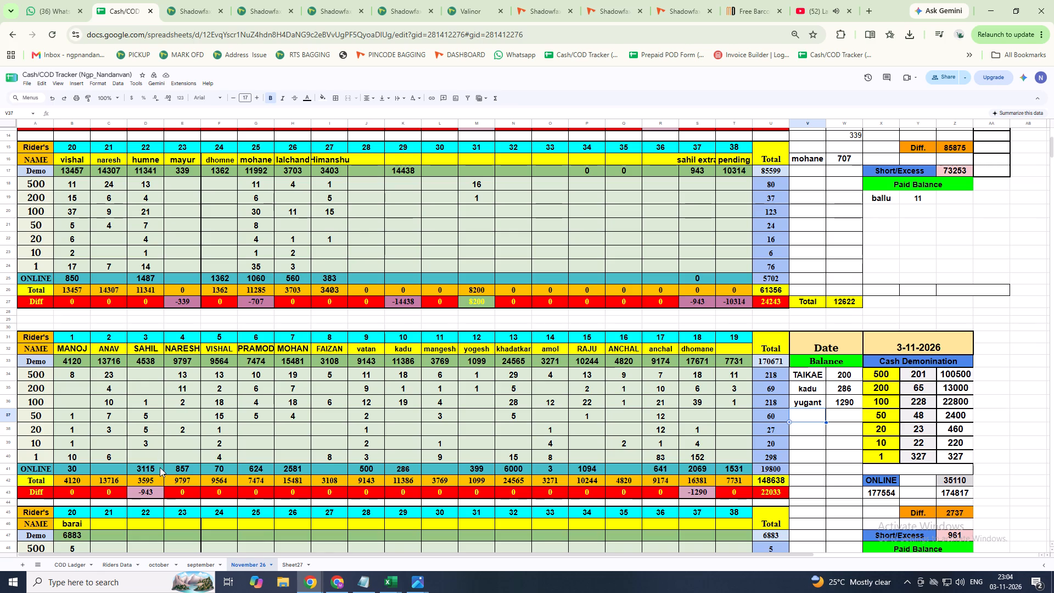
left_click(150, 456)
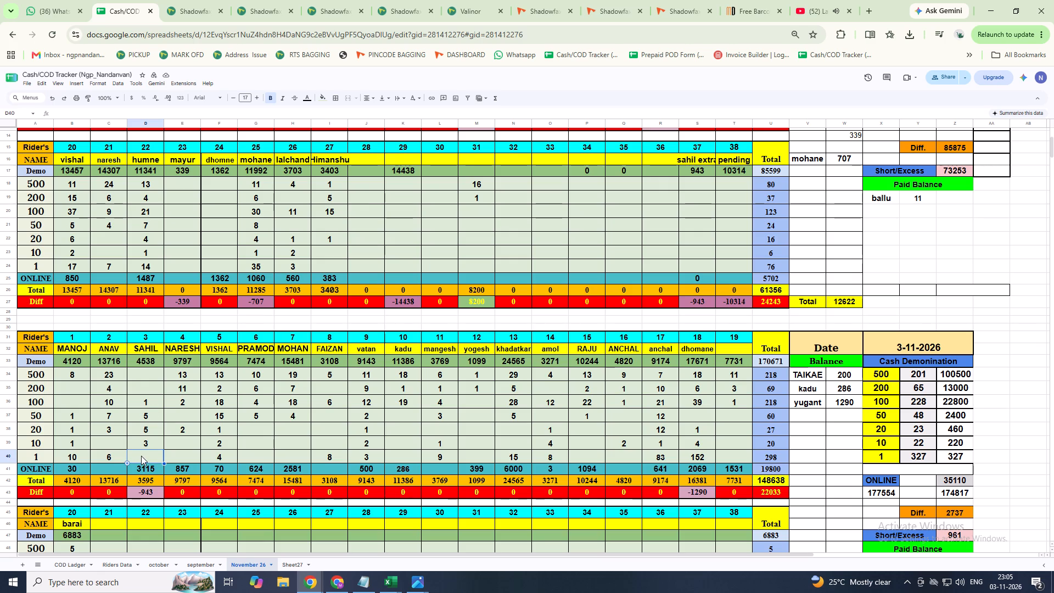
type("943")
key("Return")
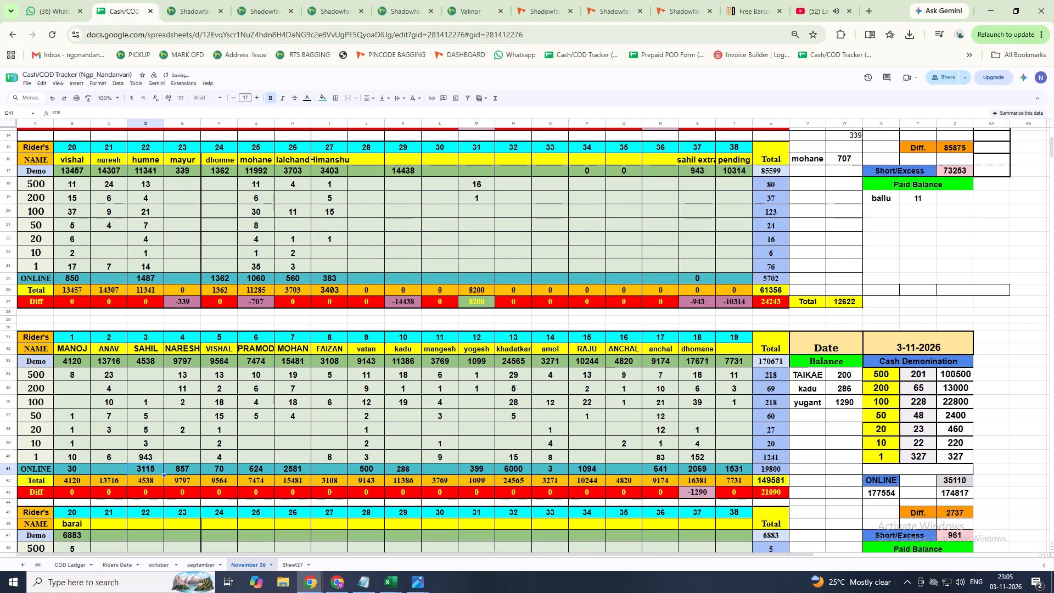
left_click(154, 454)
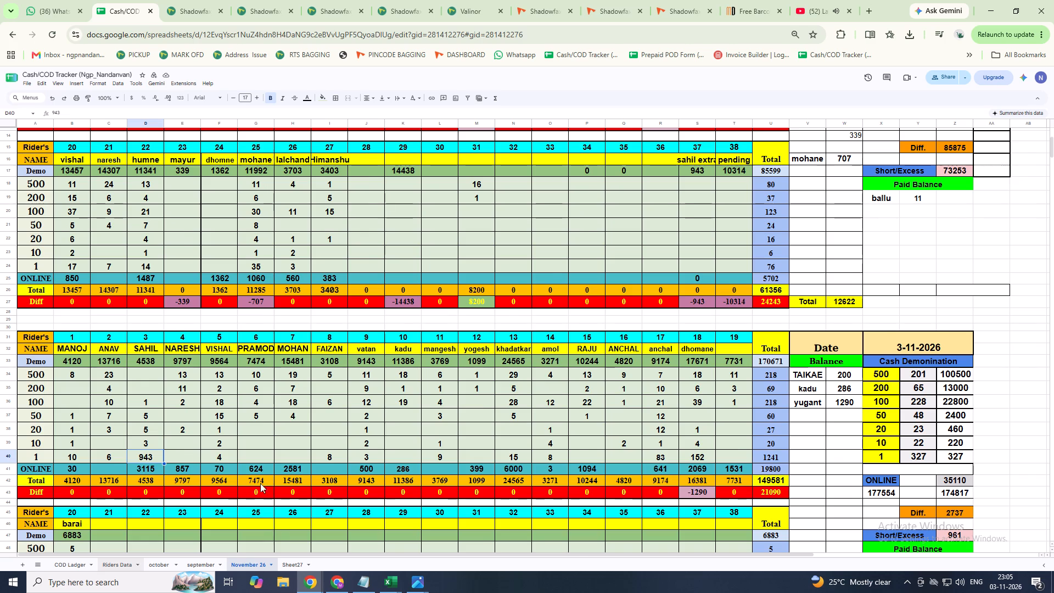
scroll(542, 538, "down", 1)
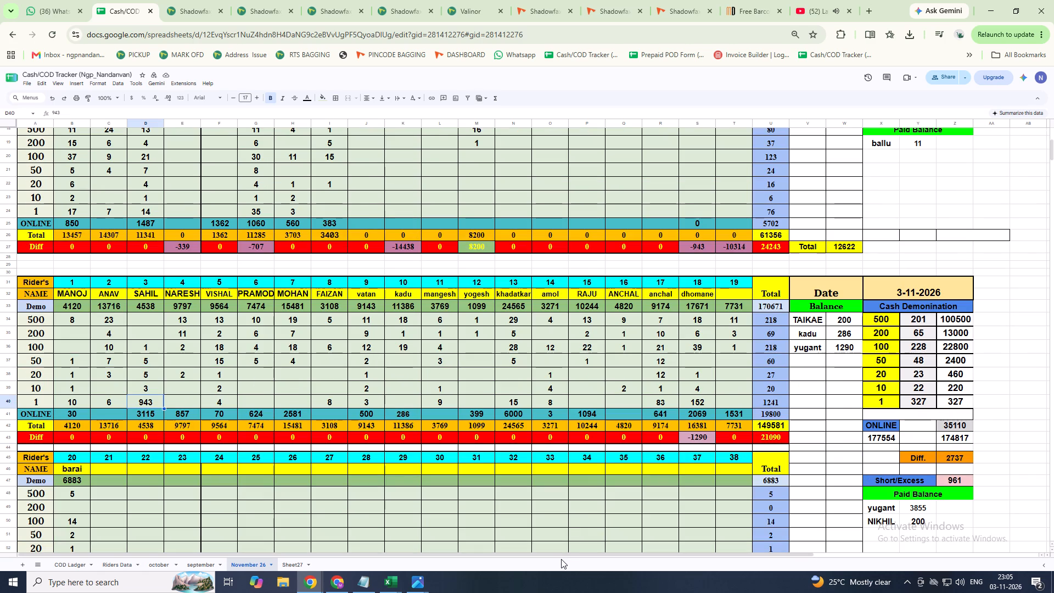
Clear the 943 entry from SAHIL's denomination 1 row in the 3-11-2026 block.
key("Return")
left_click(597, 571)
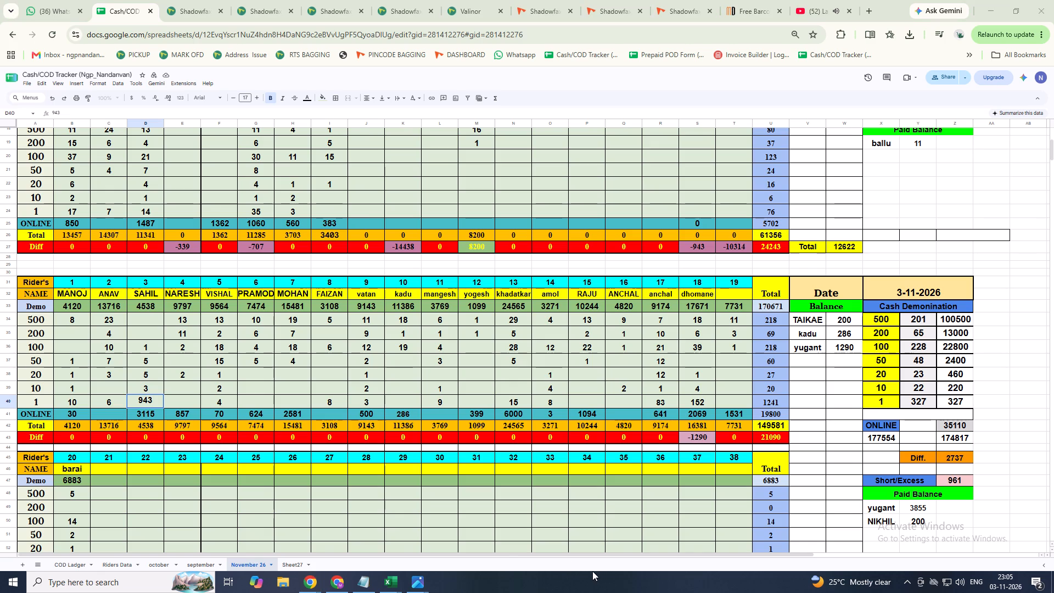
left_click(155, 400)
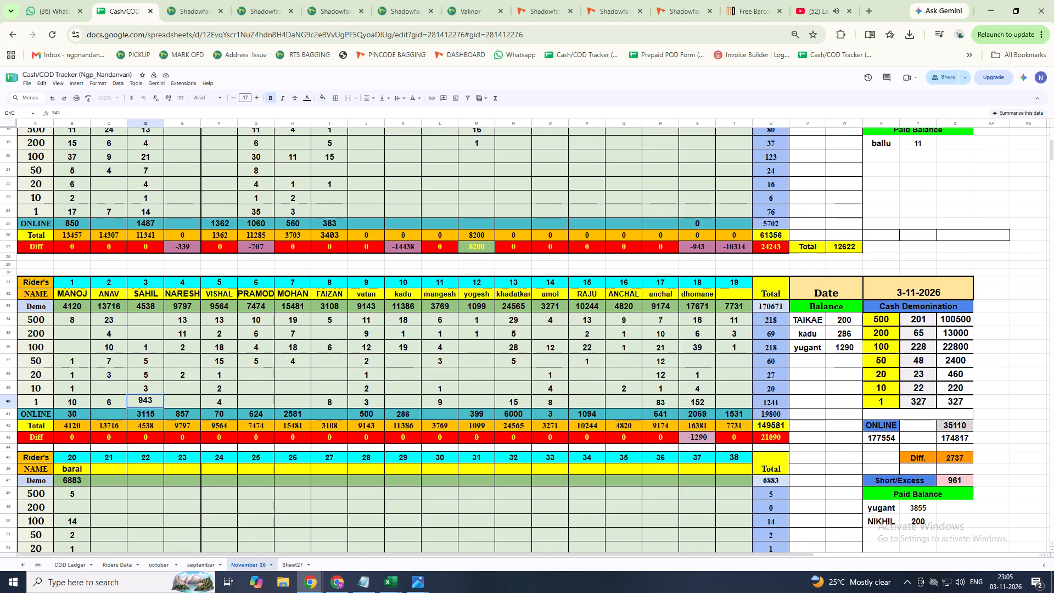
key("BackSpace")
key("BackSpace")
key("BackSpace")
key("BackSpace")
key("BackSpace")
key("BackSpace")
key("BackSpace")
key("BackSpace")
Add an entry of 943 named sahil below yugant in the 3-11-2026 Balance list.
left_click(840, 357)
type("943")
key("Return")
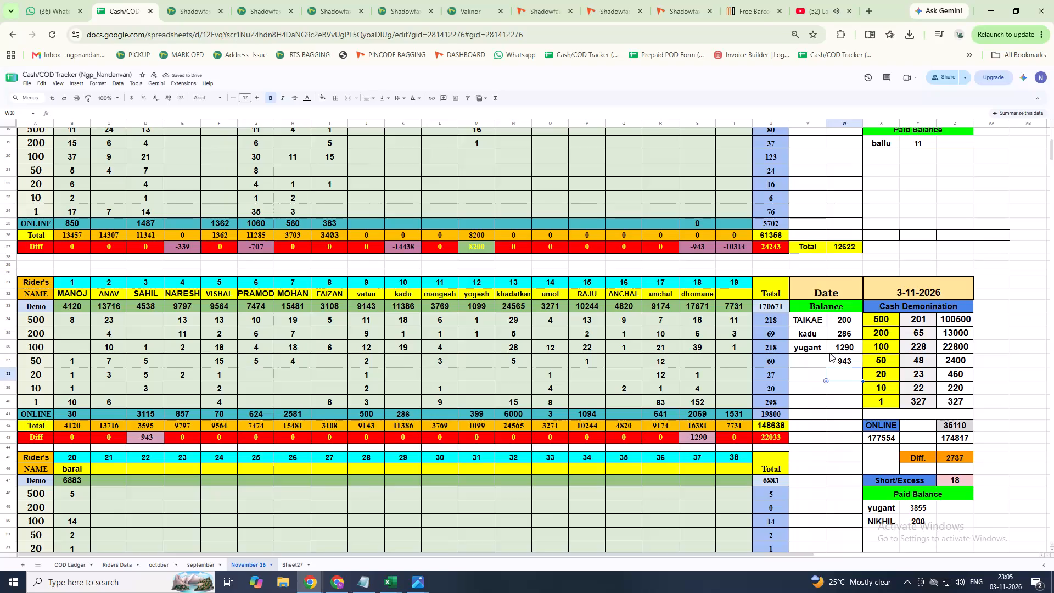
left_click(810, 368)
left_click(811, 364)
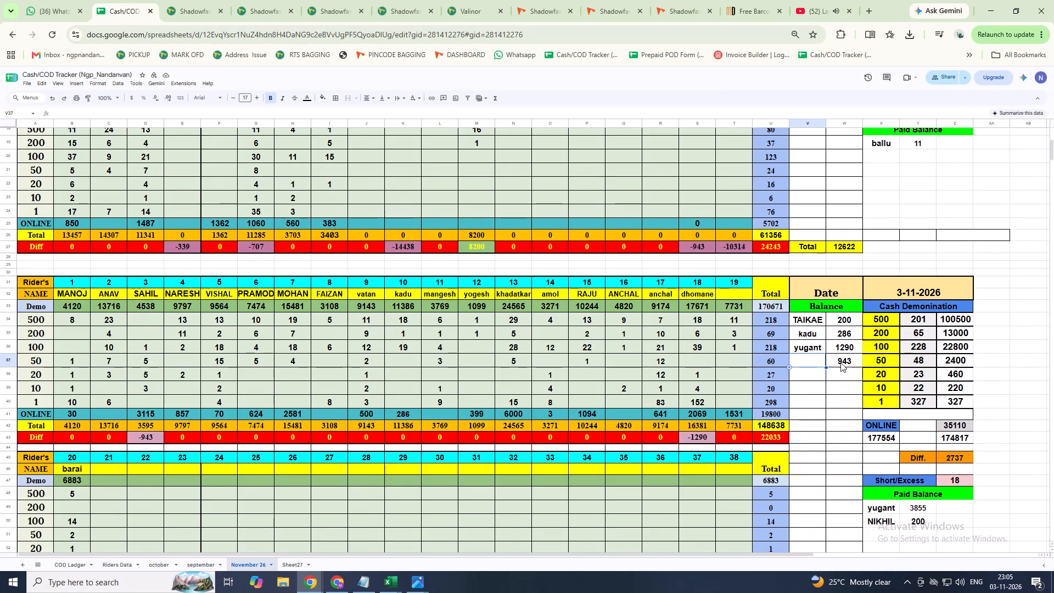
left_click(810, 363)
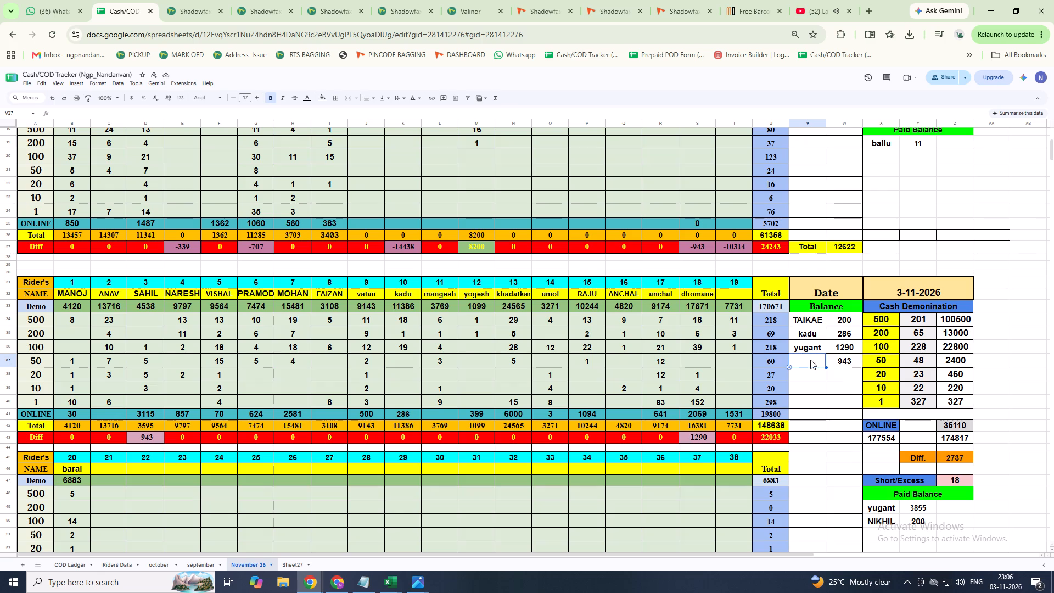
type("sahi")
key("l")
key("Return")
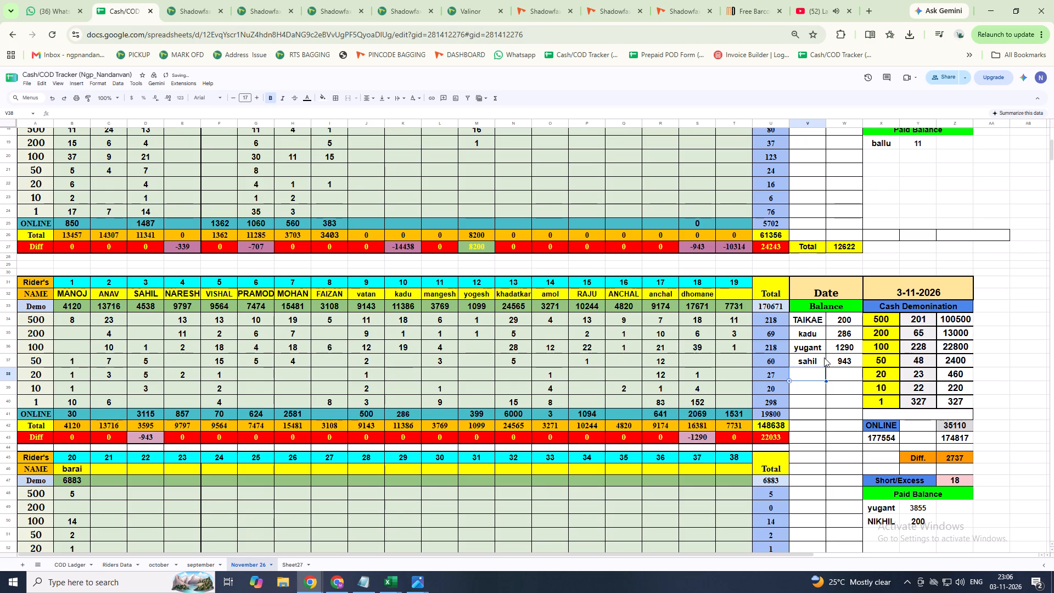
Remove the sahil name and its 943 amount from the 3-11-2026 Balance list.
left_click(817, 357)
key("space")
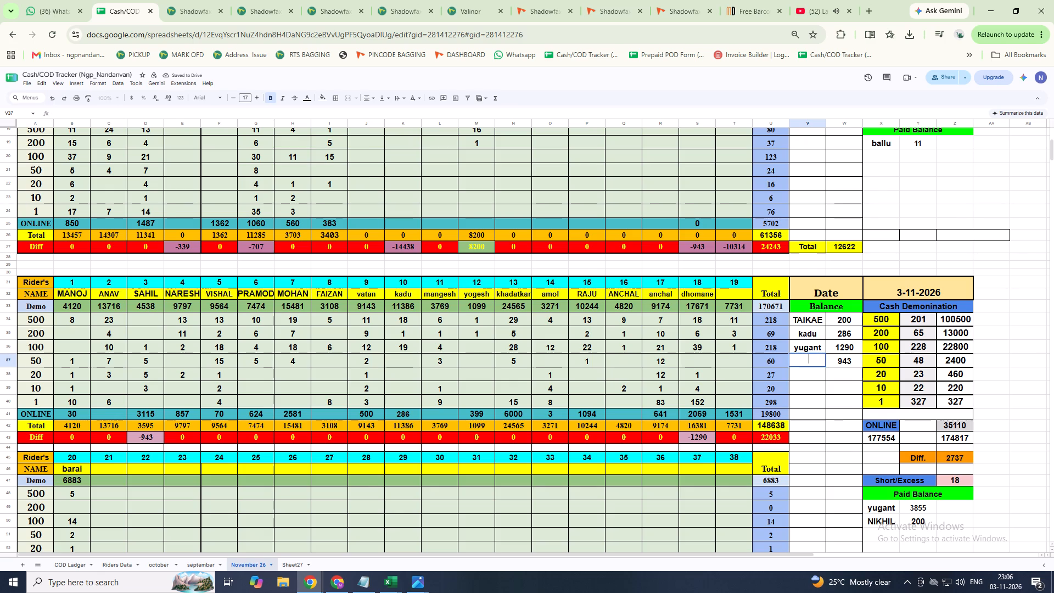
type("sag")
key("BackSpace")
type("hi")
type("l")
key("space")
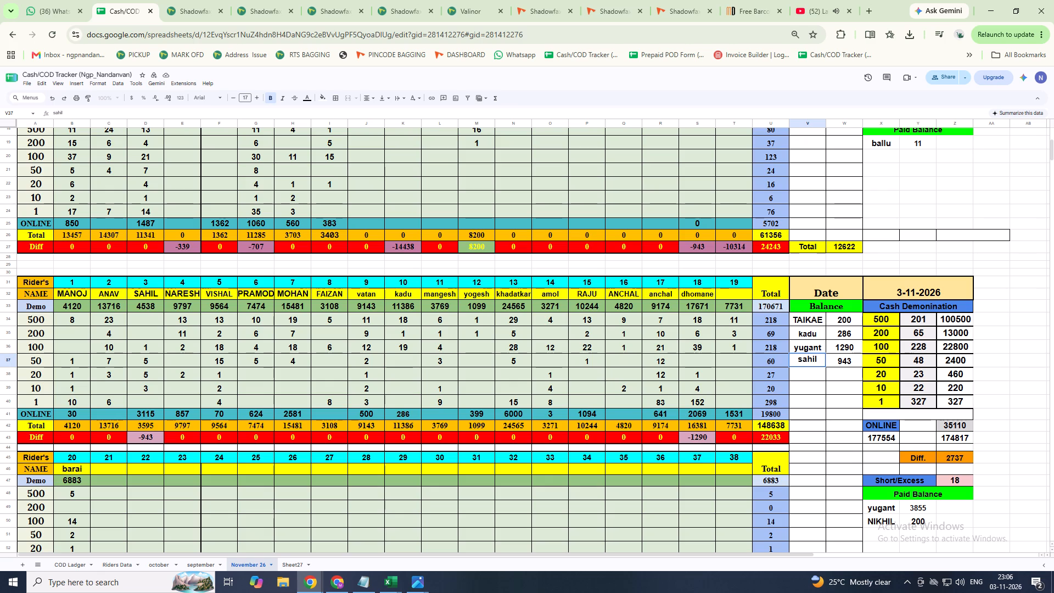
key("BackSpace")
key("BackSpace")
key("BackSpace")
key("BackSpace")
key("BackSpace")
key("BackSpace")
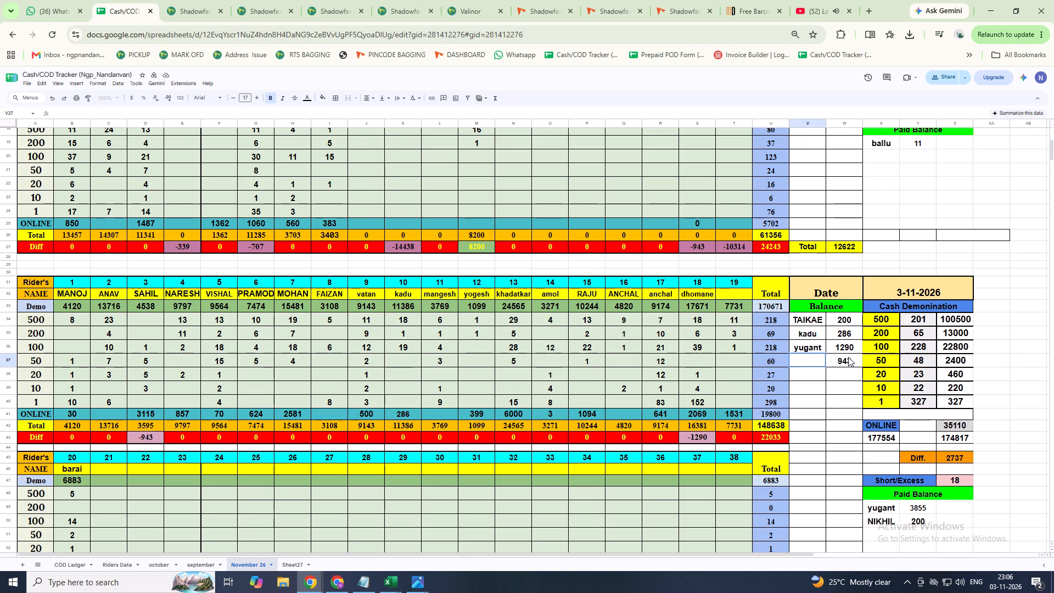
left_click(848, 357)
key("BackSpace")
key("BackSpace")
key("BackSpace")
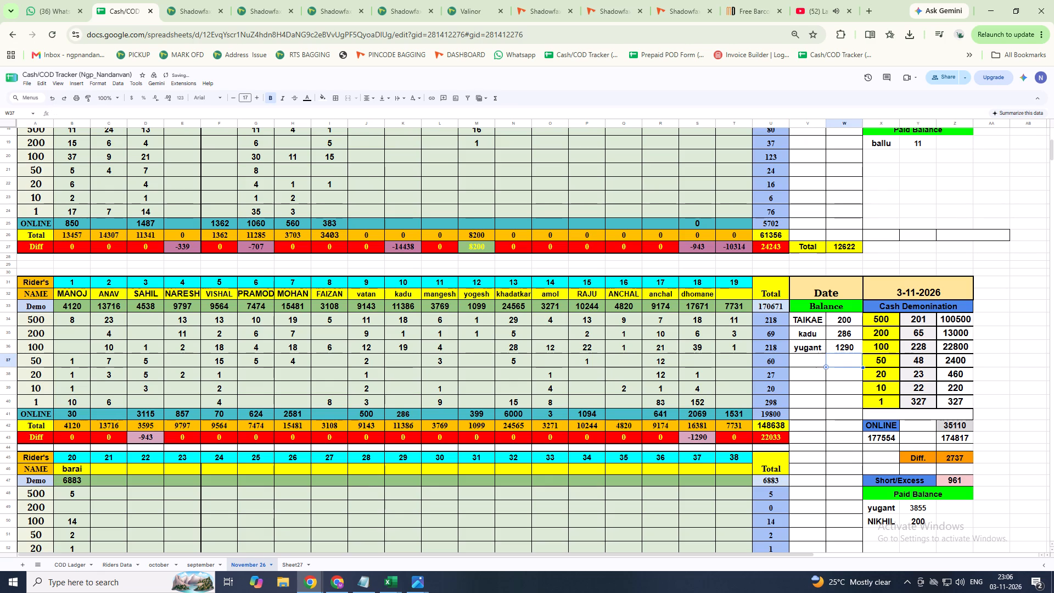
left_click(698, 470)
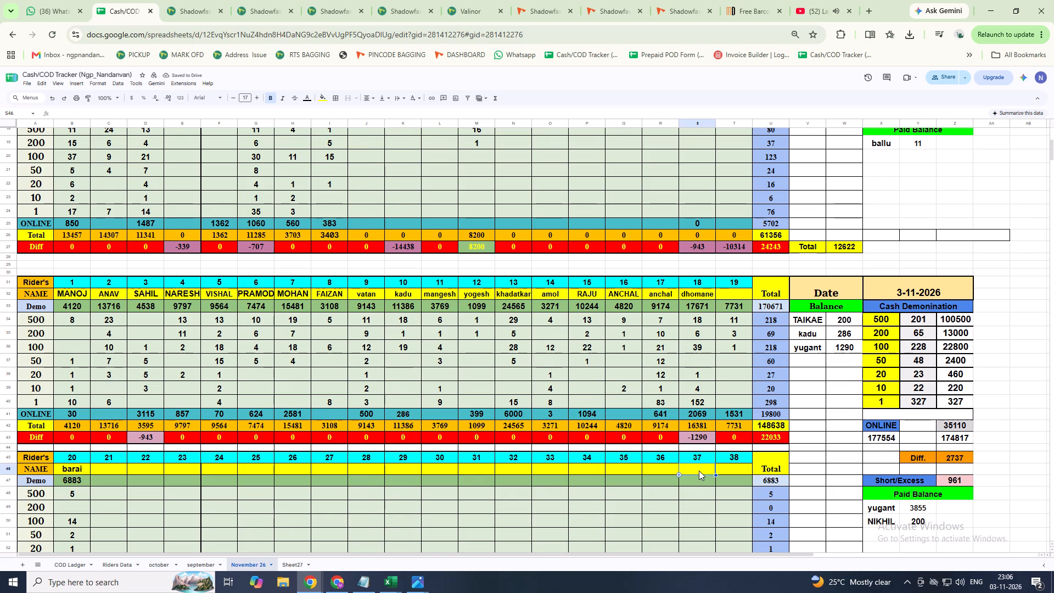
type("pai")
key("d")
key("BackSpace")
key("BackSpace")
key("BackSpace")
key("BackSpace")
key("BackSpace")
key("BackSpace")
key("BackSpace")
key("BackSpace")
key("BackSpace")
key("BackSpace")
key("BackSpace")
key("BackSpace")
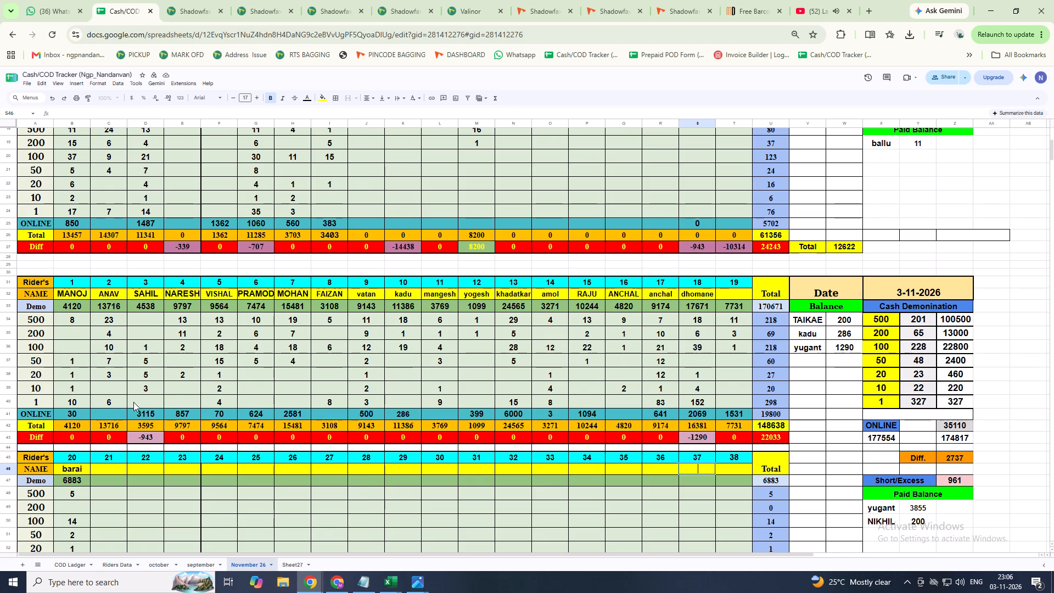
Add an entry labelled "sahil paid" with 943 below yugant in the 3-11-2026 Balance list.
left_click(813, 362)
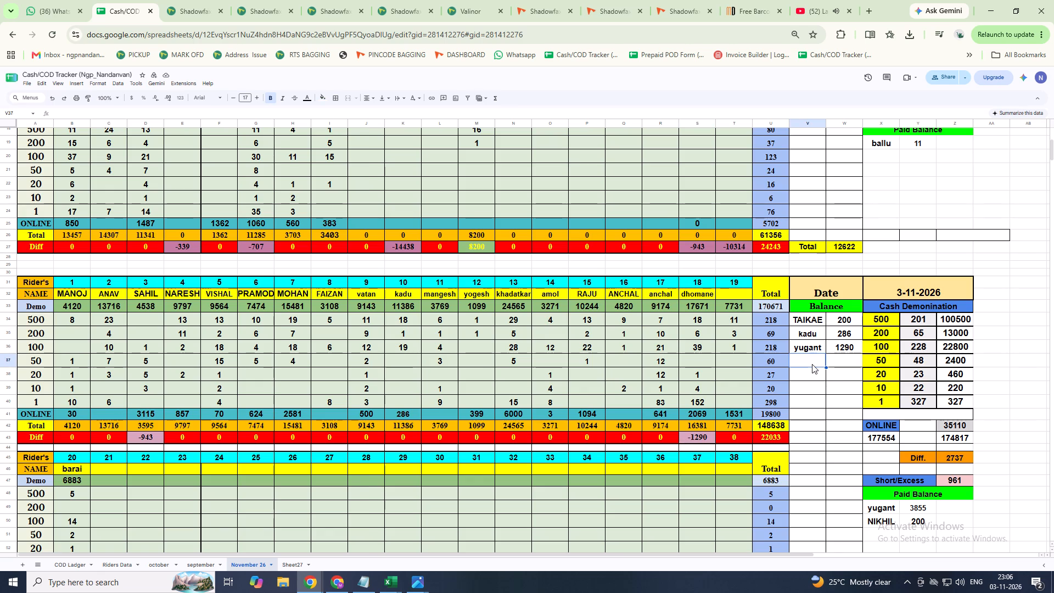
type("sahil")
key("space")
type("pa")
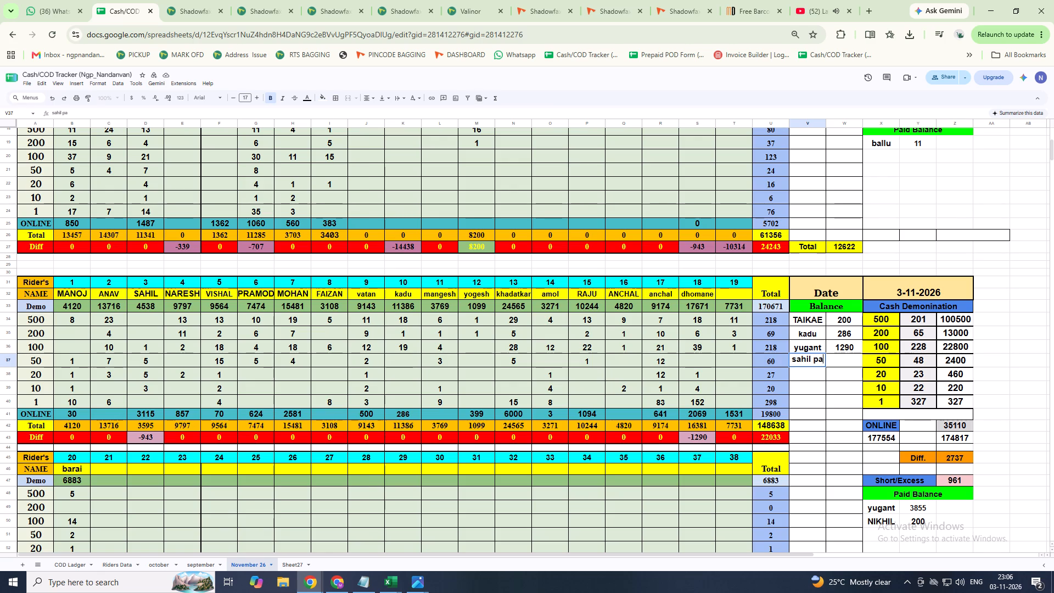
key("BackSpace")
key("a")
type("id")
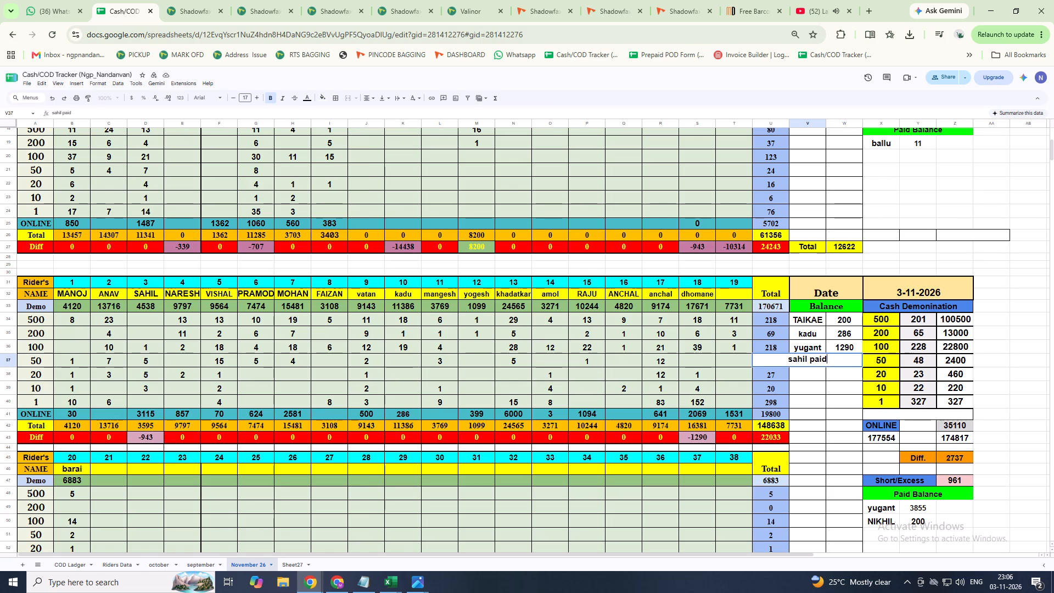
key("Right")
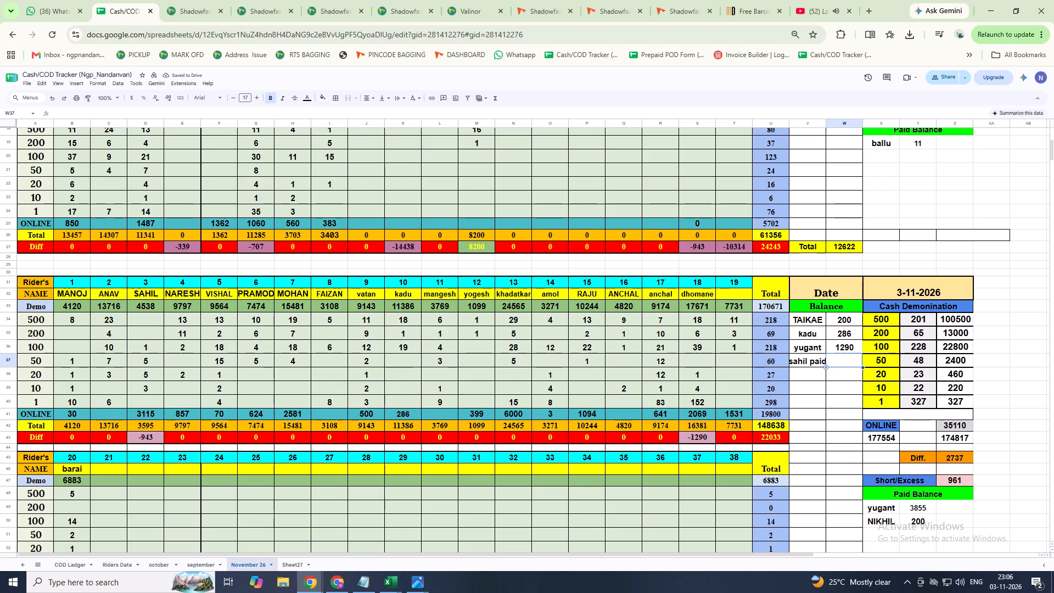
key("9")
type("43")
key("Return")
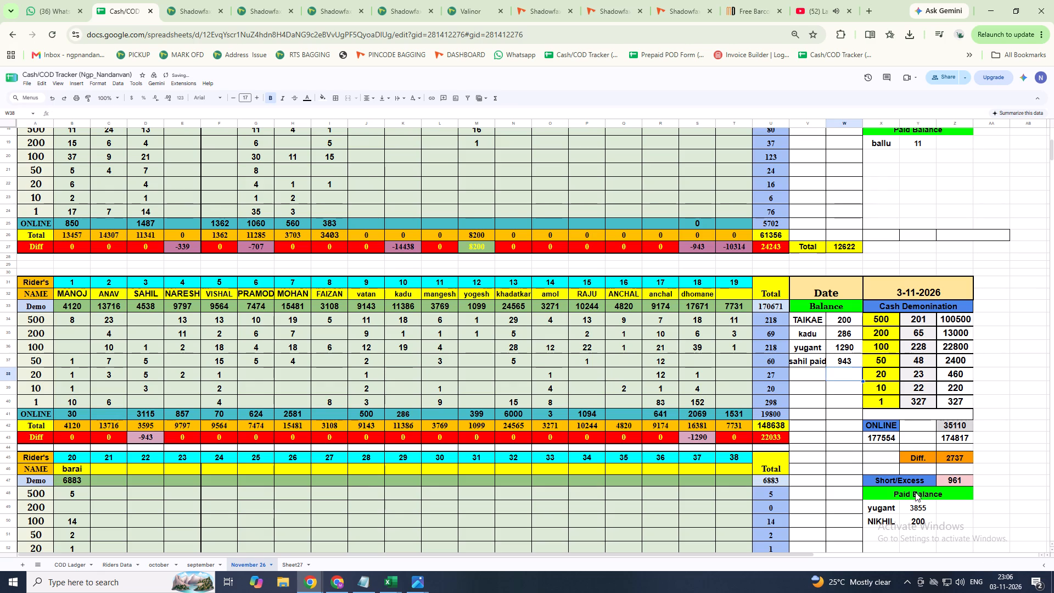
Delete yugant's name and 3855 amount from the 2-11-2026 Balance list.
scroll(1013, 567, "down", 2)
scroll(883, 496, "down", 1)
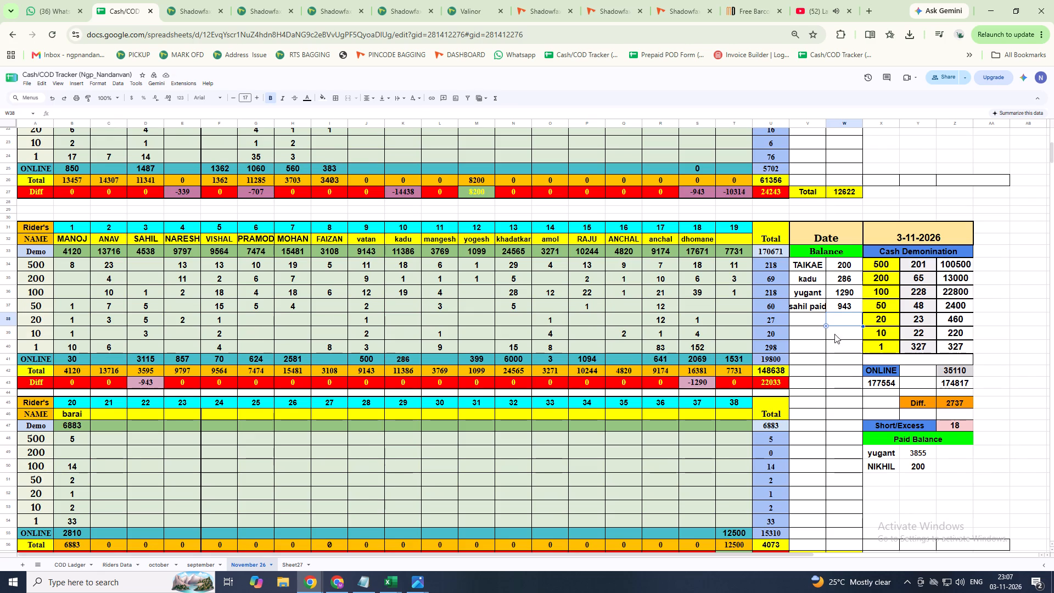
scroll(805, 367, "up", 5)
scroll(809, 293, "up", 1)
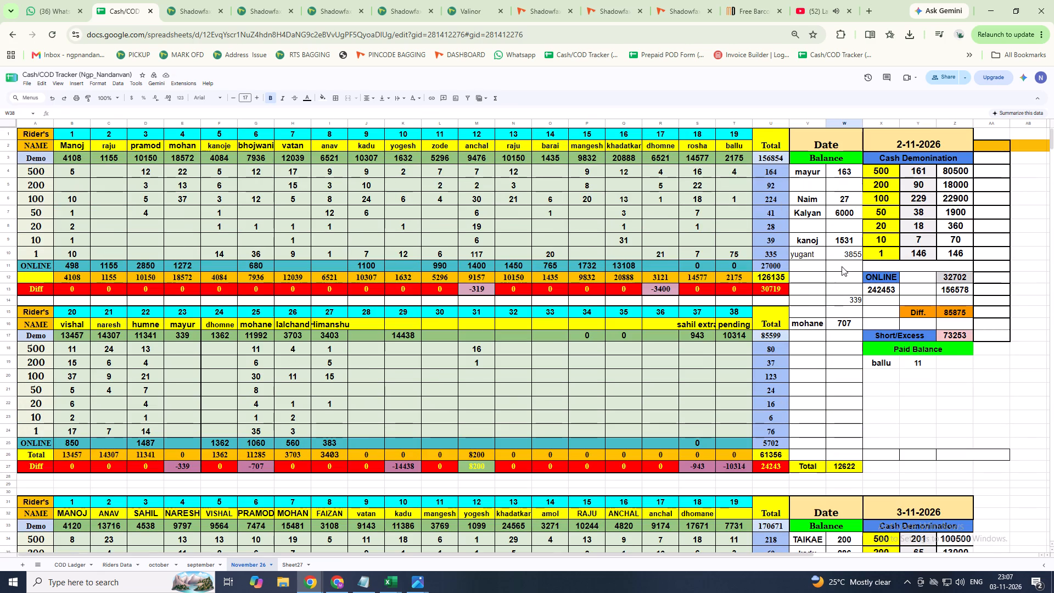
left_click(853, 256)
key("BackSpace")
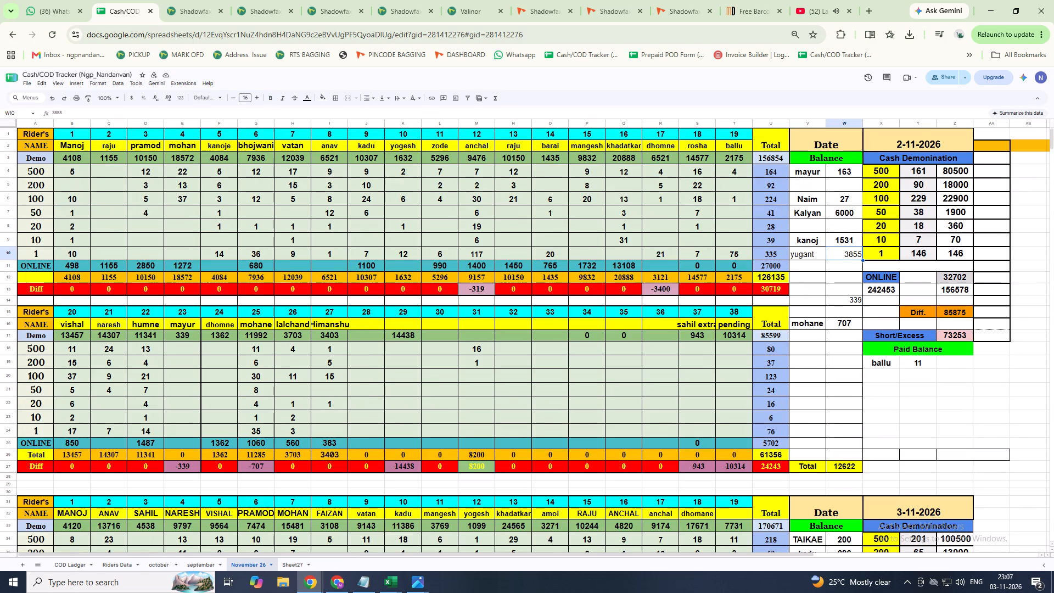
left_click(812, 266)
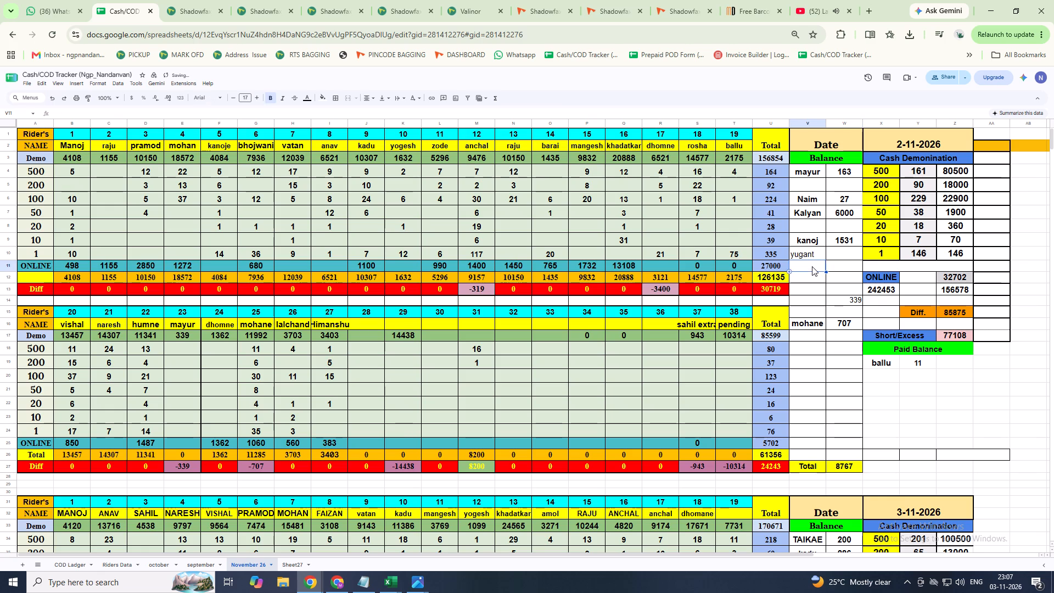
key("Up")
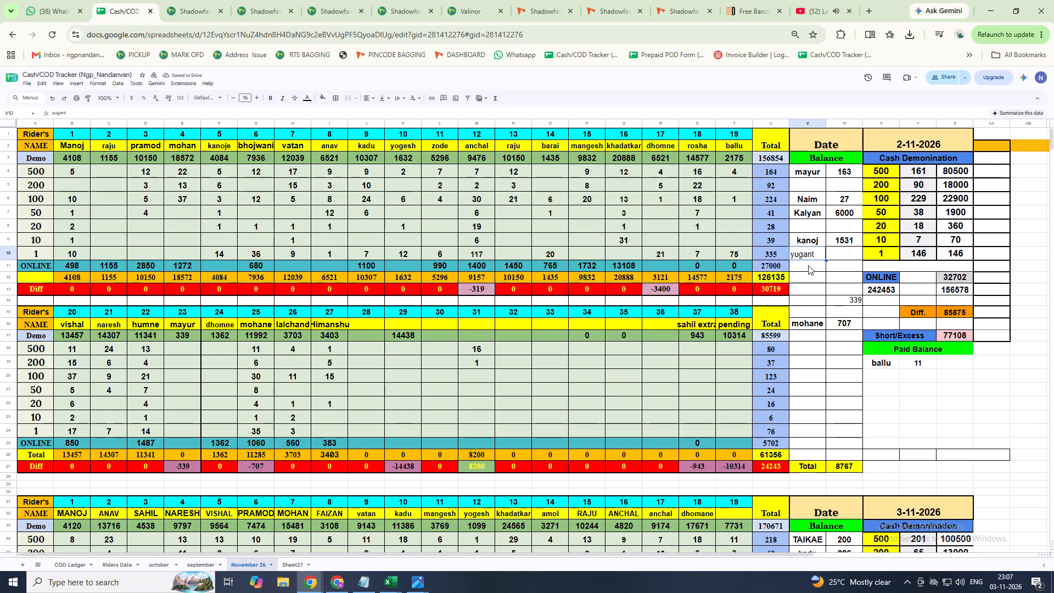
key("BackSpace")
Review the 3-11-2026 block's rider totals, Balance list, Short/Excess figure and Paid Balance entries.
scroll(887, 368, "down", 3)
scroll(1029, 592, "down", 4)
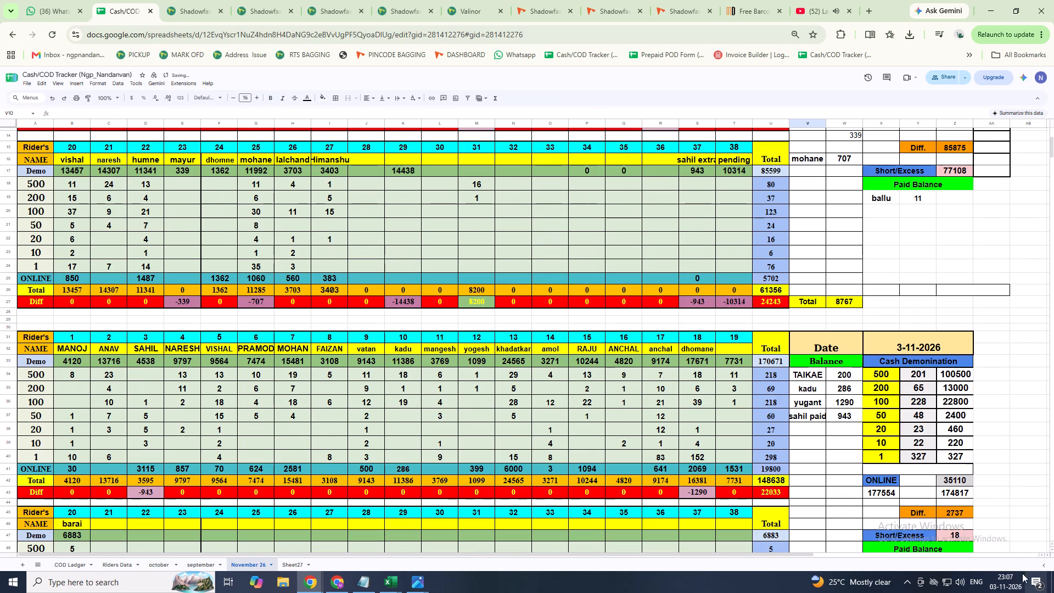
scroll(983, 452, "down", 4)
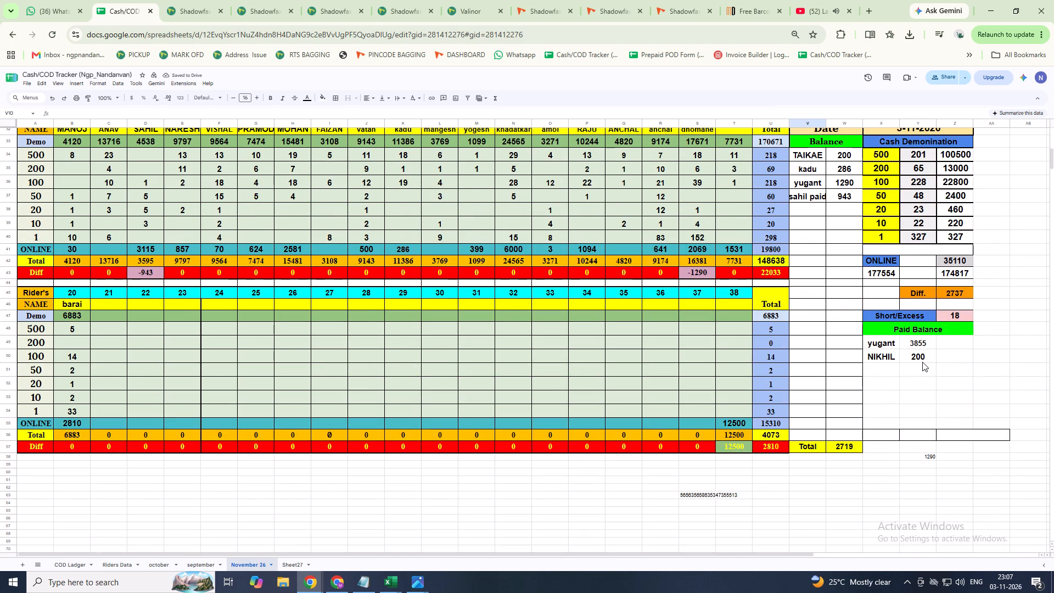
scroll(923, 361, "up", 7)
scroll(930, 371, "down", 5)
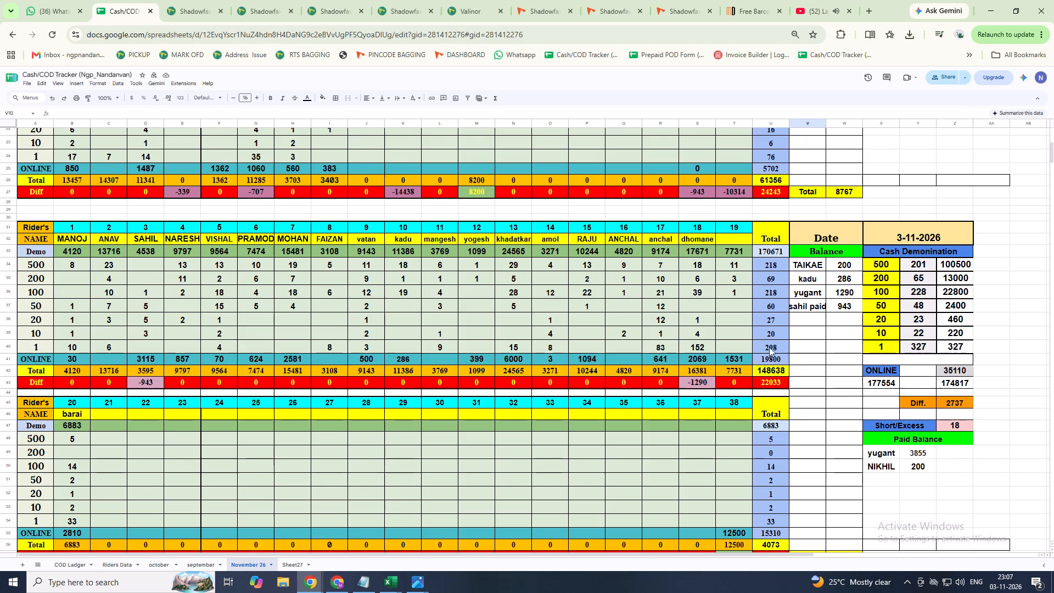
scroll(860, 316, "up", 2)
scroll(865, 301, "down", 1)
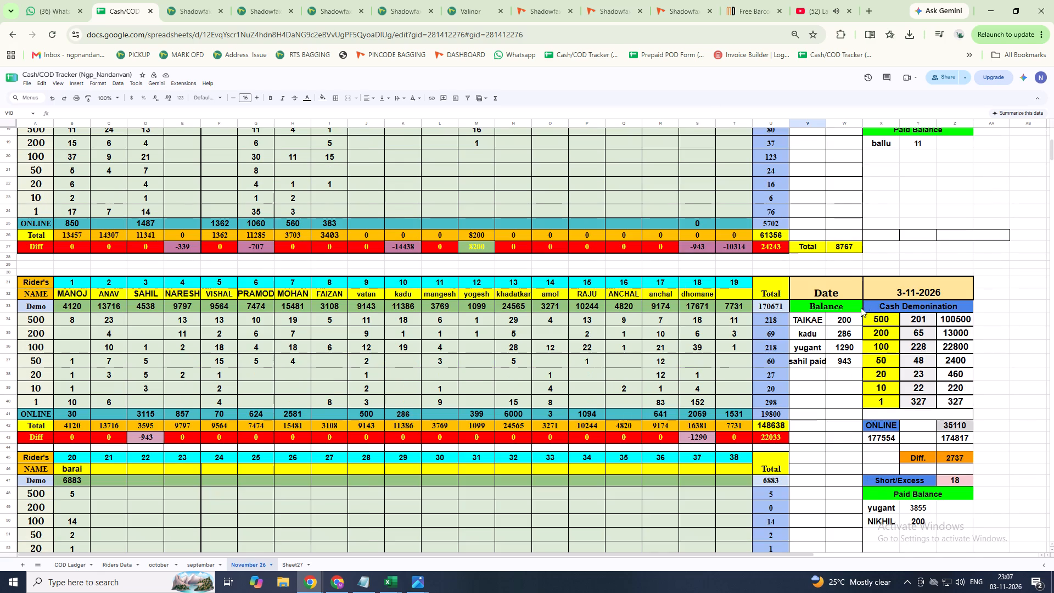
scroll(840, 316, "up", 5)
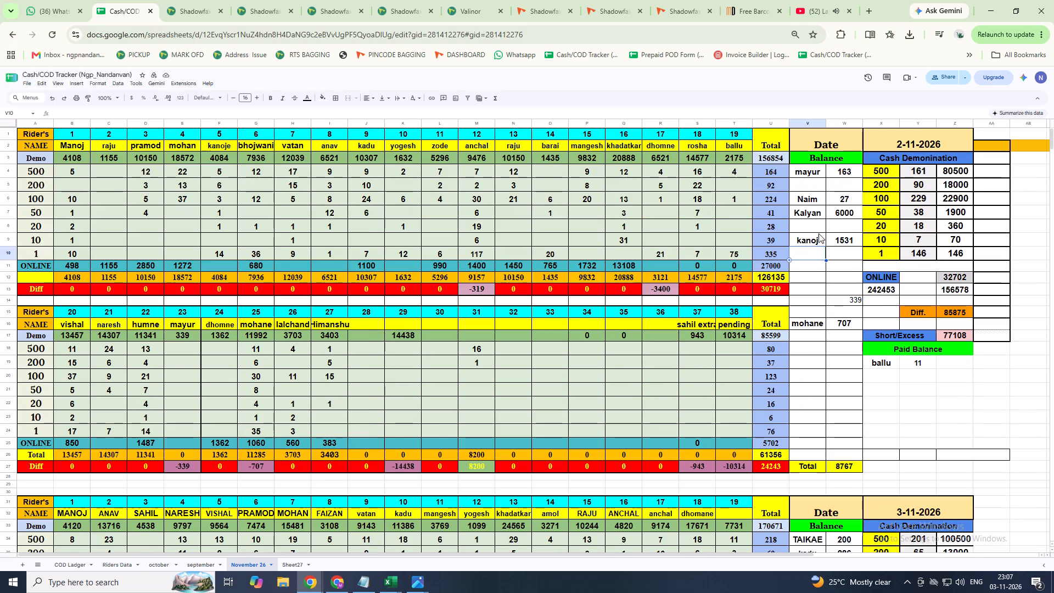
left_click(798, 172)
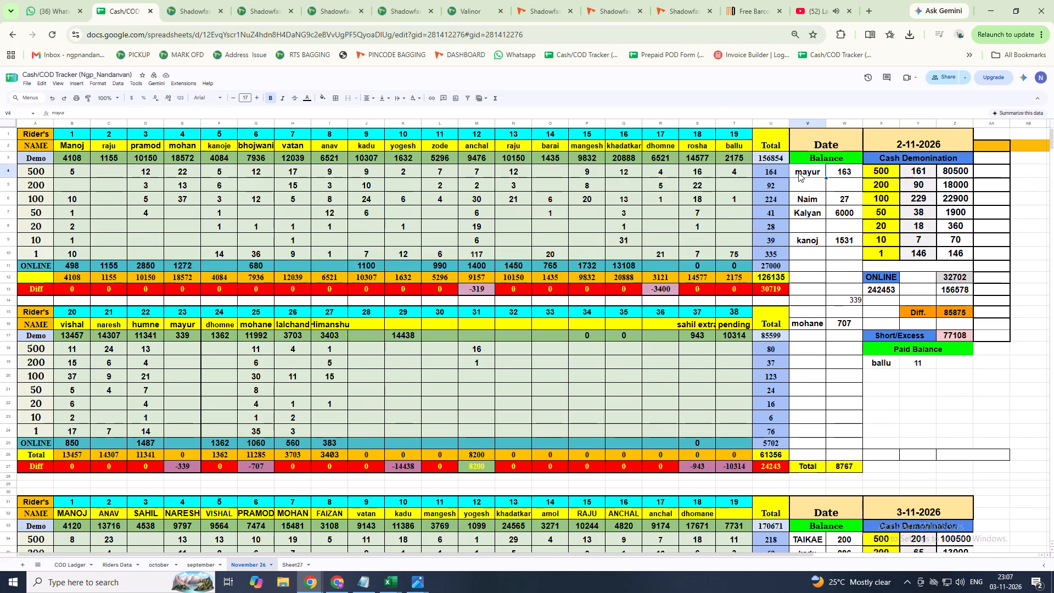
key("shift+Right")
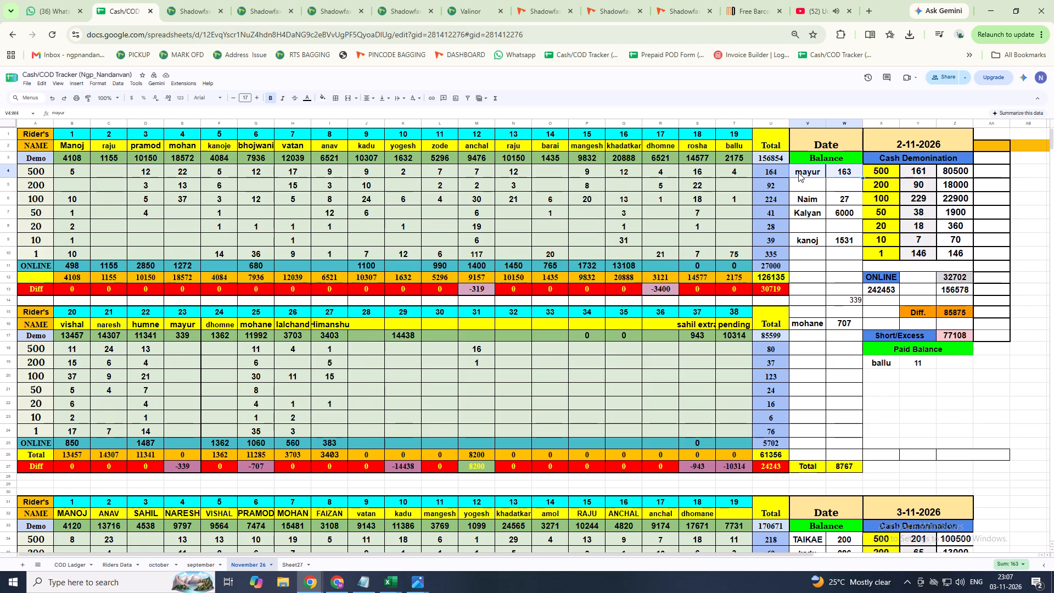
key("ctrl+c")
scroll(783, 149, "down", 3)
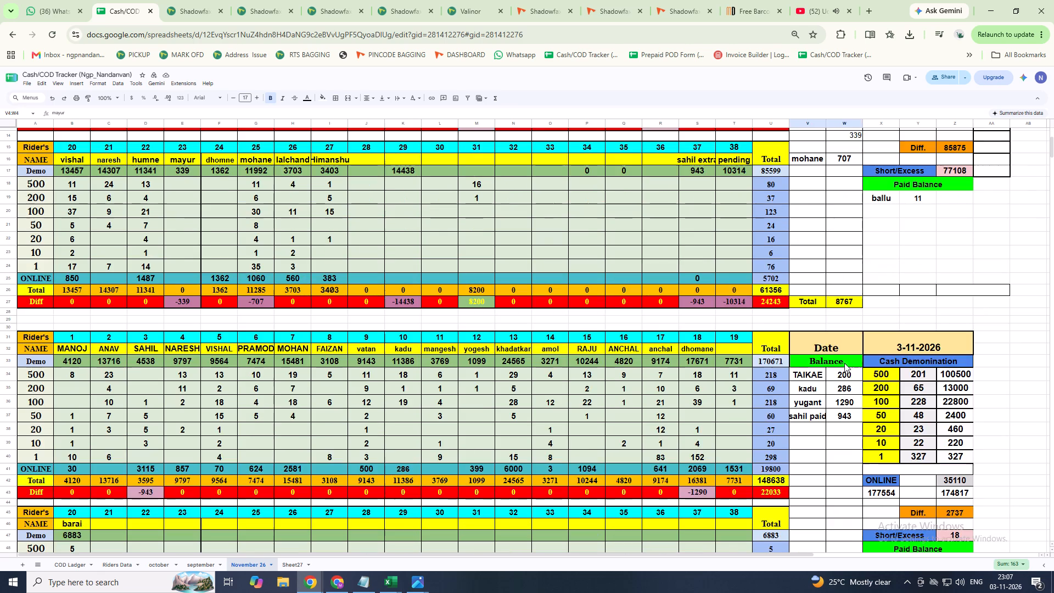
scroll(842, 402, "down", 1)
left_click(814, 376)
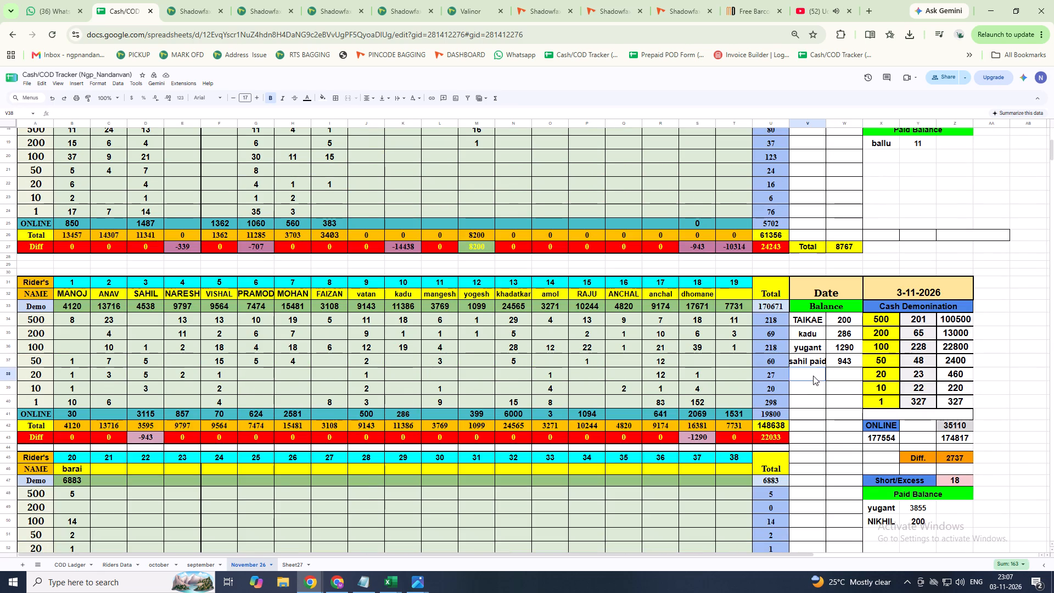
Examine the 2-11-2026 Balance list and the unlabelled 339 amount beneath it.
scroll(829, 365, "up", 5)
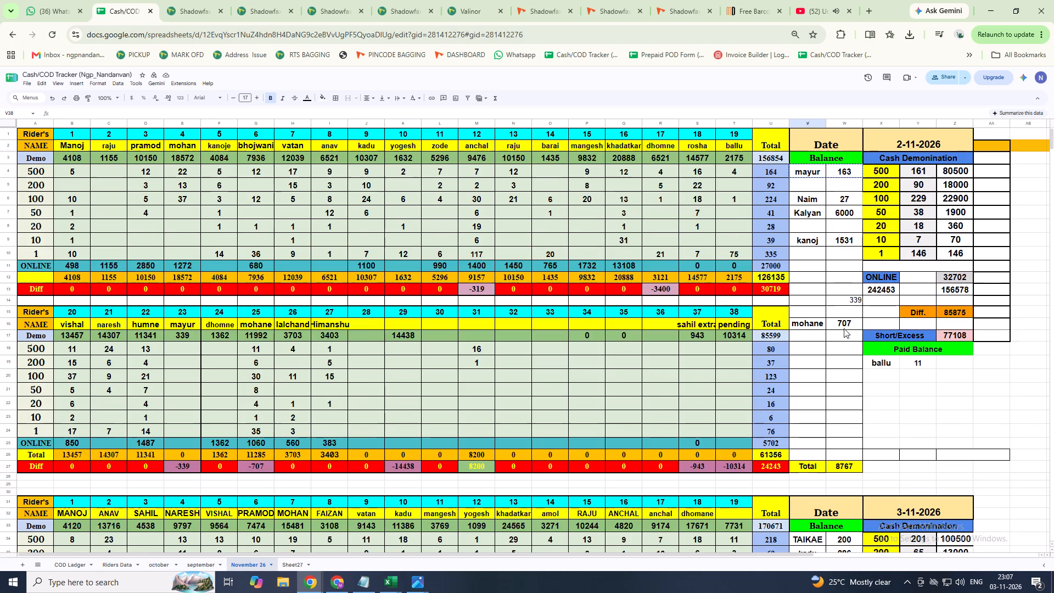
left_click(855, 299)
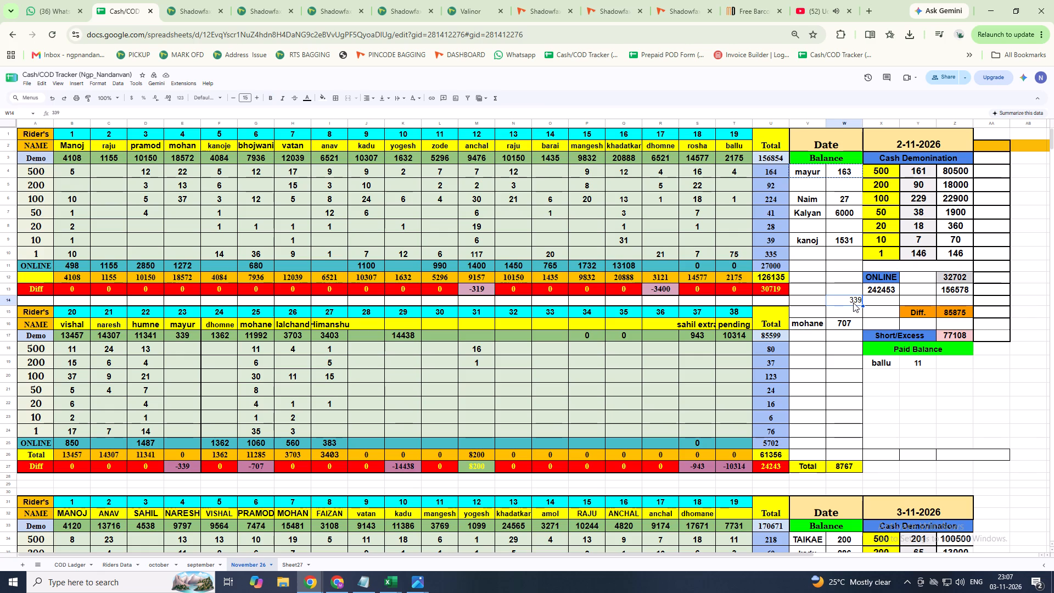
scroll(853, 303, "up", 4)
scroll(872, 347, "up", 3)
scroll(872, 346, "down", 1)
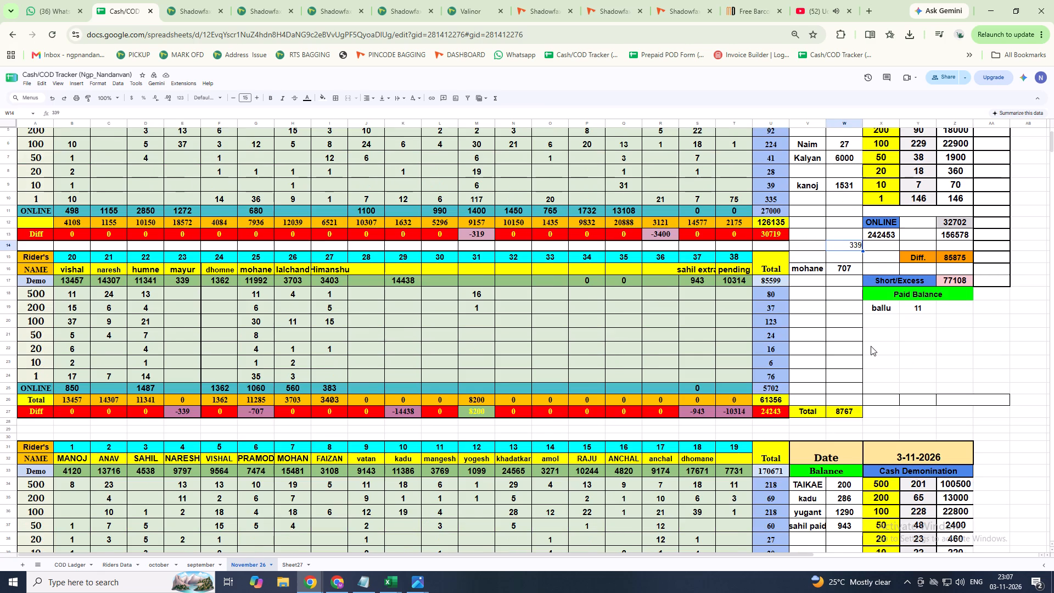
scroll(871, 346, "up", 1)
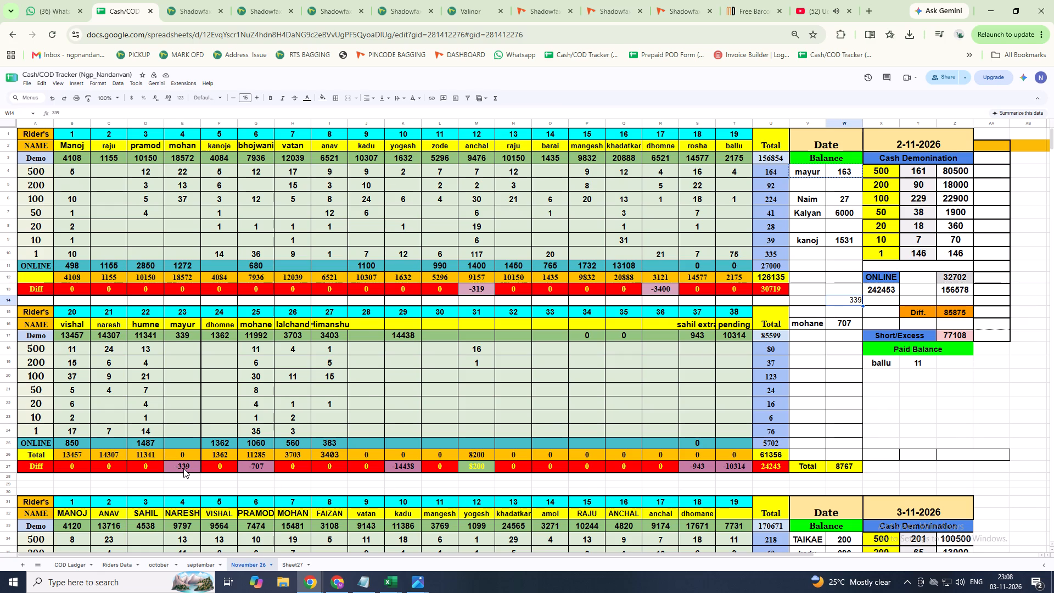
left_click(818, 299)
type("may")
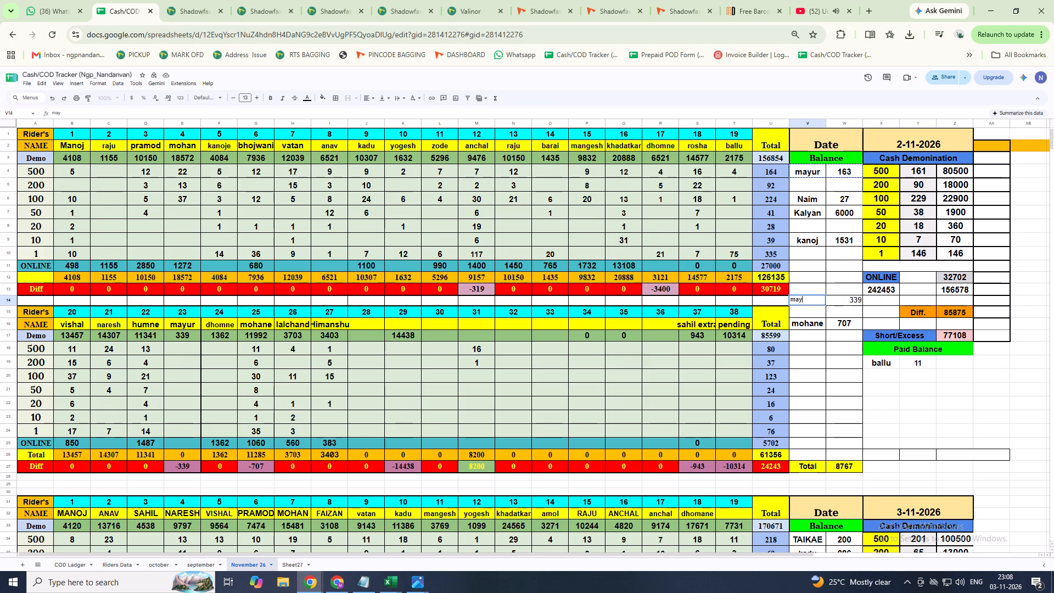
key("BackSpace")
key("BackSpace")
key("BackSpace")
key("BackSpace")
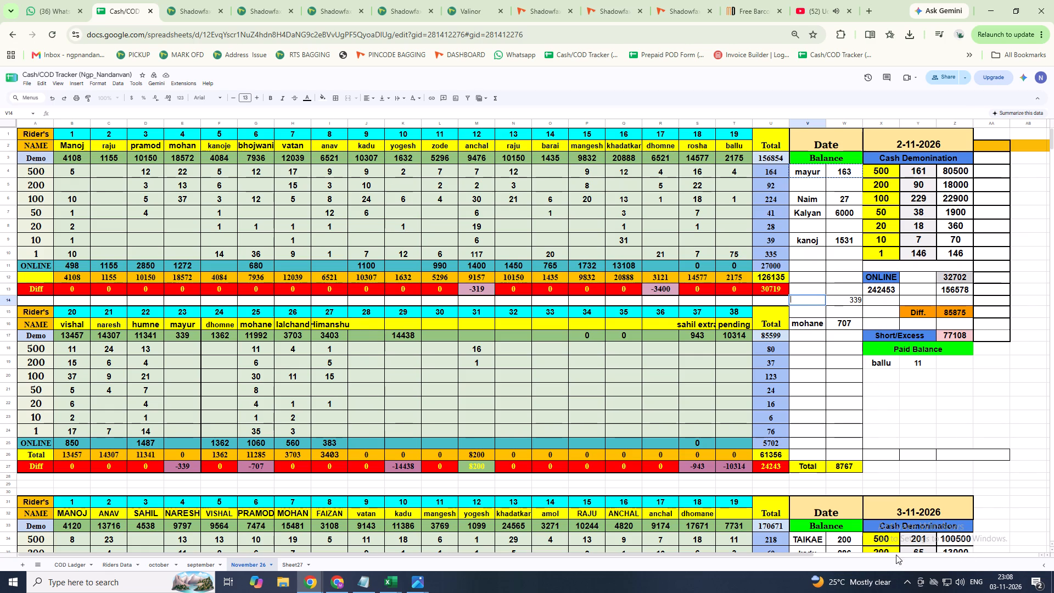
Lower the headphone volume to 43.
left_click(967, 581)
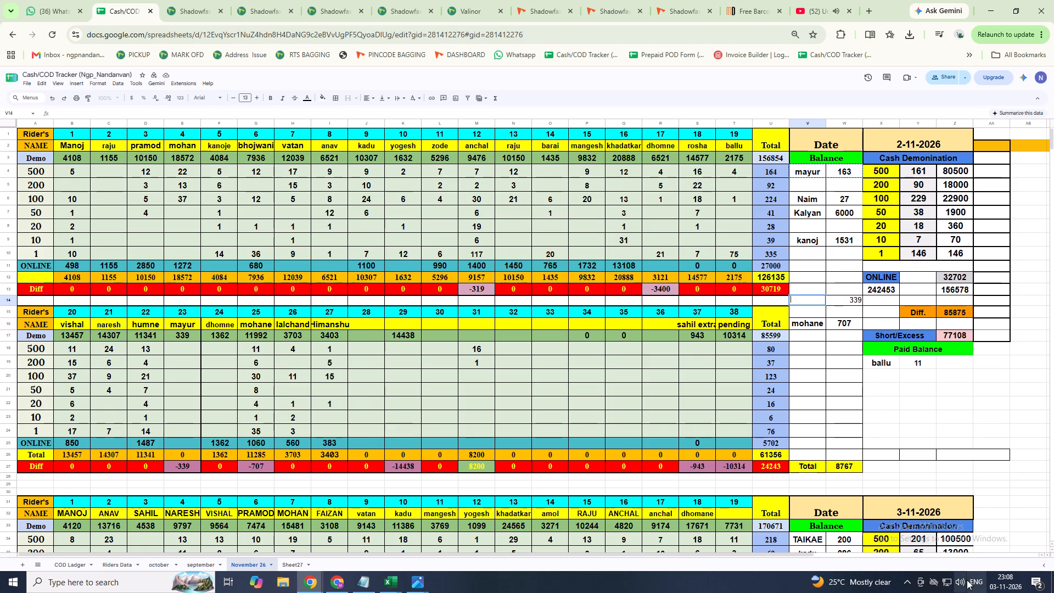
left_click(958, 582)
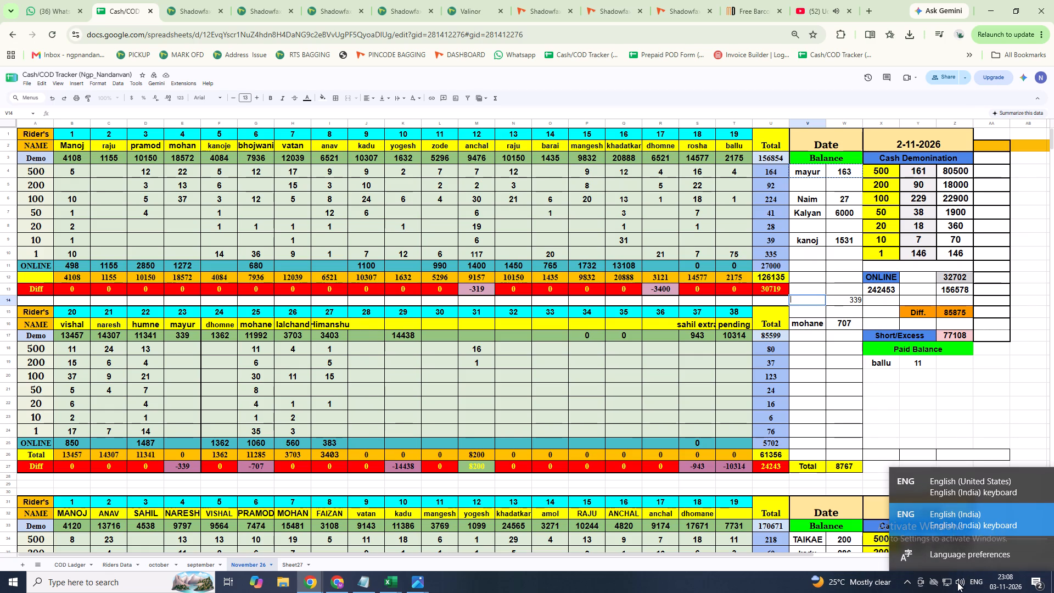
left_click(957, 582)
left_click(958, 581)
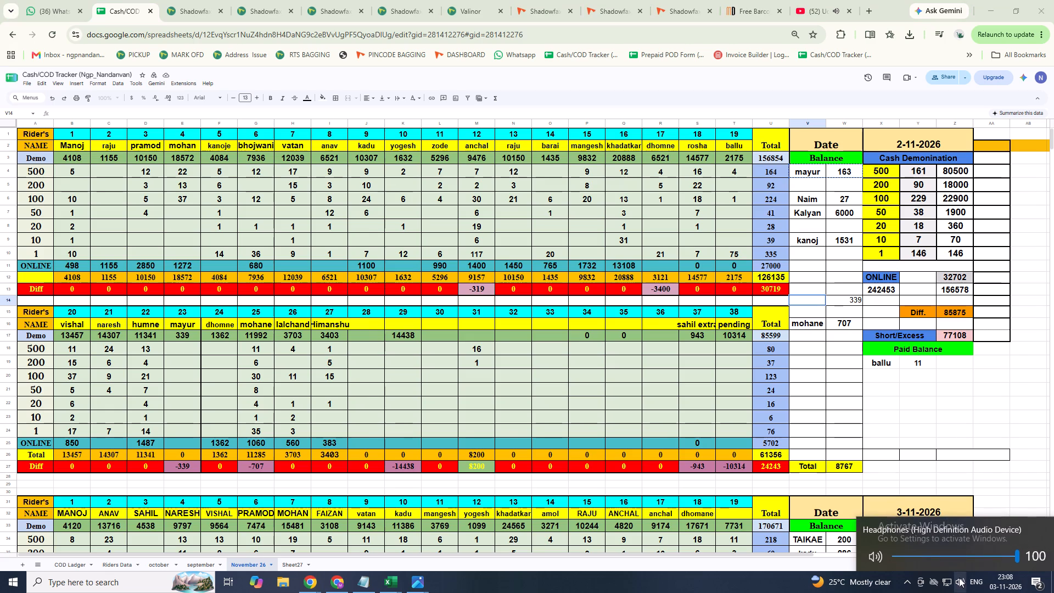
left_click(959, 555)
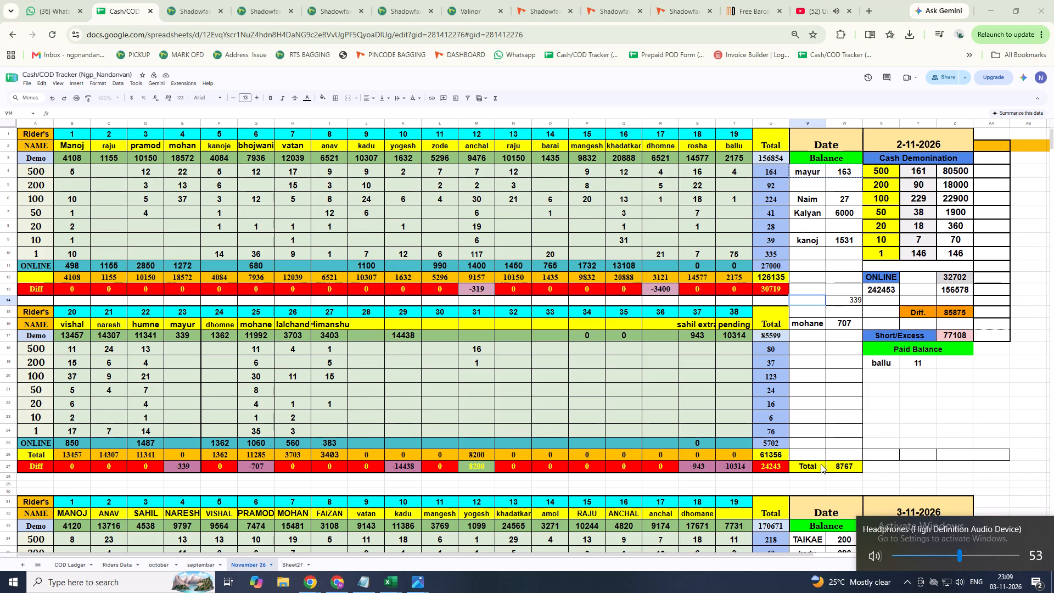
scroll(817, 447, "down", 2)
scroll(851, 418, "down", 6)
scroll(928, 426, "up", 3)
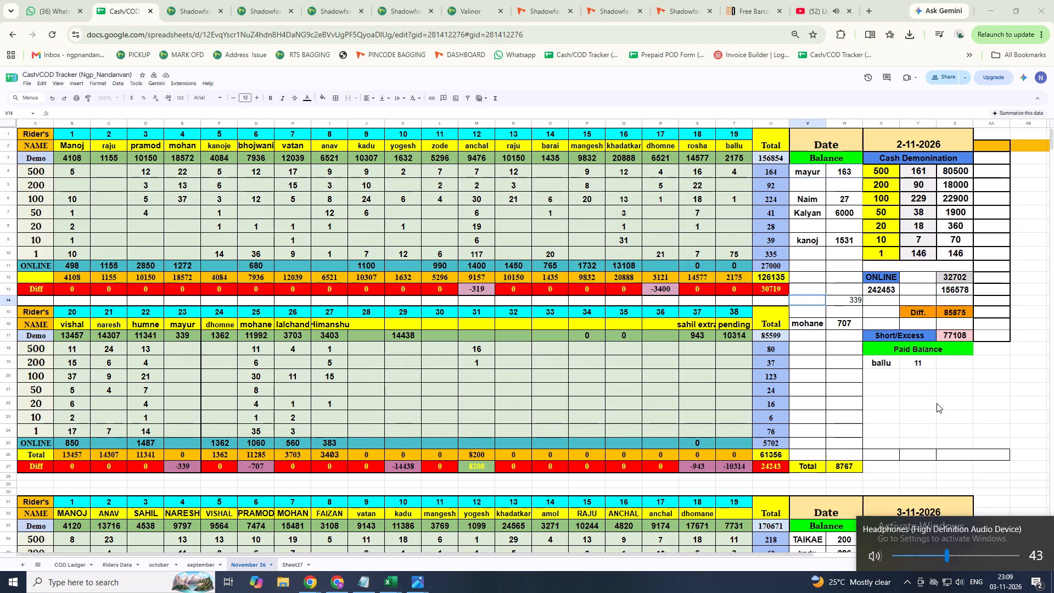
left_click(938, 404)
Add an entry for mayur with 502 below sahil paid in the 3-11-2026 Balance list.
scroll(883, 477, "down", 4)
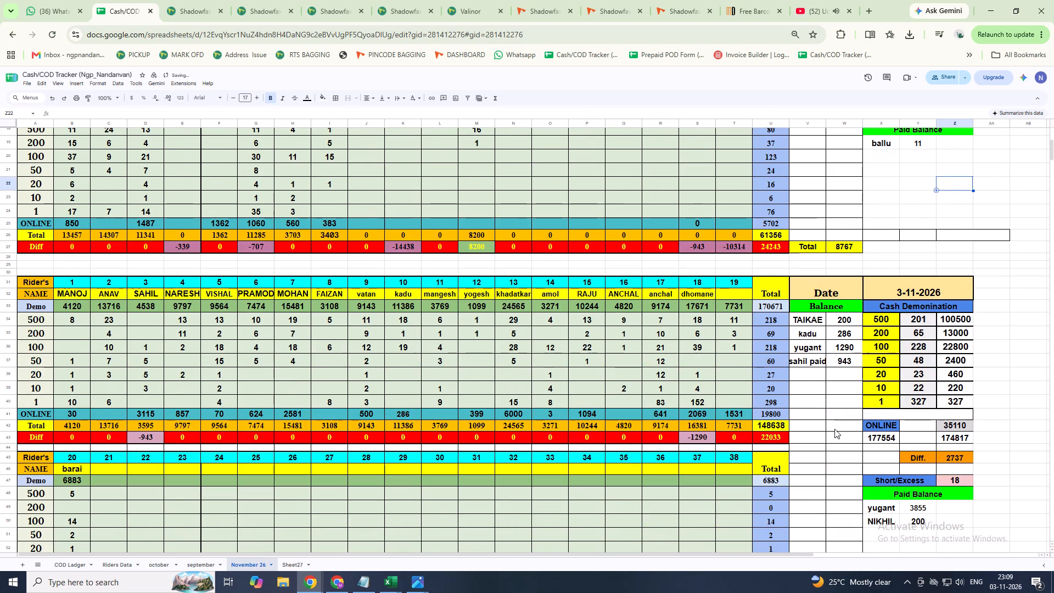
left_click(807, 372)
type("mayur")
key("space")
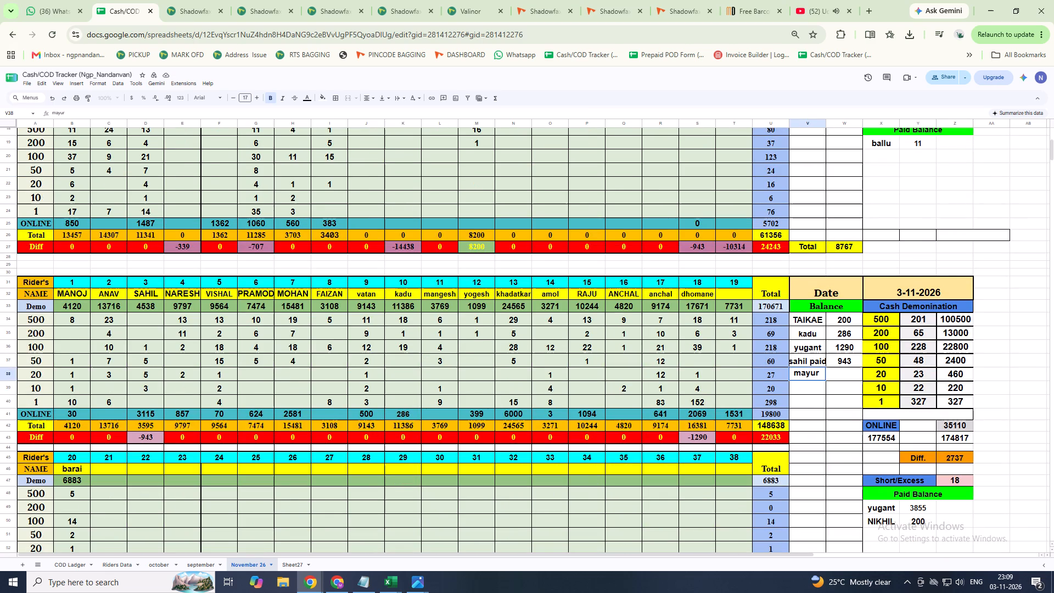
key("5")
type("02")
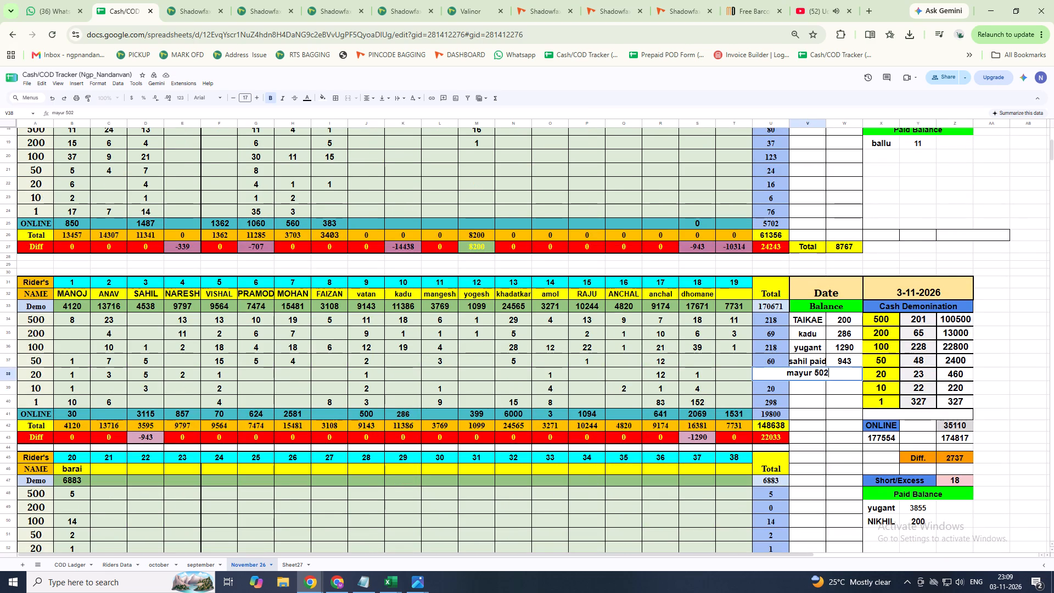
key("BackSpace")
key("BackSpace")
key("BackSpace")
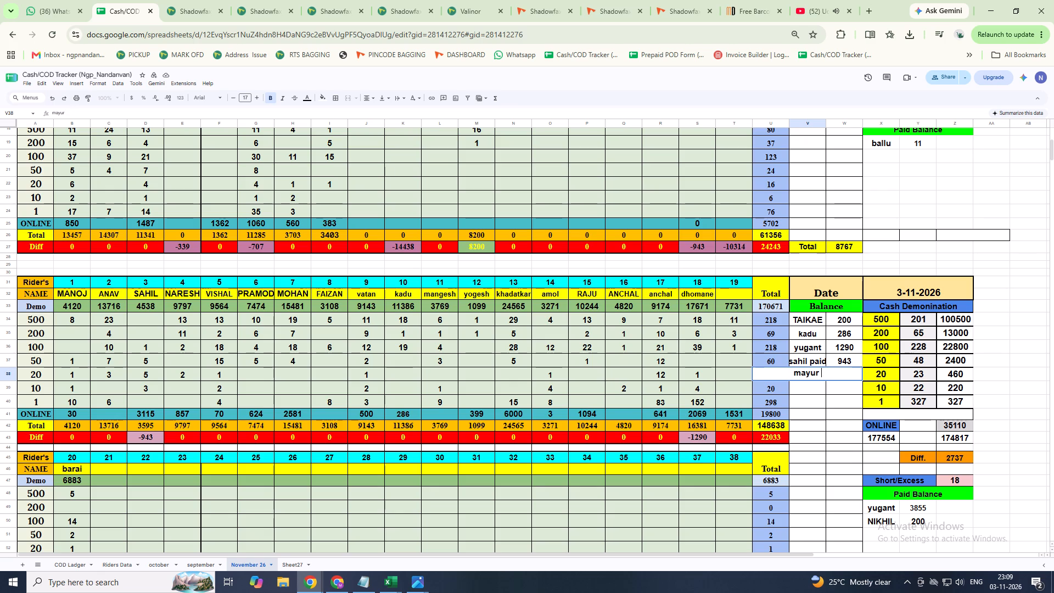
key("Right")
type("502")
key("Return")
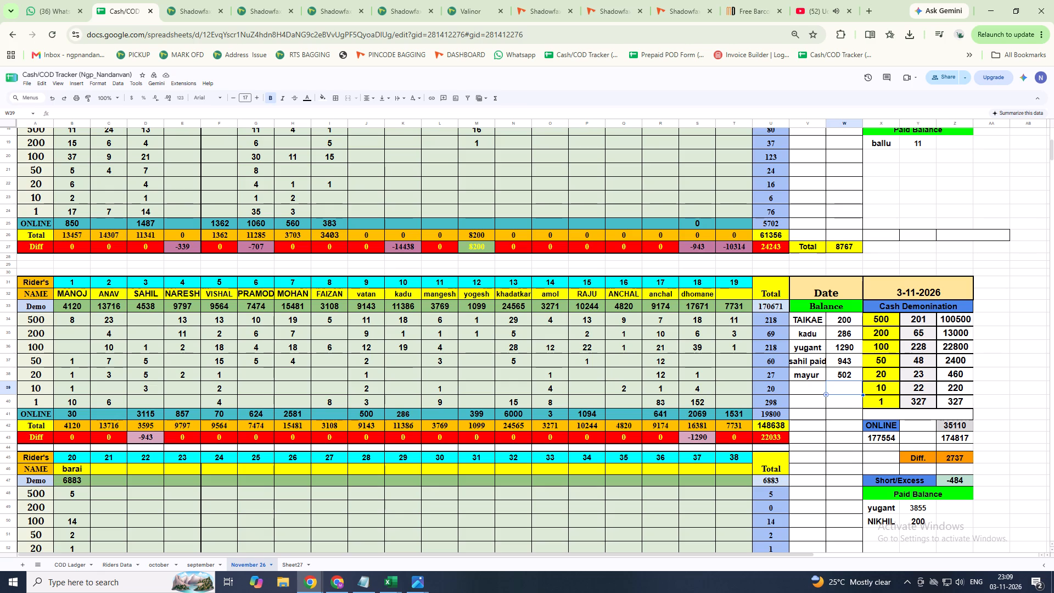
Add an entry for mohane with 707 below mayur in the 3-11-2026 Balance list.
scroll(846, 342, "up", 6)
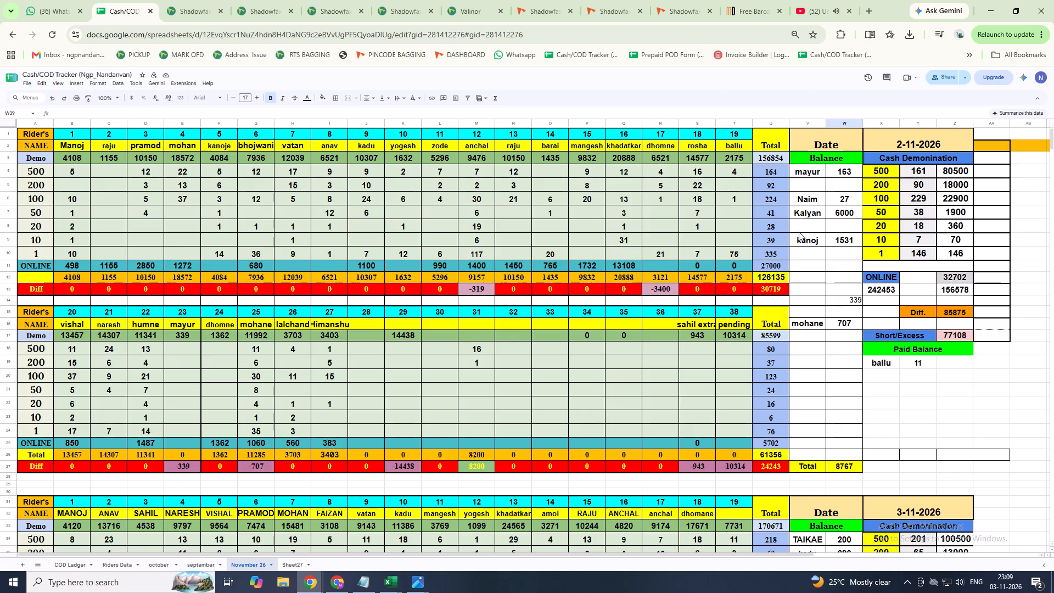
scroll(806, 251, "down", 3)
left_click(804, 445)
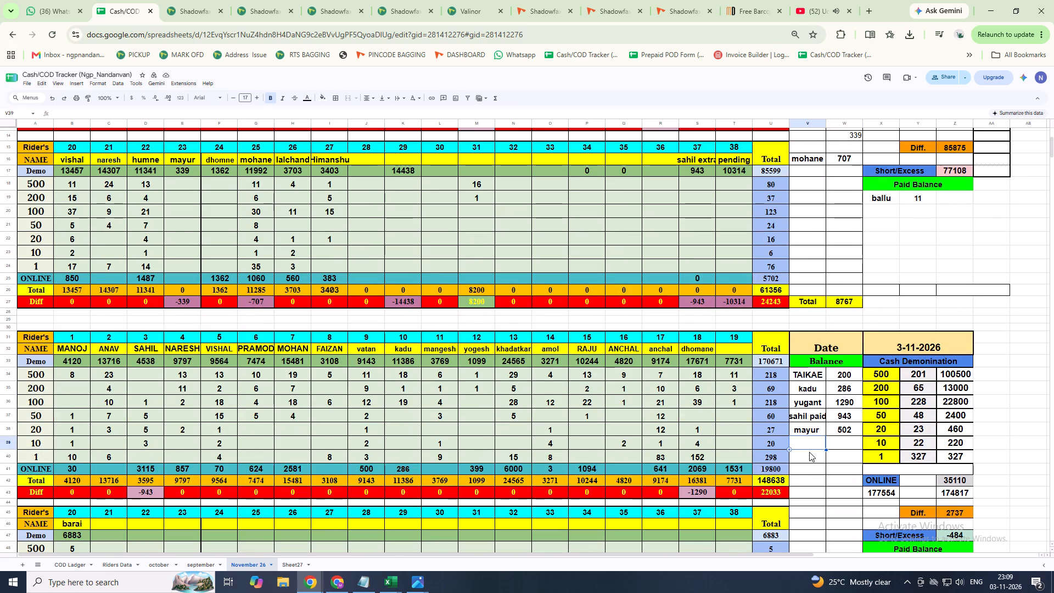
key("m")
type("ohane")
key("Return")
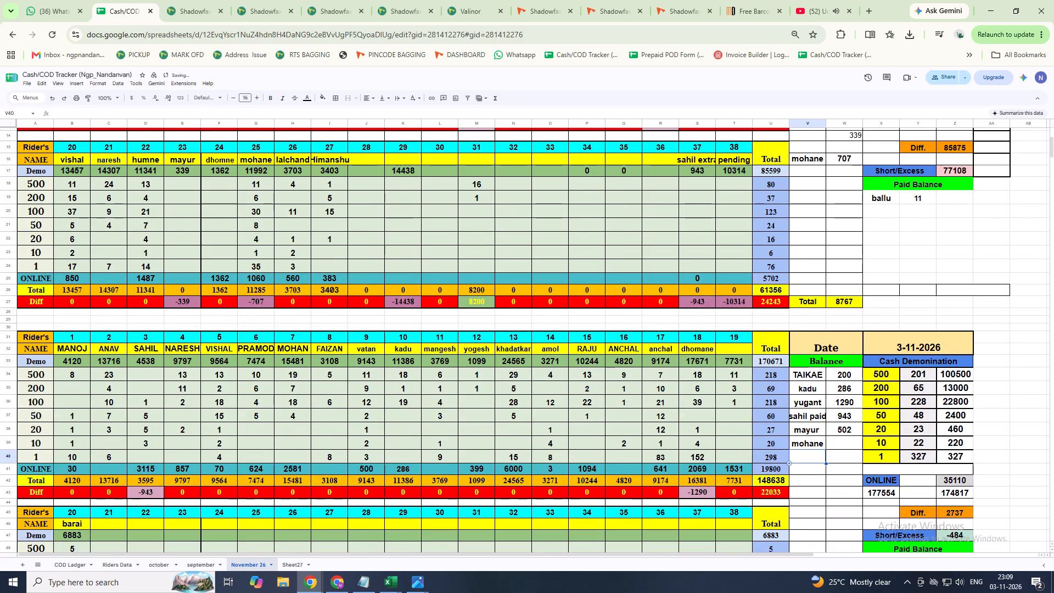
left_click(852, 445)
type("707")
key("Return")
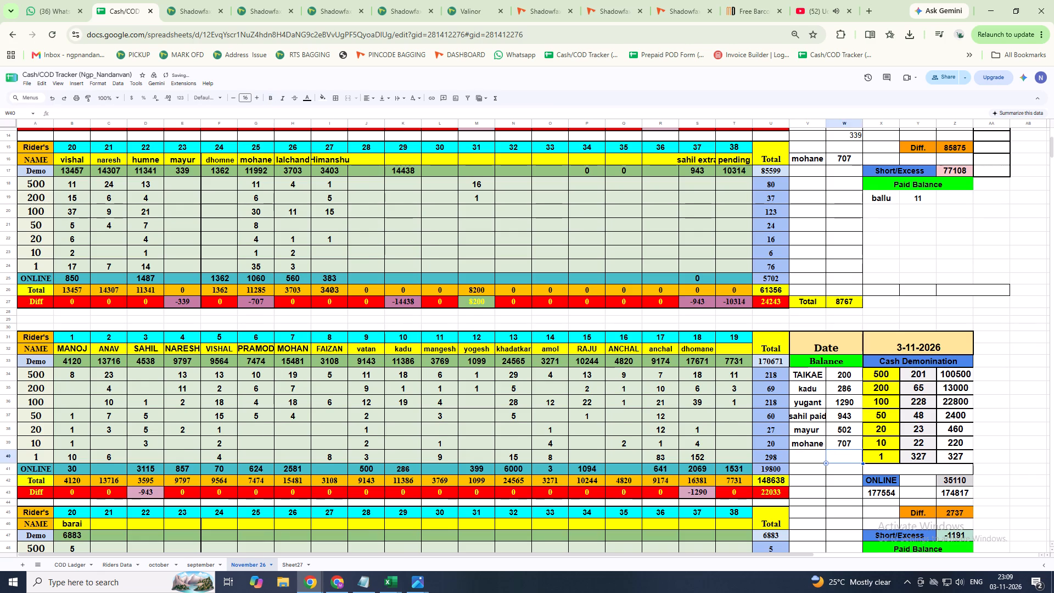
scroll(860, 435, "up", 3)
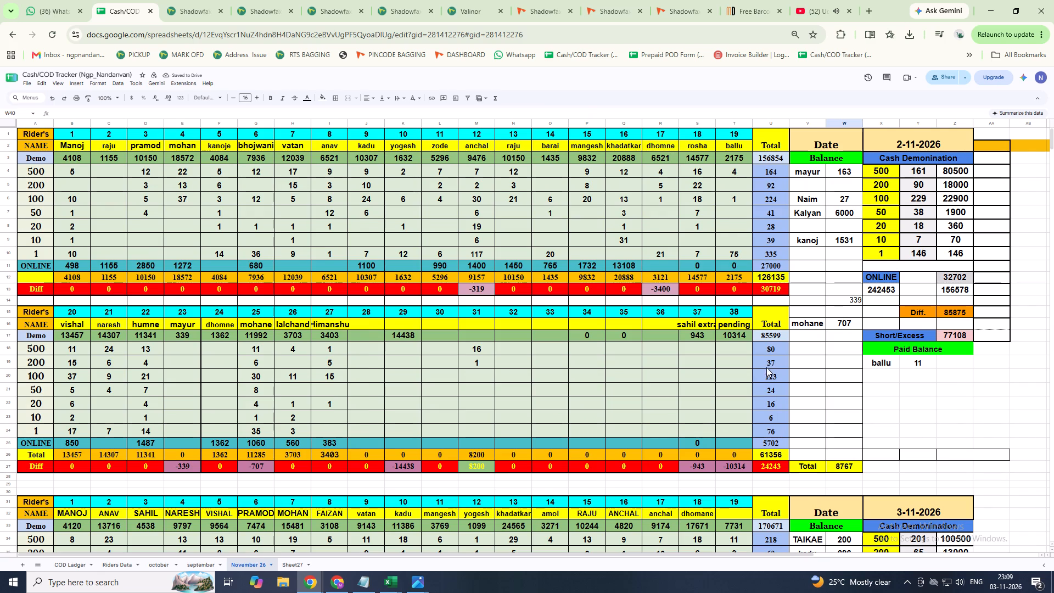
scroll(804, 498, "down", 4)
left_click(808, 400)
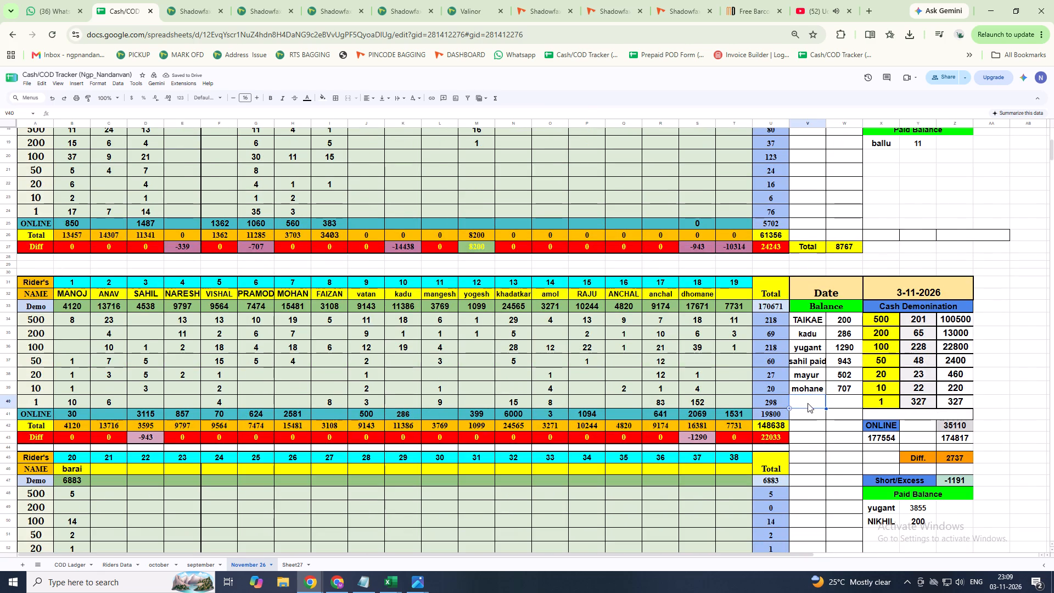
type("kano")
type("je")
key("Return")
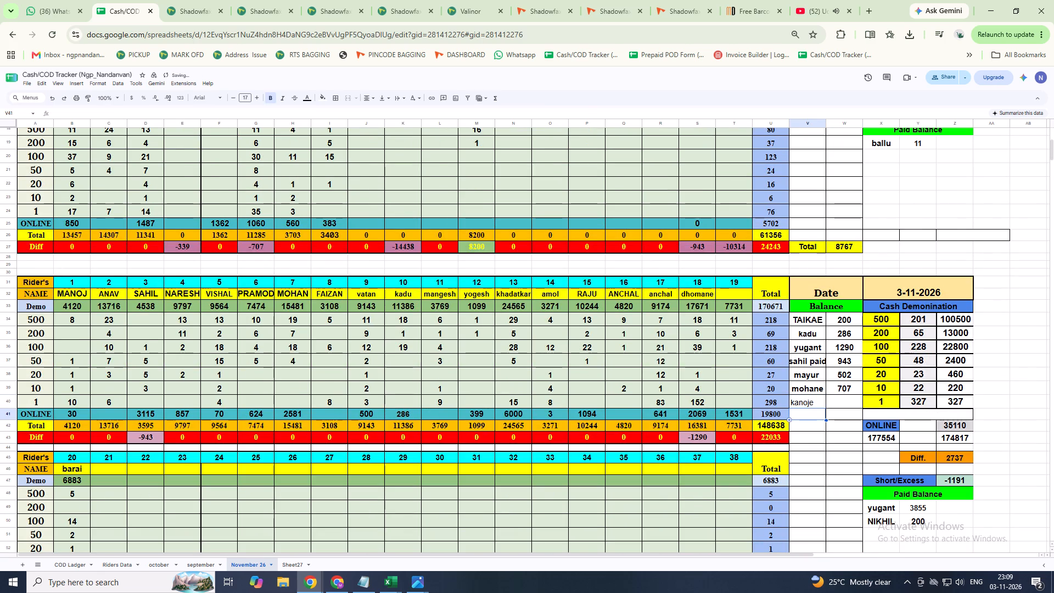
key("Right")
key("Up")
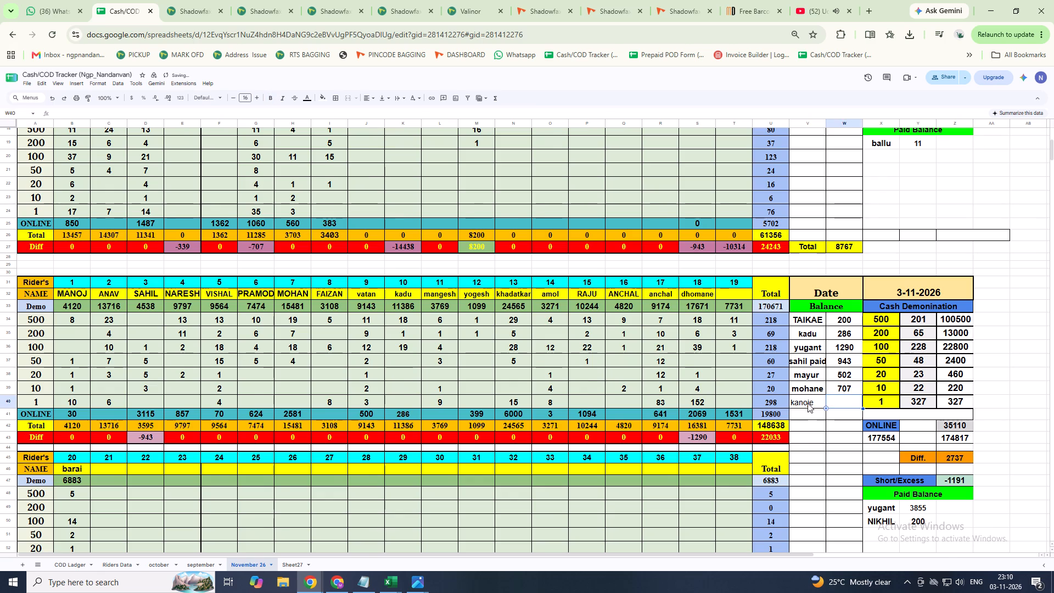
scroll(821, 385, "up", 3)
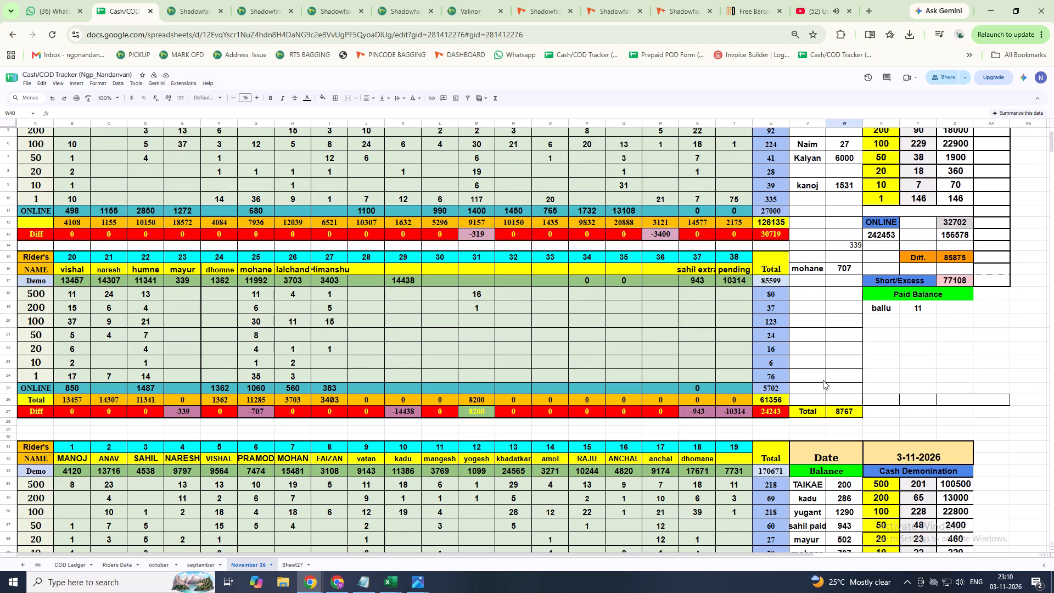
scroll(823, 380, "down", 2)
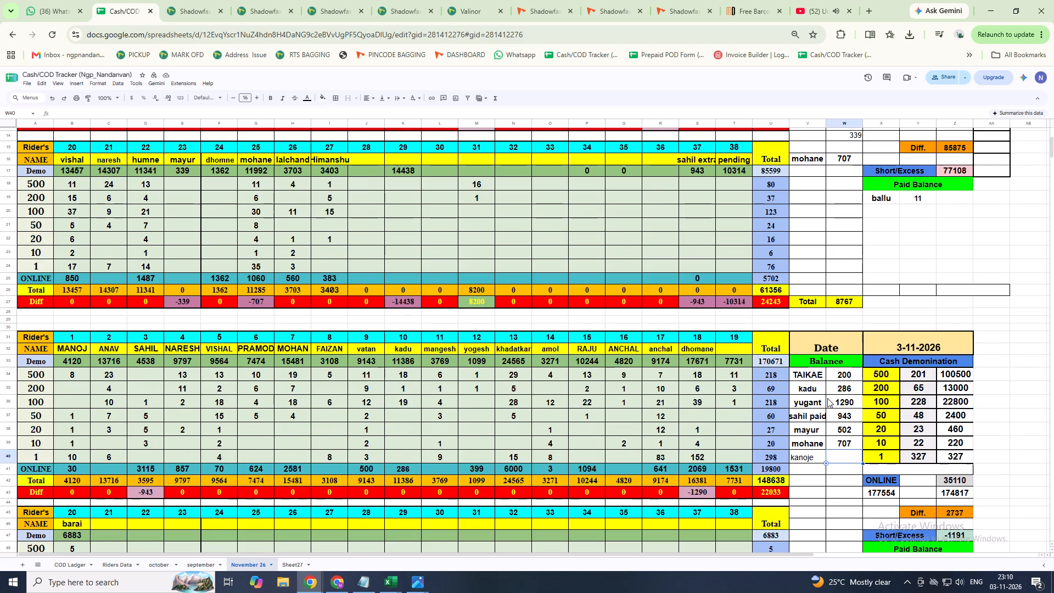
type("153")
key("1")
key("Return")
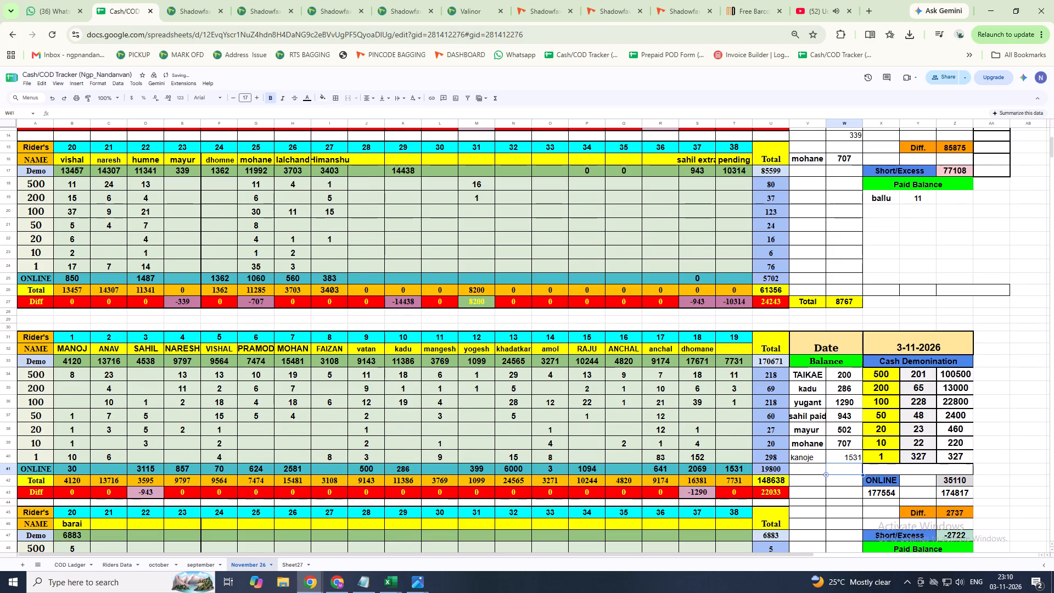
Add an entry for kalayan with 6000 below kanoje in the 3-11-2026 Balance list.
scroll(862, 377, "up", 3)
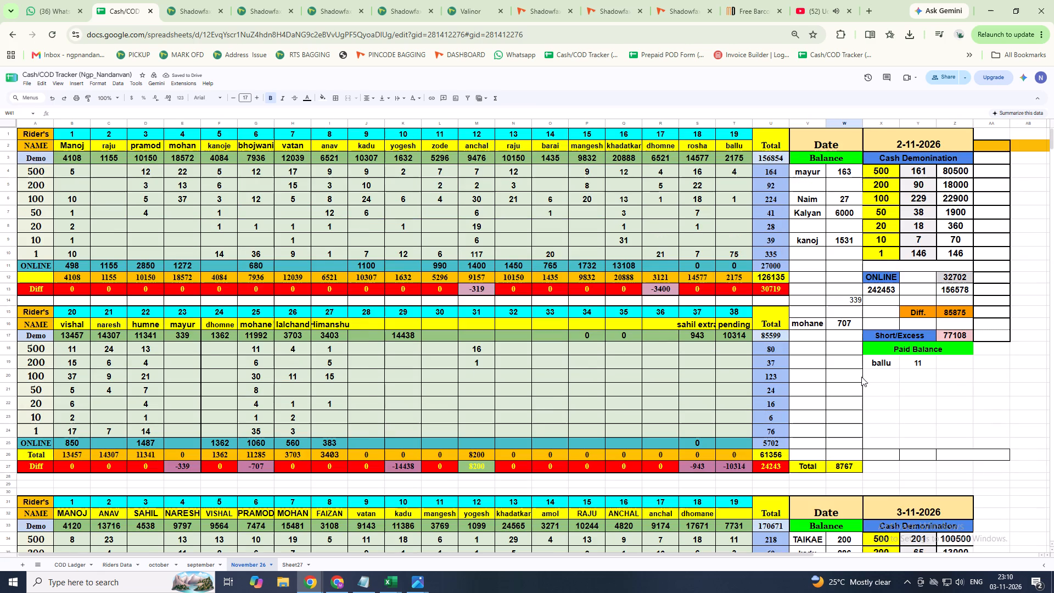
scroll(859, 381, "down", 4)
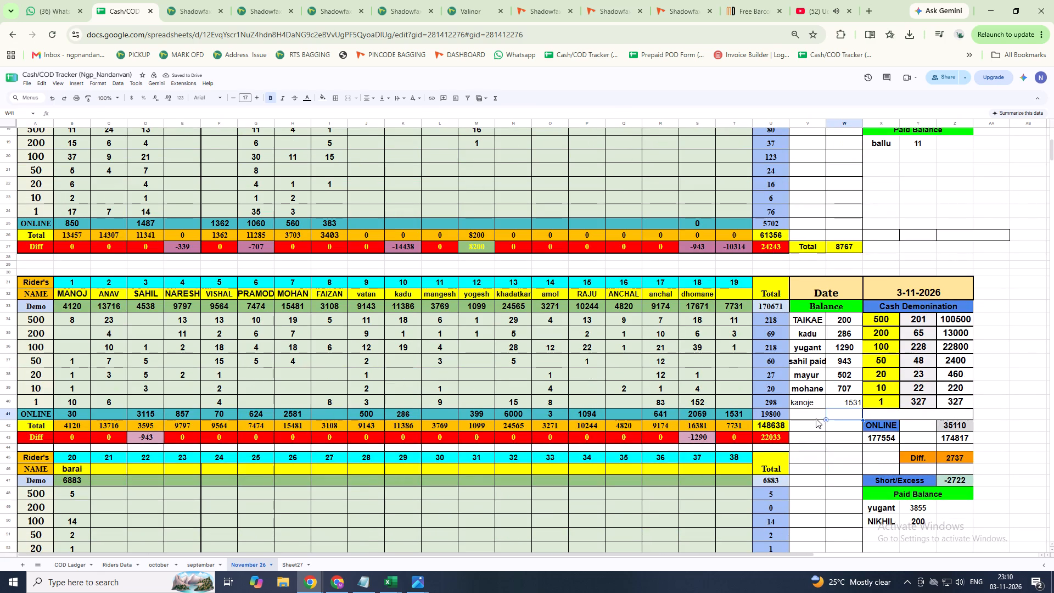
left_click(815, 418)
type("ka;")
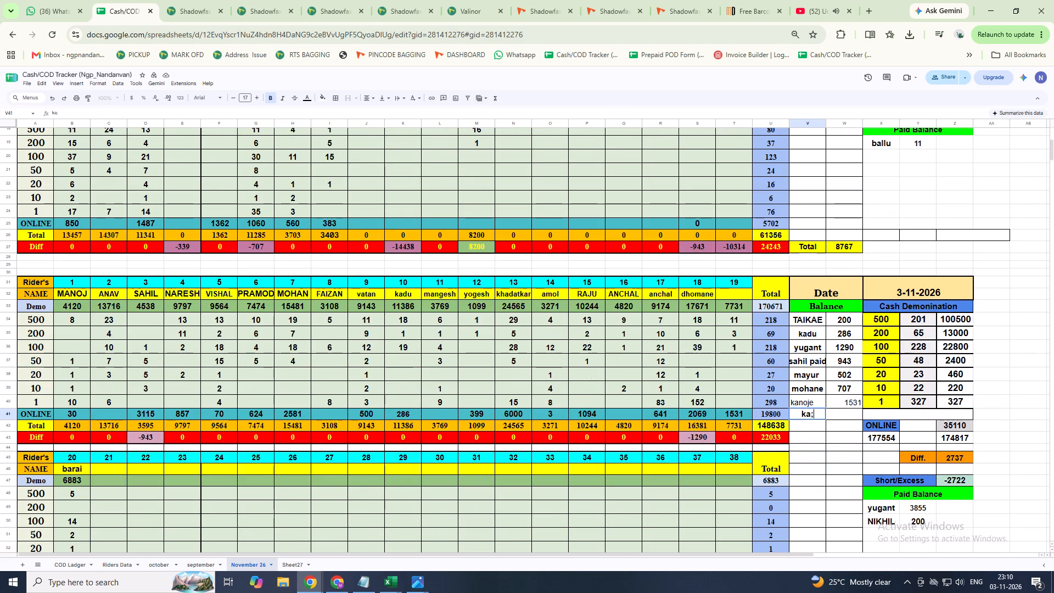
key("BackSpace")
type("laya")
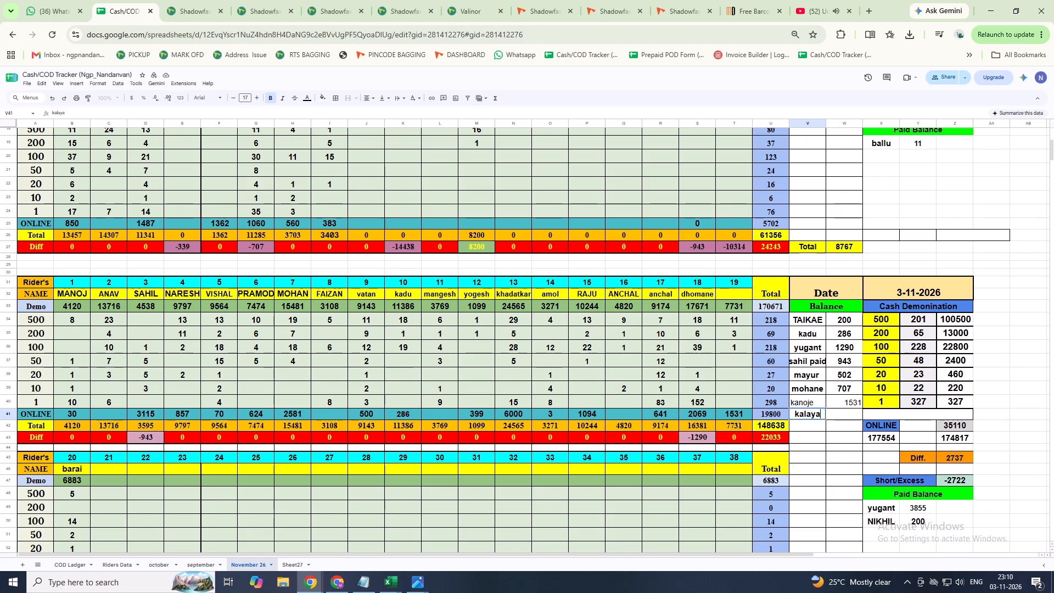
key("n")
key("Right")
type("6000")
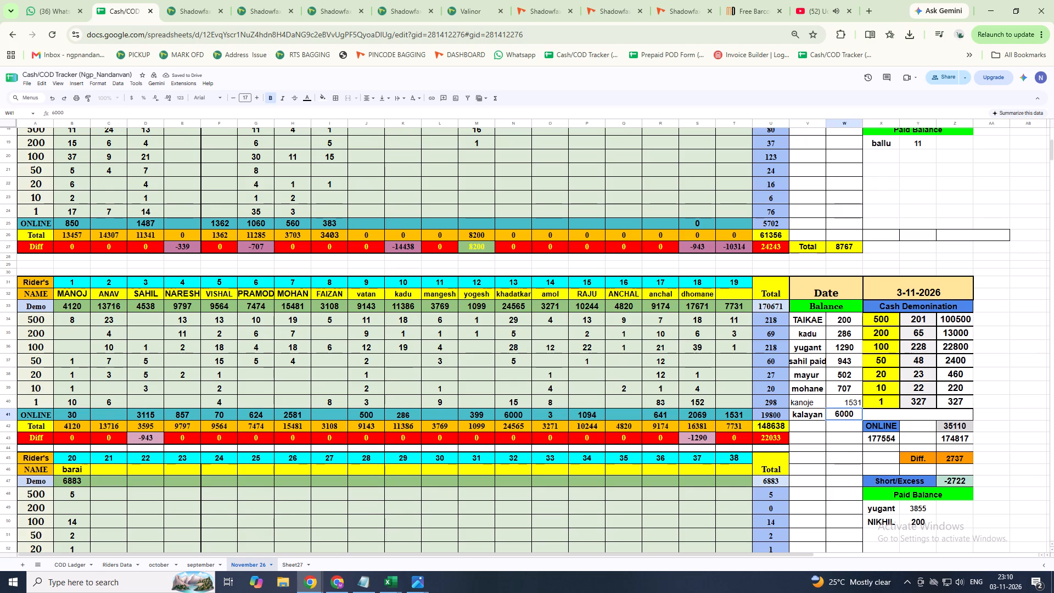
key("Return")
Add an entry for naim with 27 below kalayan in the 3-11-2026 Balance list.
scroll(834, 387, "up", 2)
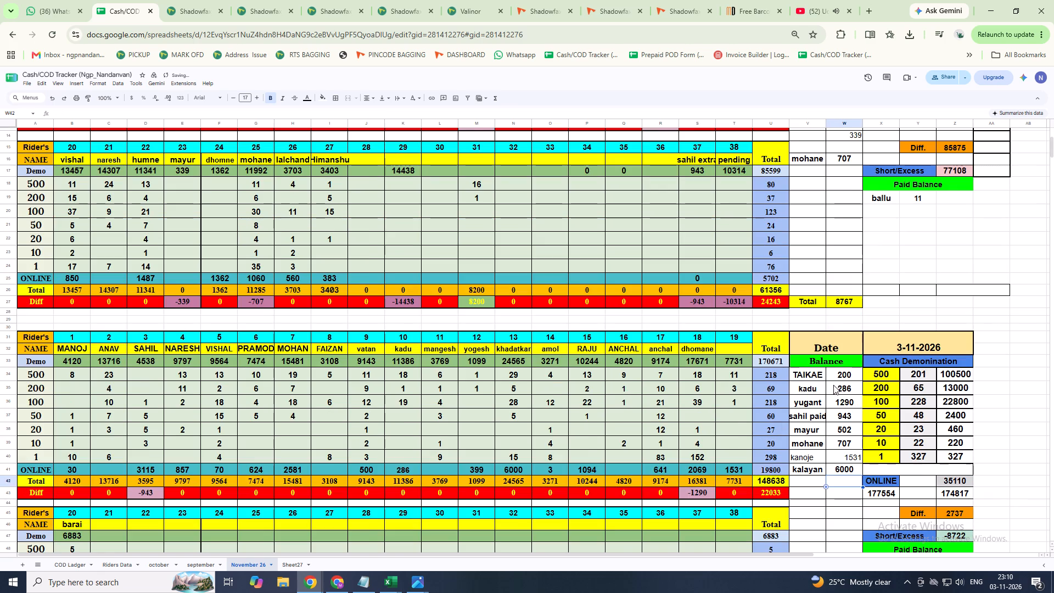
scroll(820, 300, "up", 3)
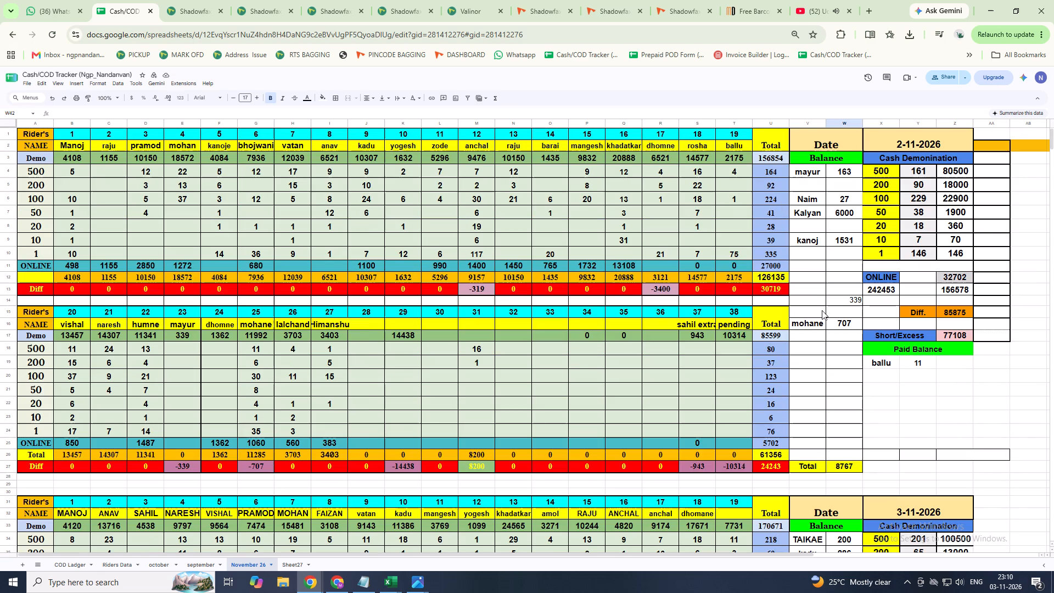
scroll(822, 314, "down", 4)
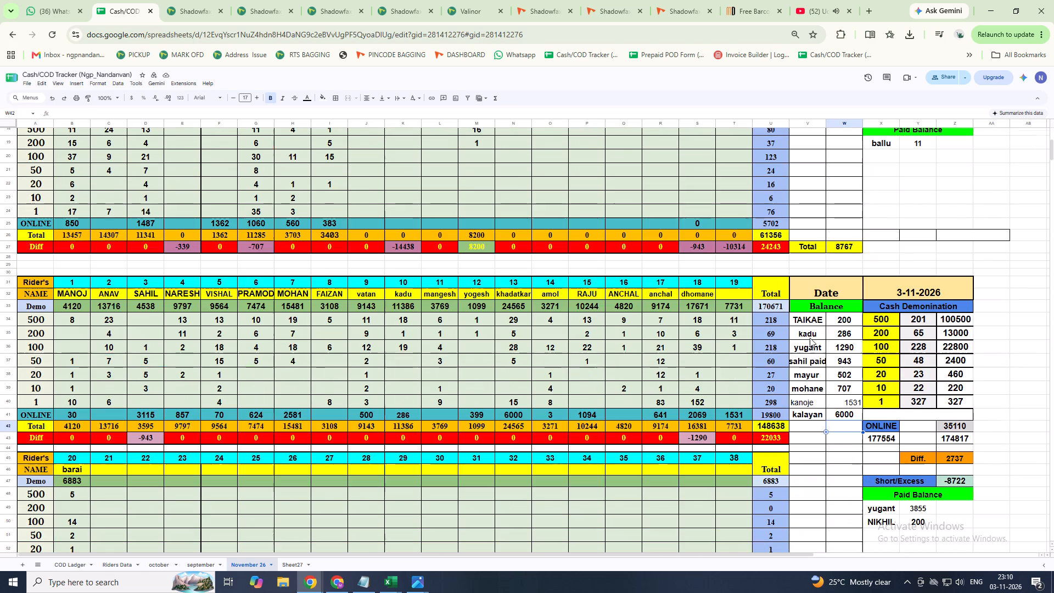
left_click(815, 428)
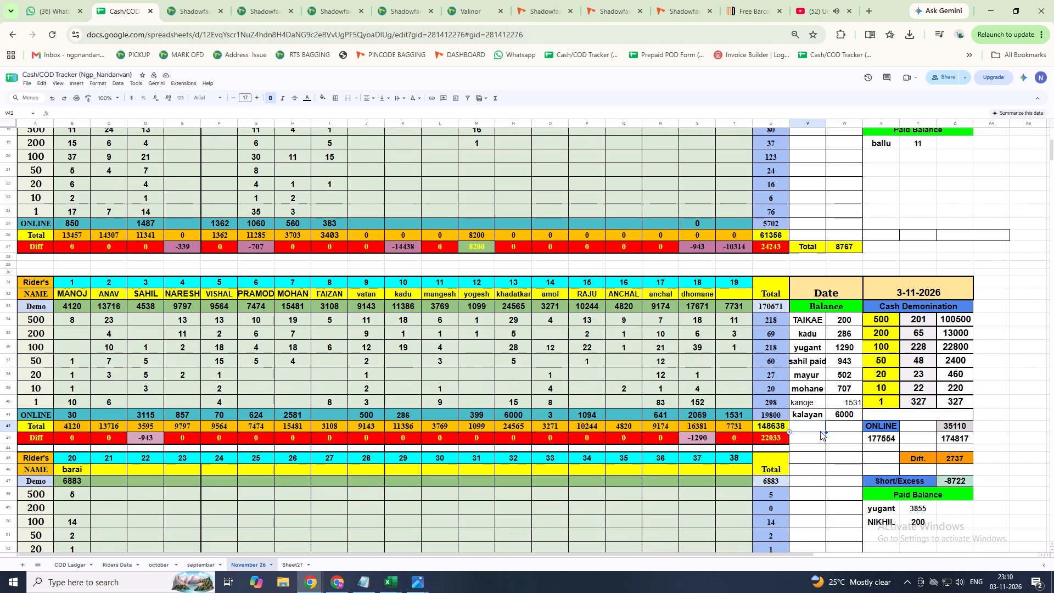
type("naim")
key("Right")
type("27")
key("Return")
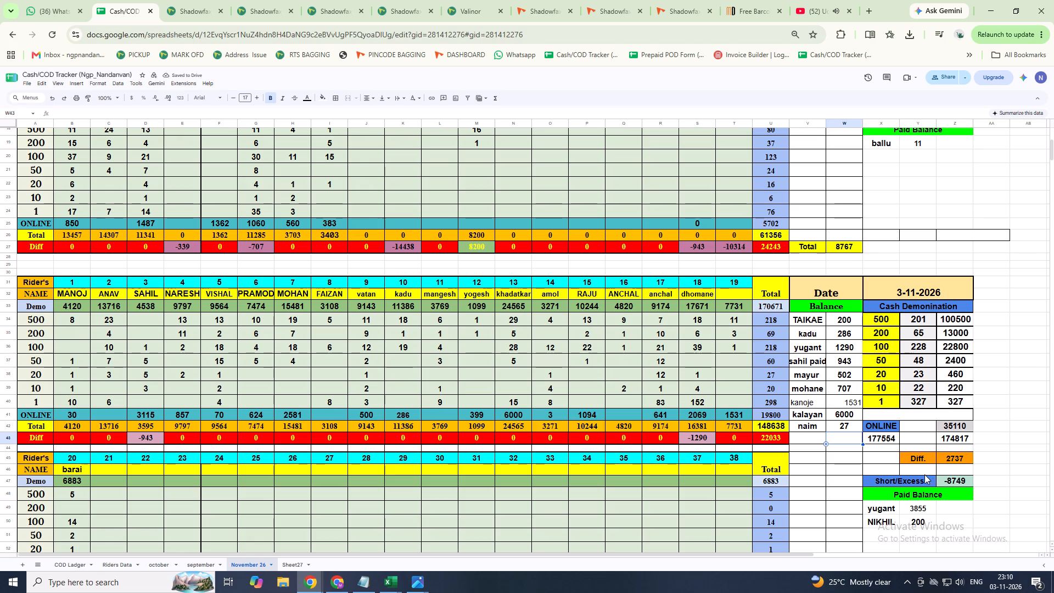
scroll(899, 358, "down", 2)
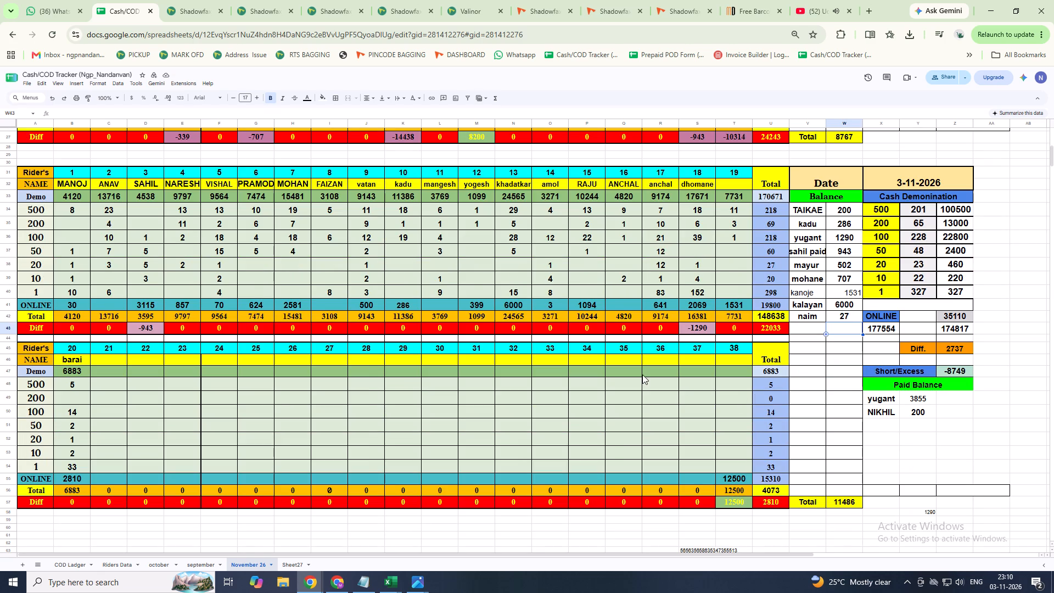